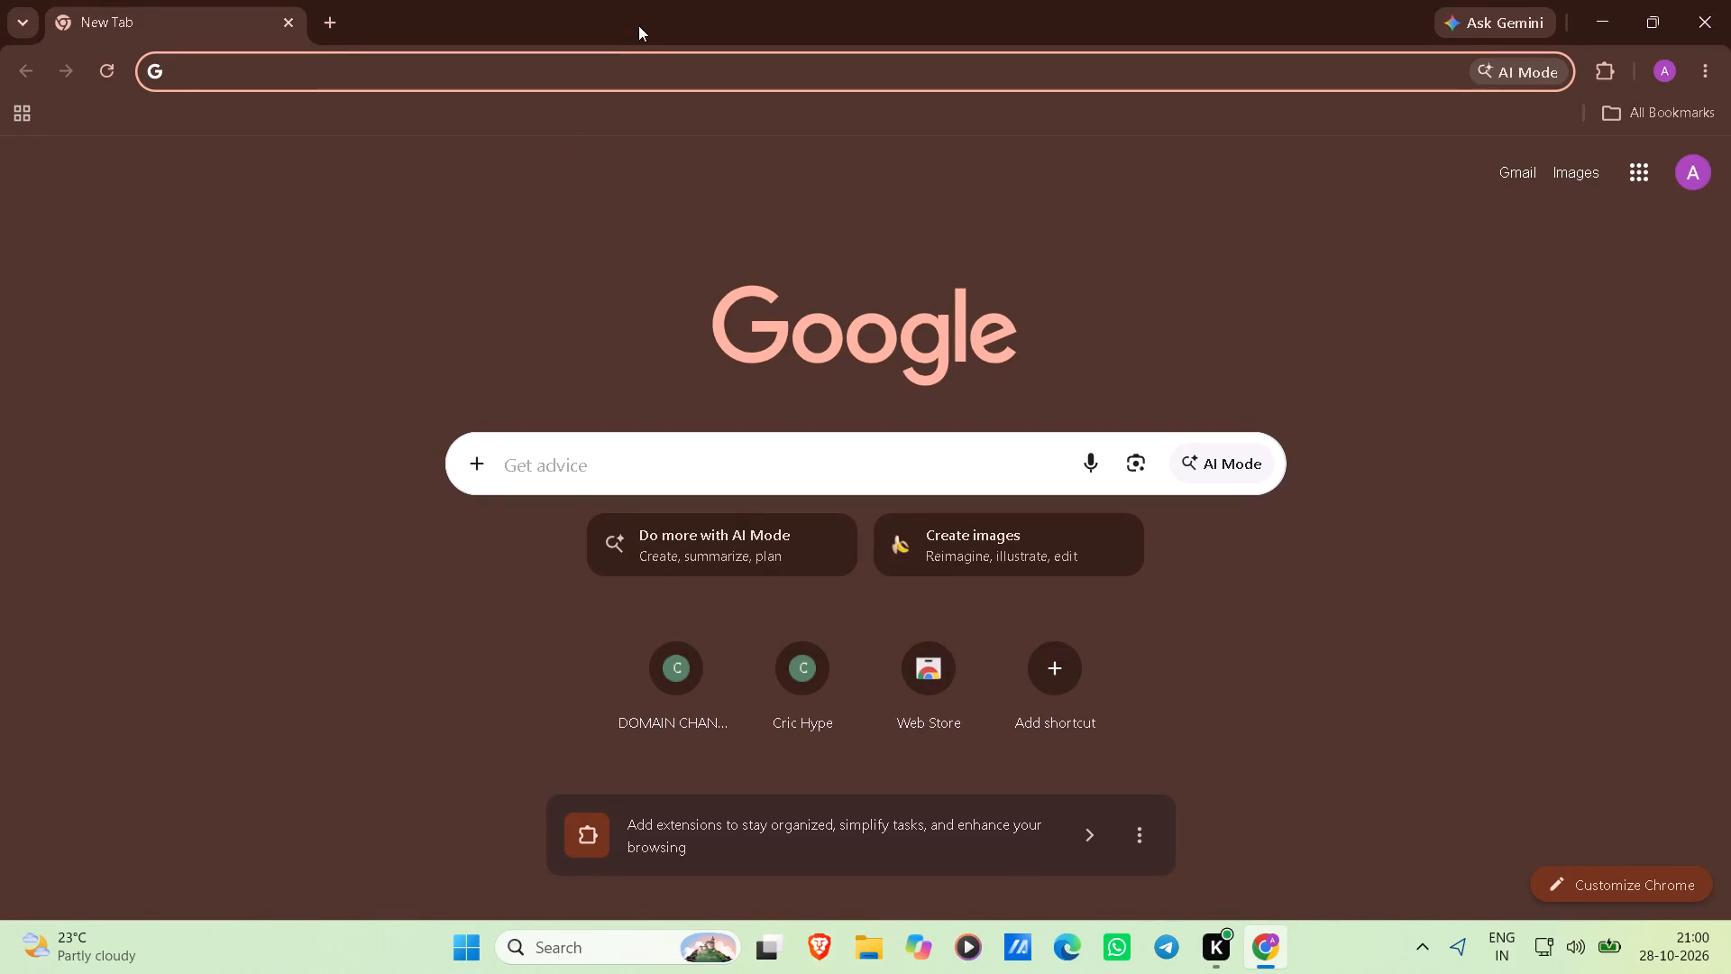
Search Google for canva and open the Canva account login result.
left_click(629, 69)
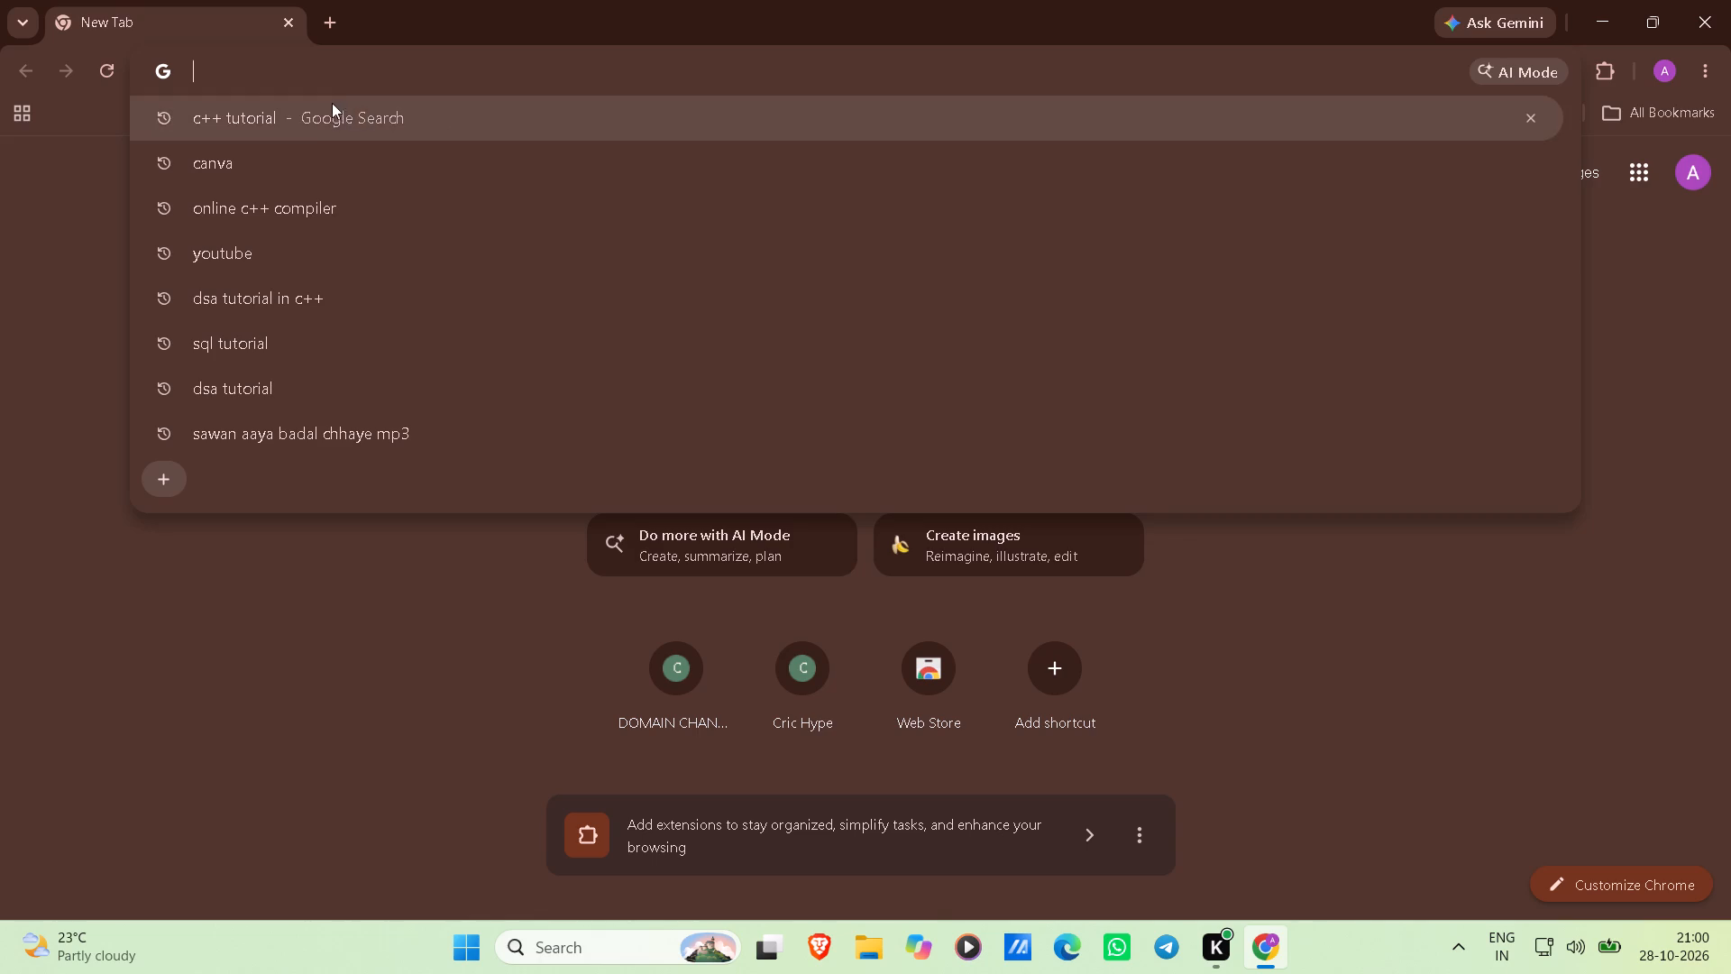
left_click(252, 171)
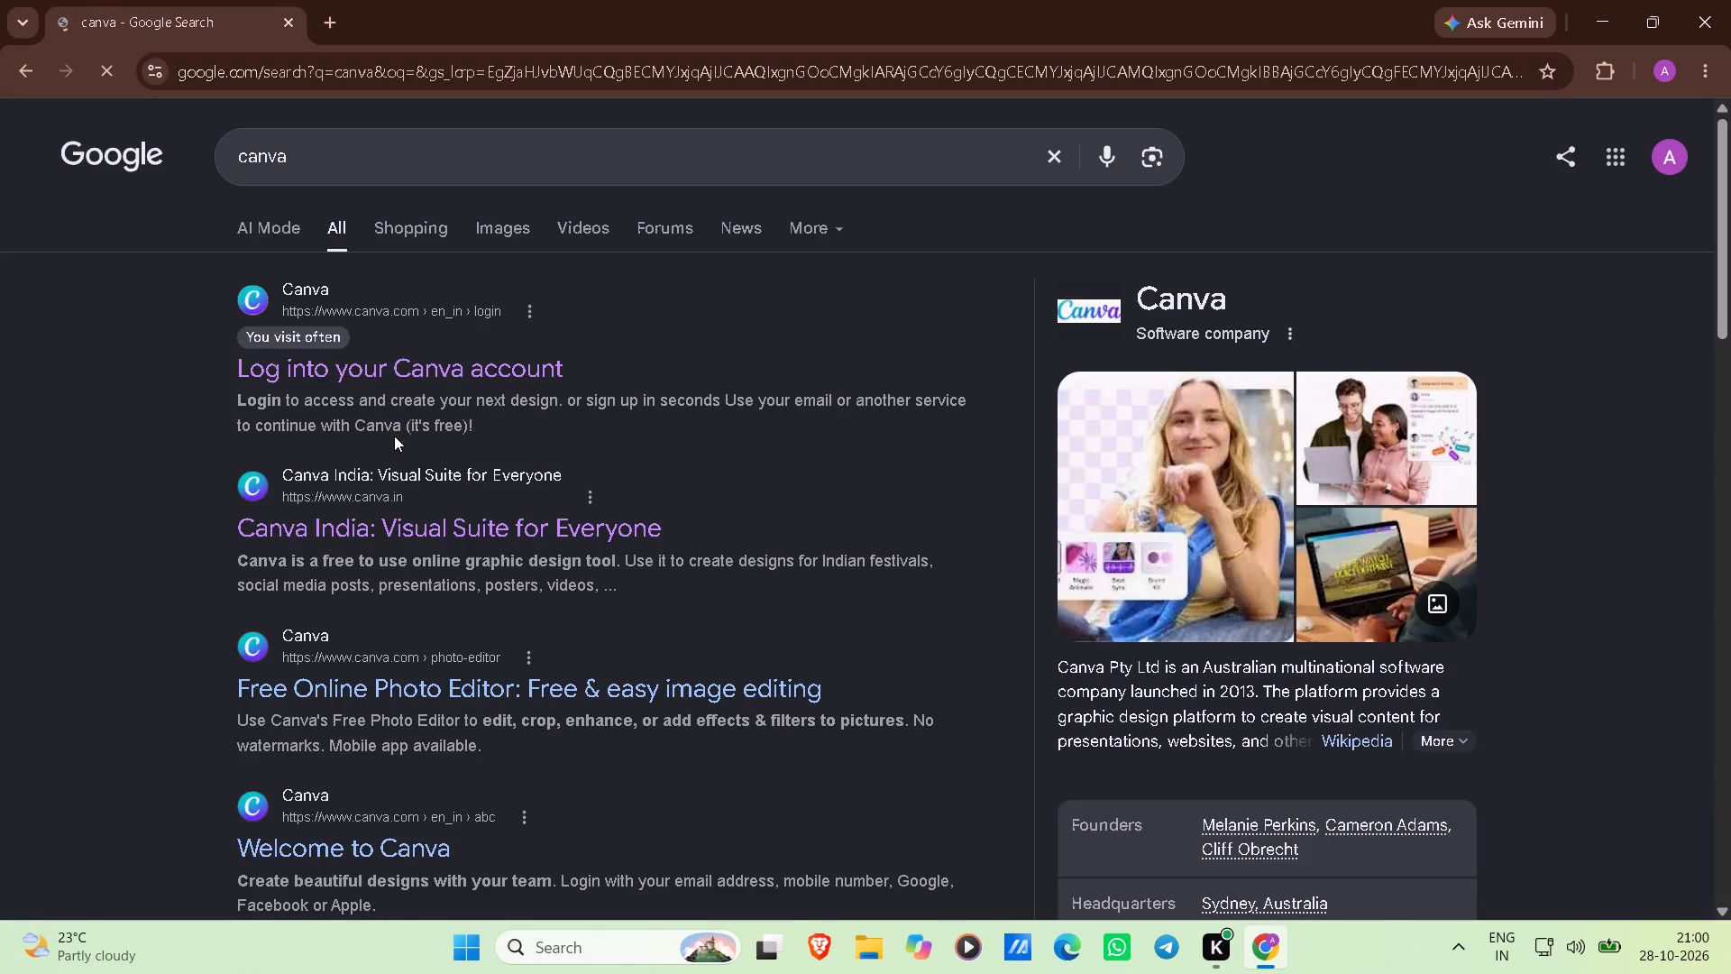
left_click(371, 369)
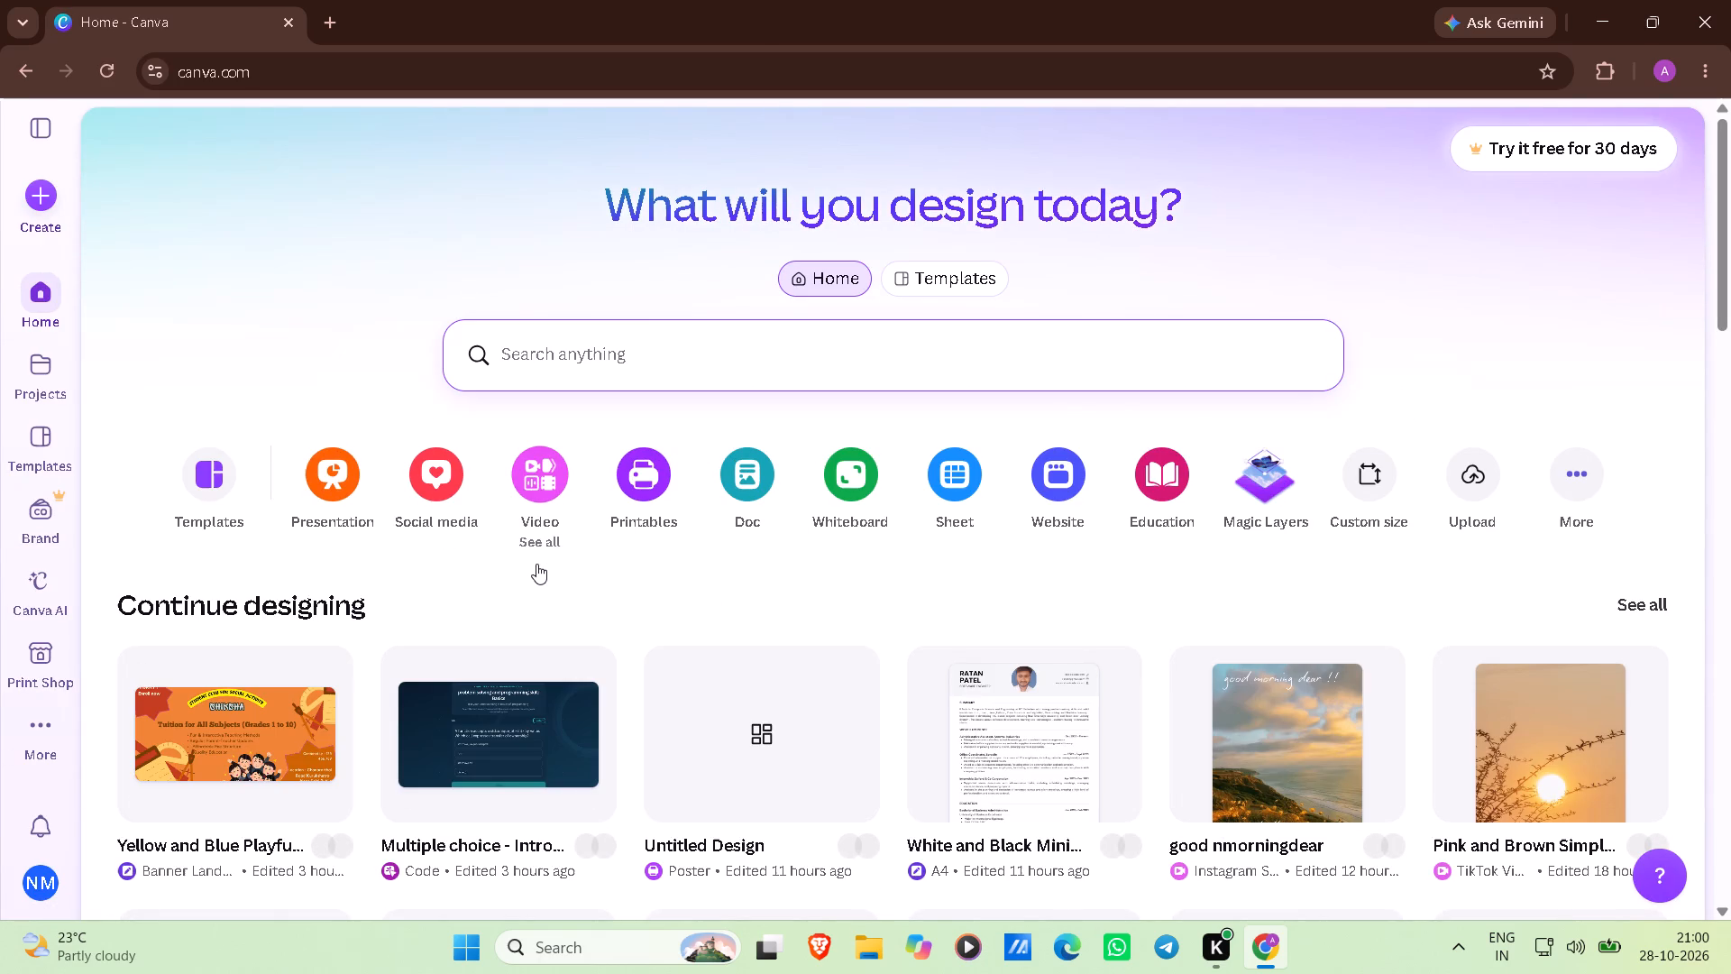
Open the sunset-over-sea End-of-Life Tribute Mobile Video template from Templates for you and start customising it.
left_click(1052, 772)
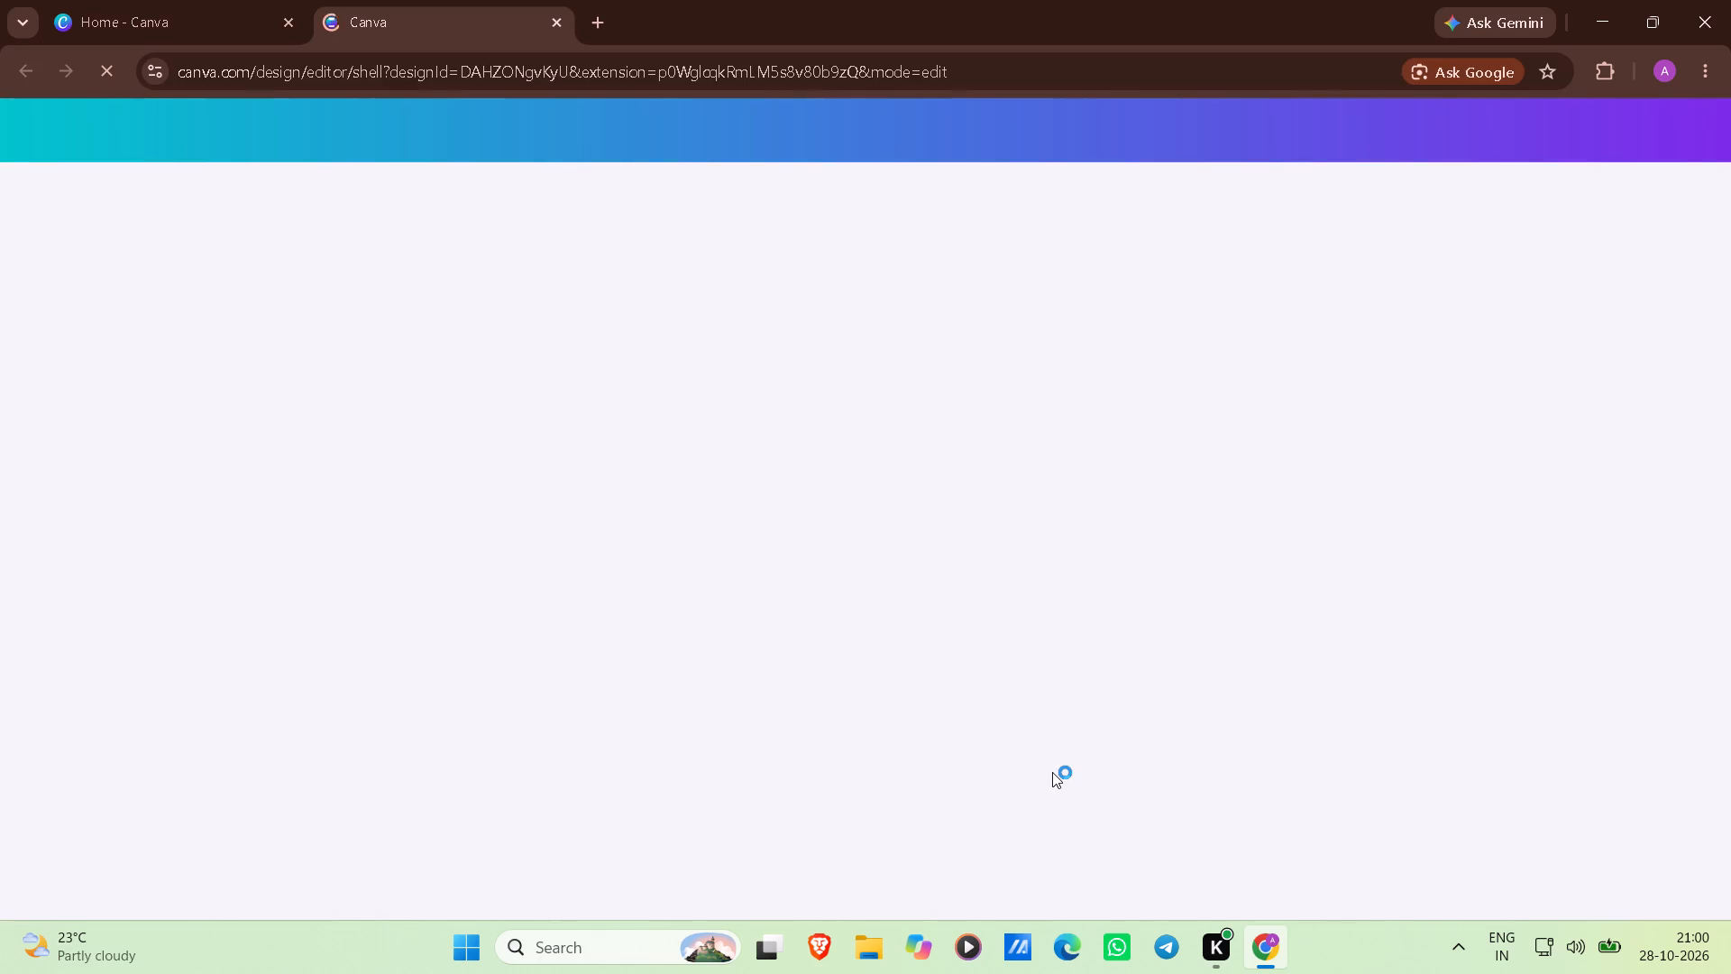
left_click(555, 23)
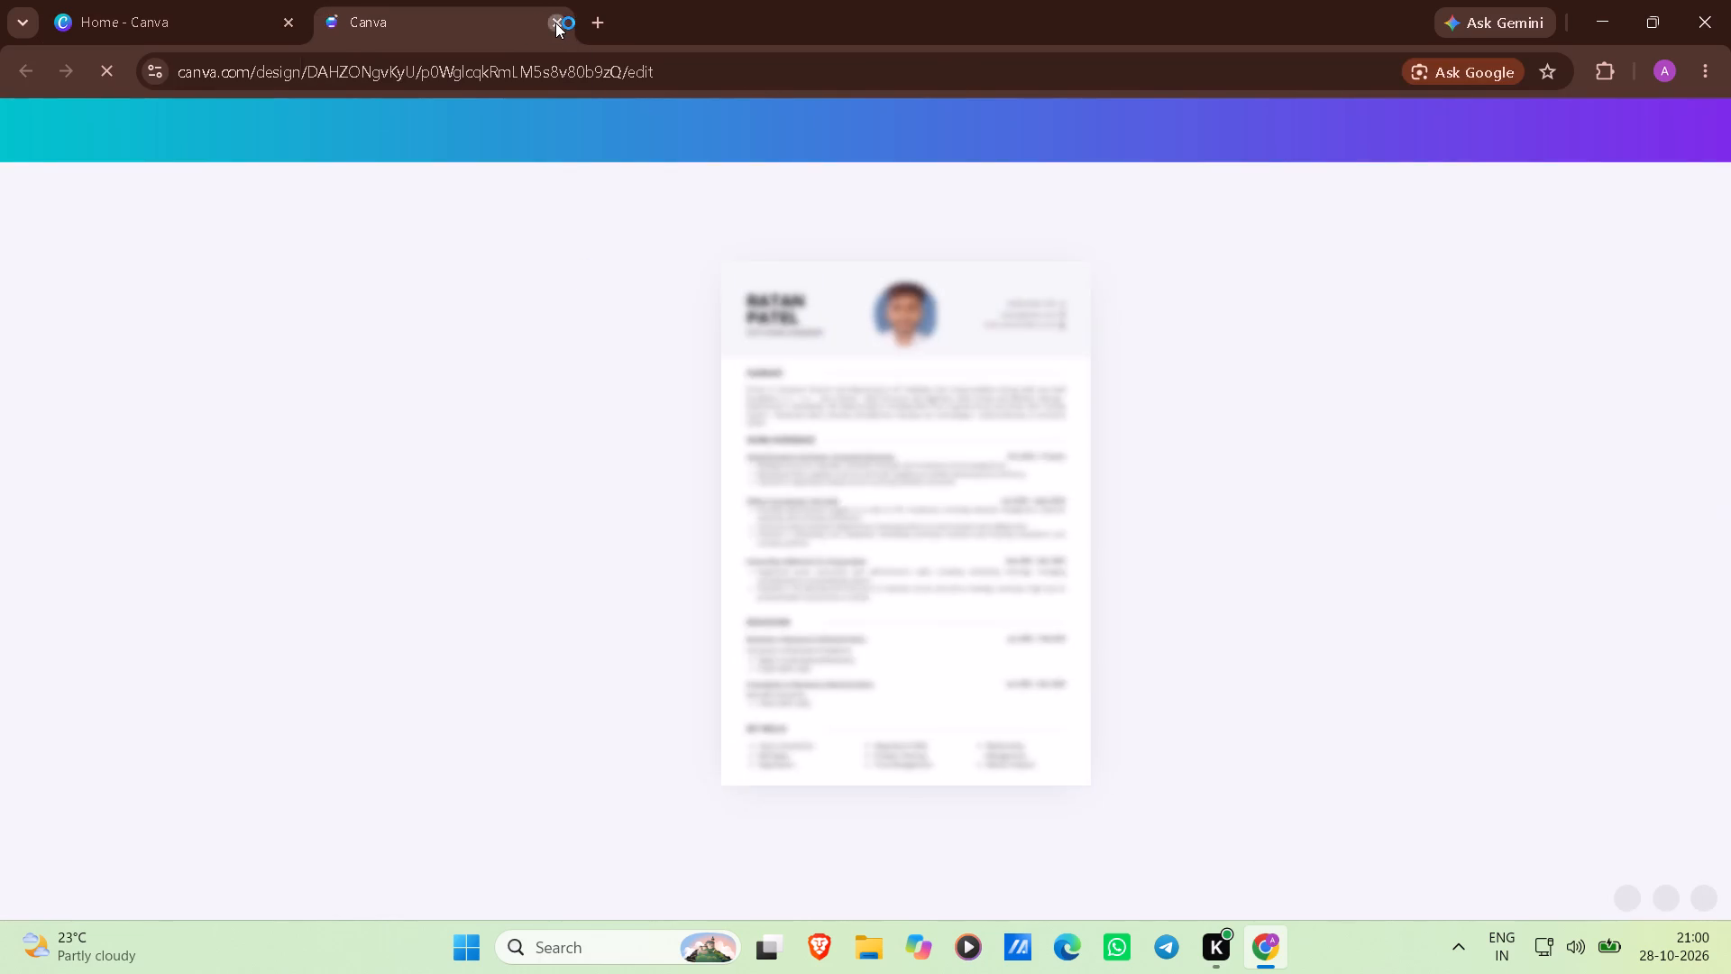
scroll(820, 542, "down", 3)
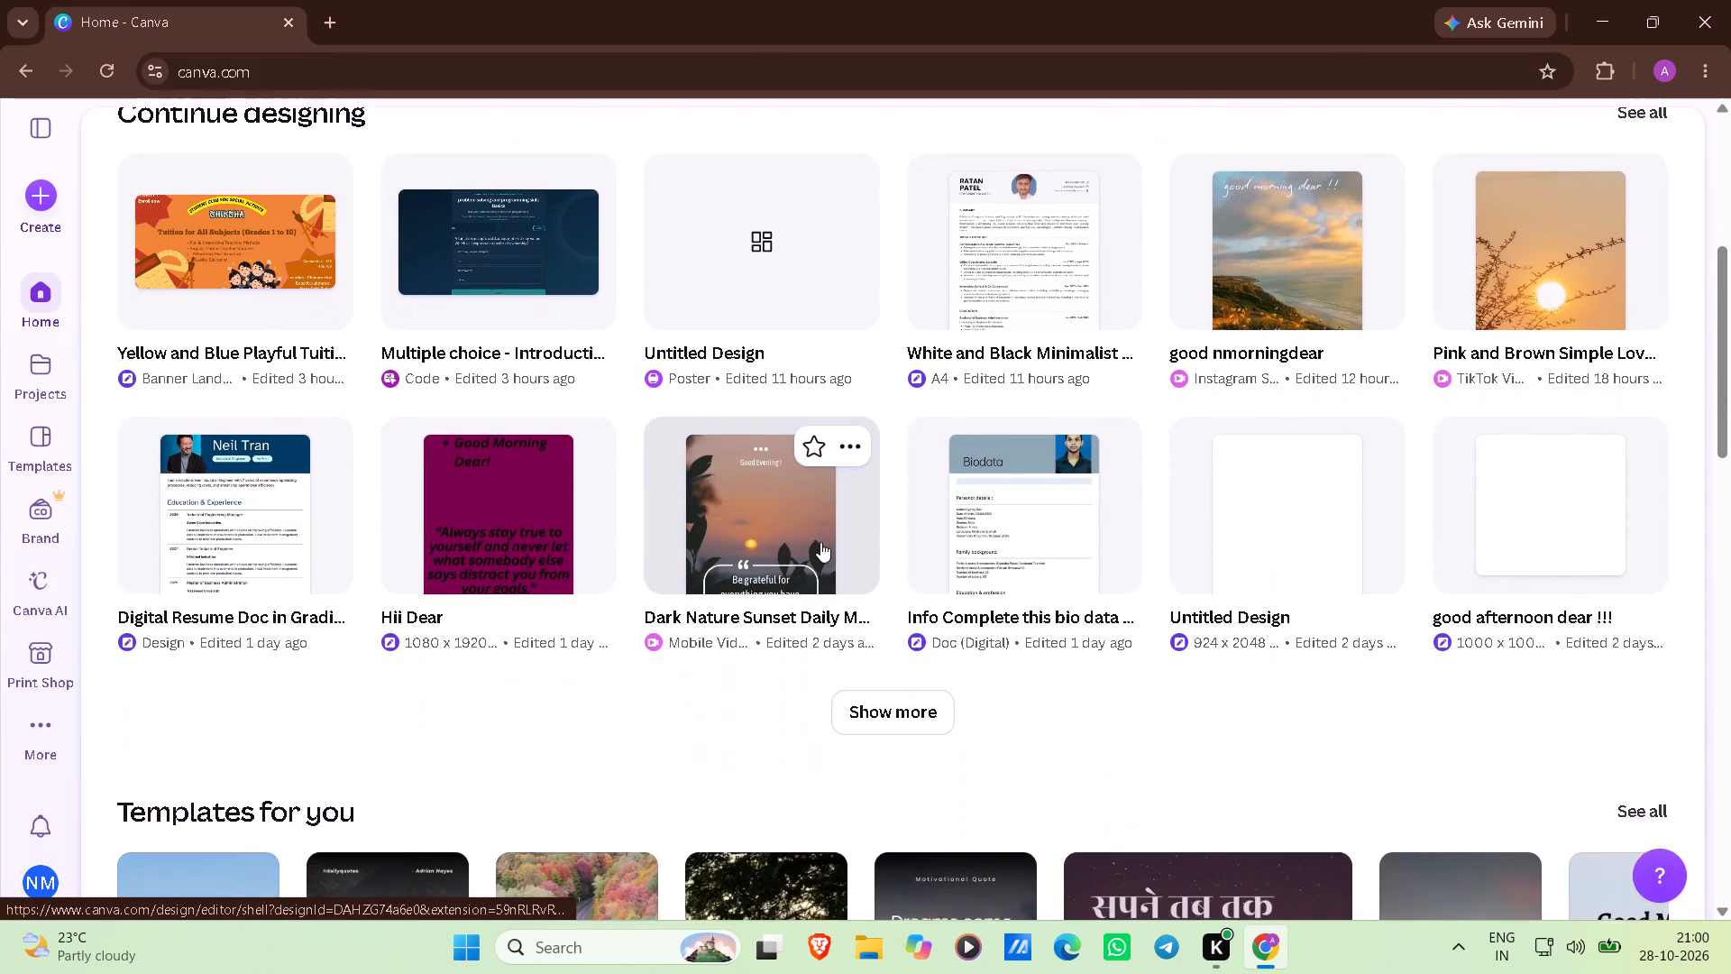
scroll(820, 542, "down", 5)
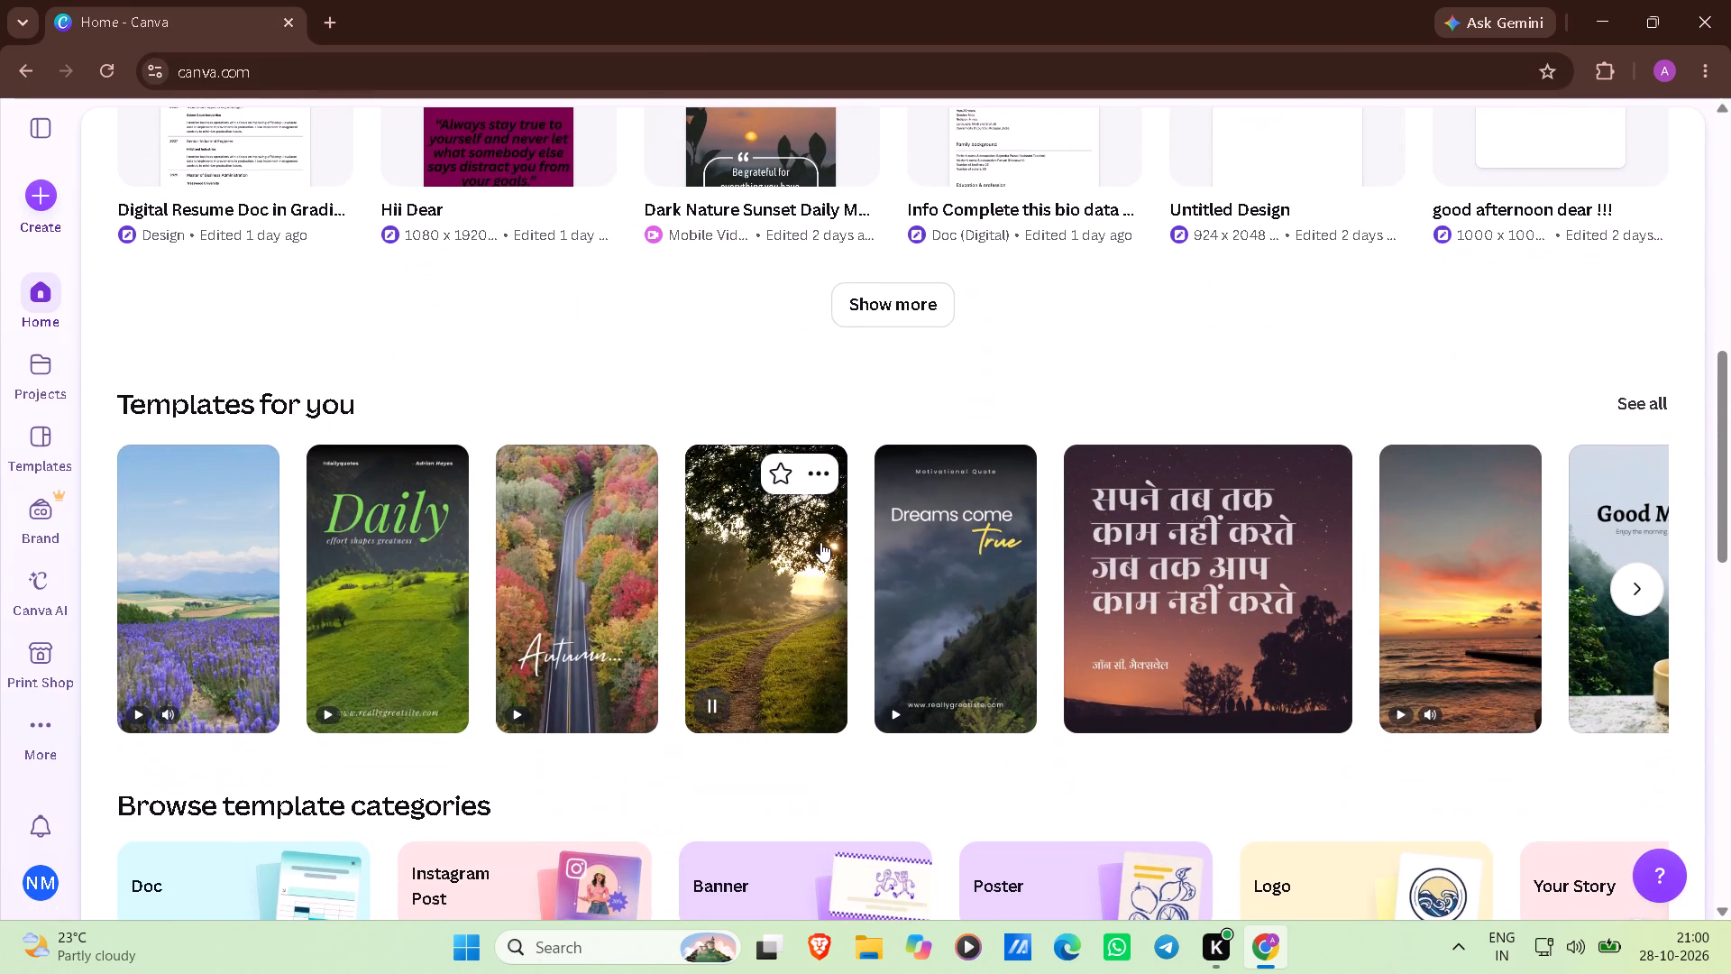
scroll(820, 542, "down", 2)
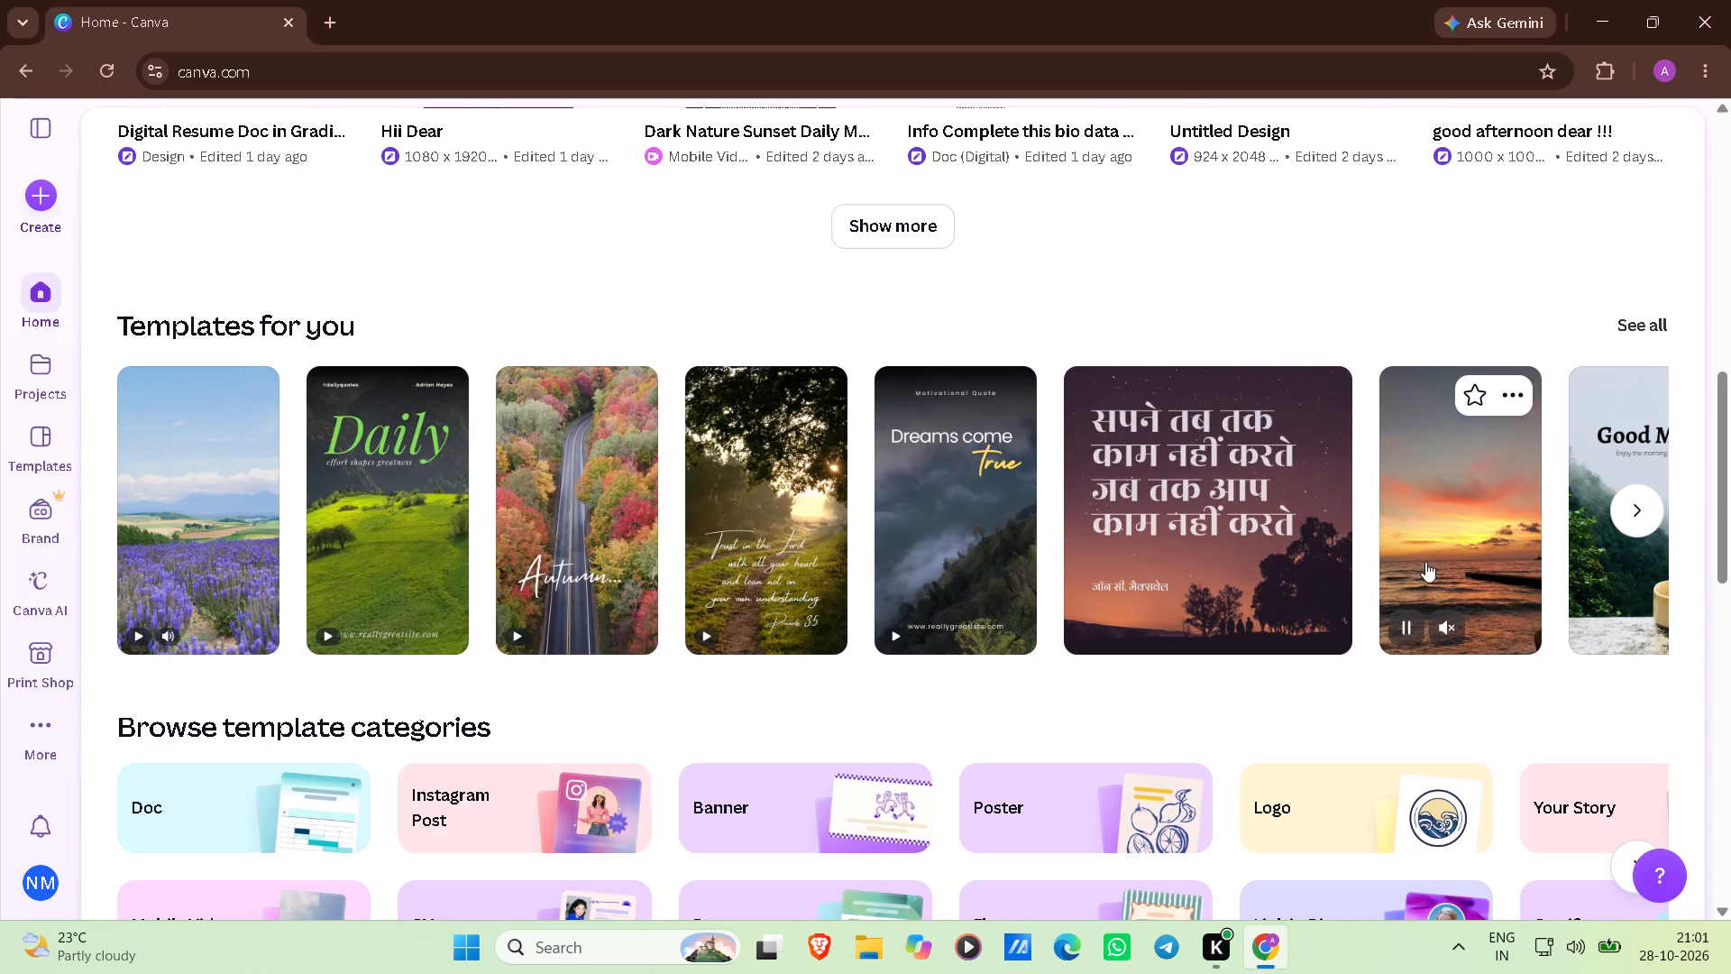
left_click(1453, 519)
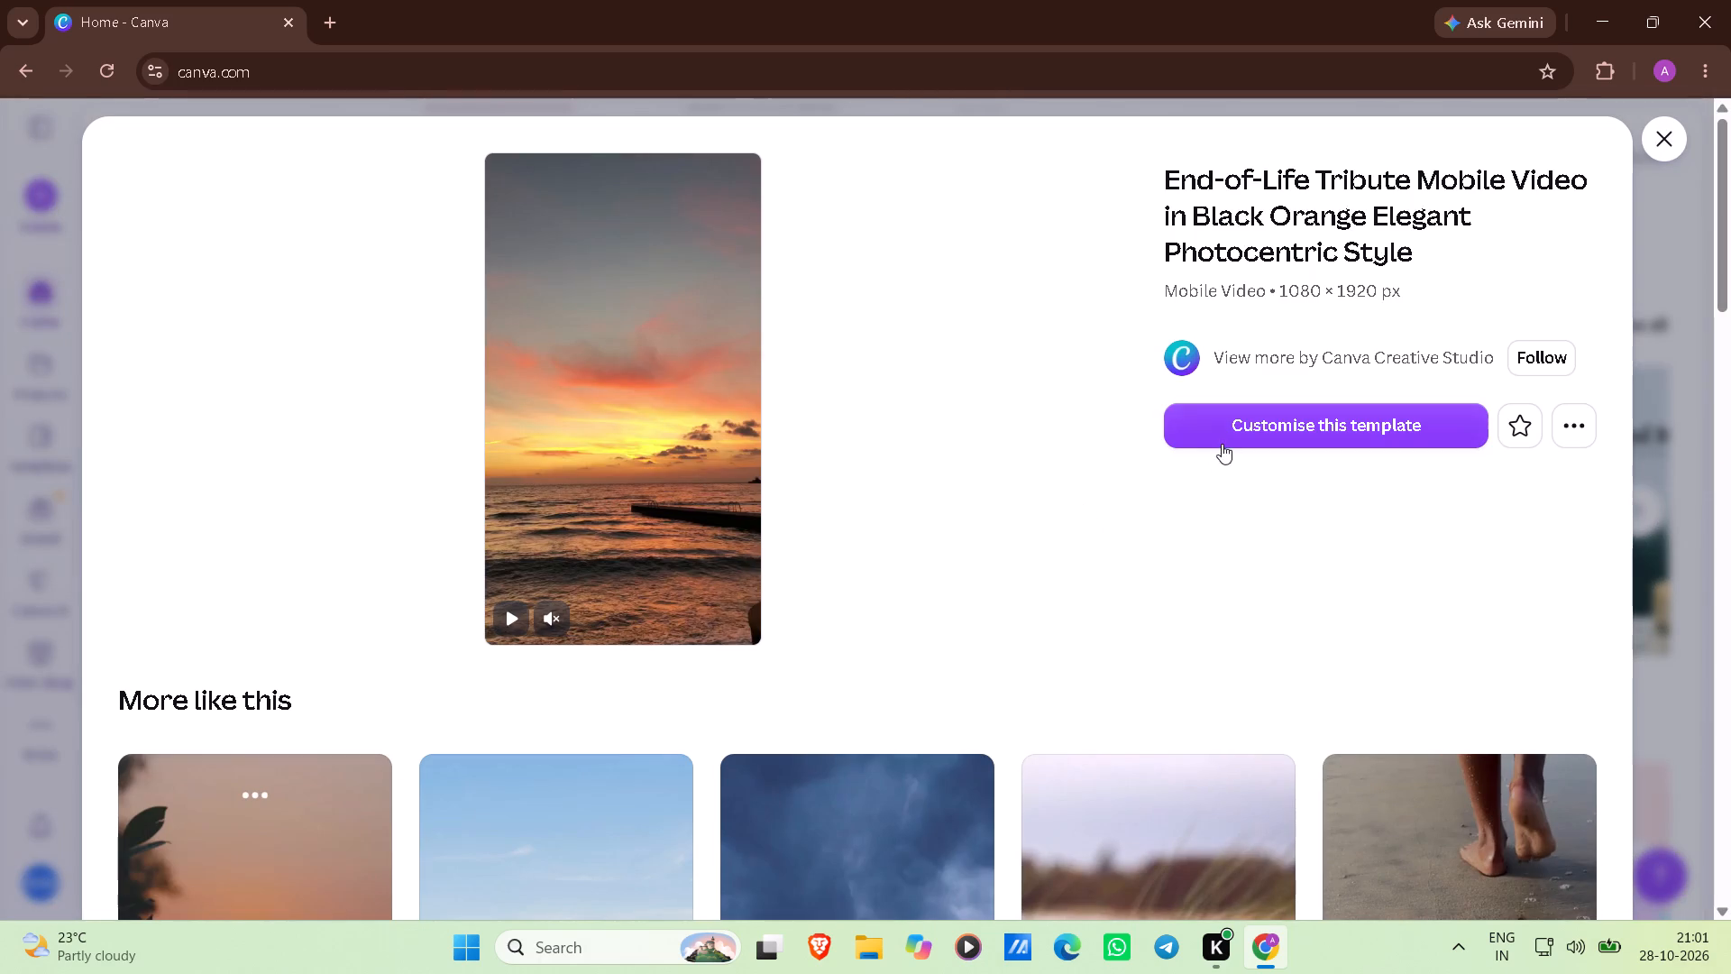
left_click(1232, 435)
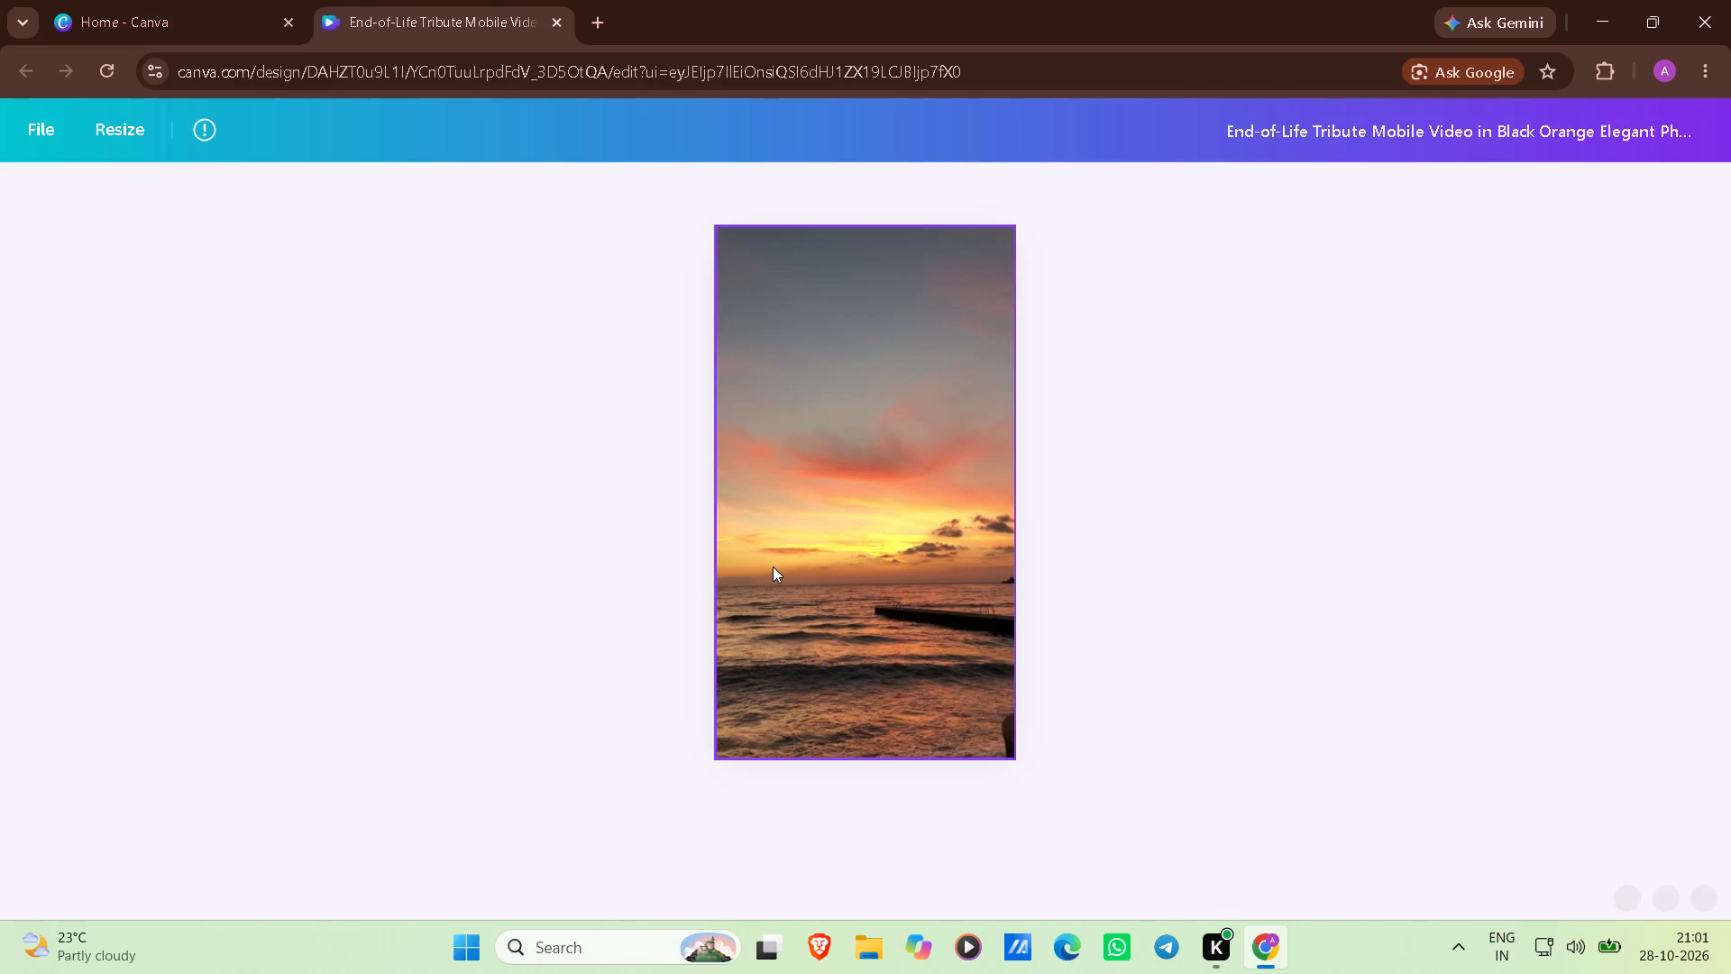
Play the tribute video in the editor to preview its two clips, stopping near the end.
left_click(919, 482)
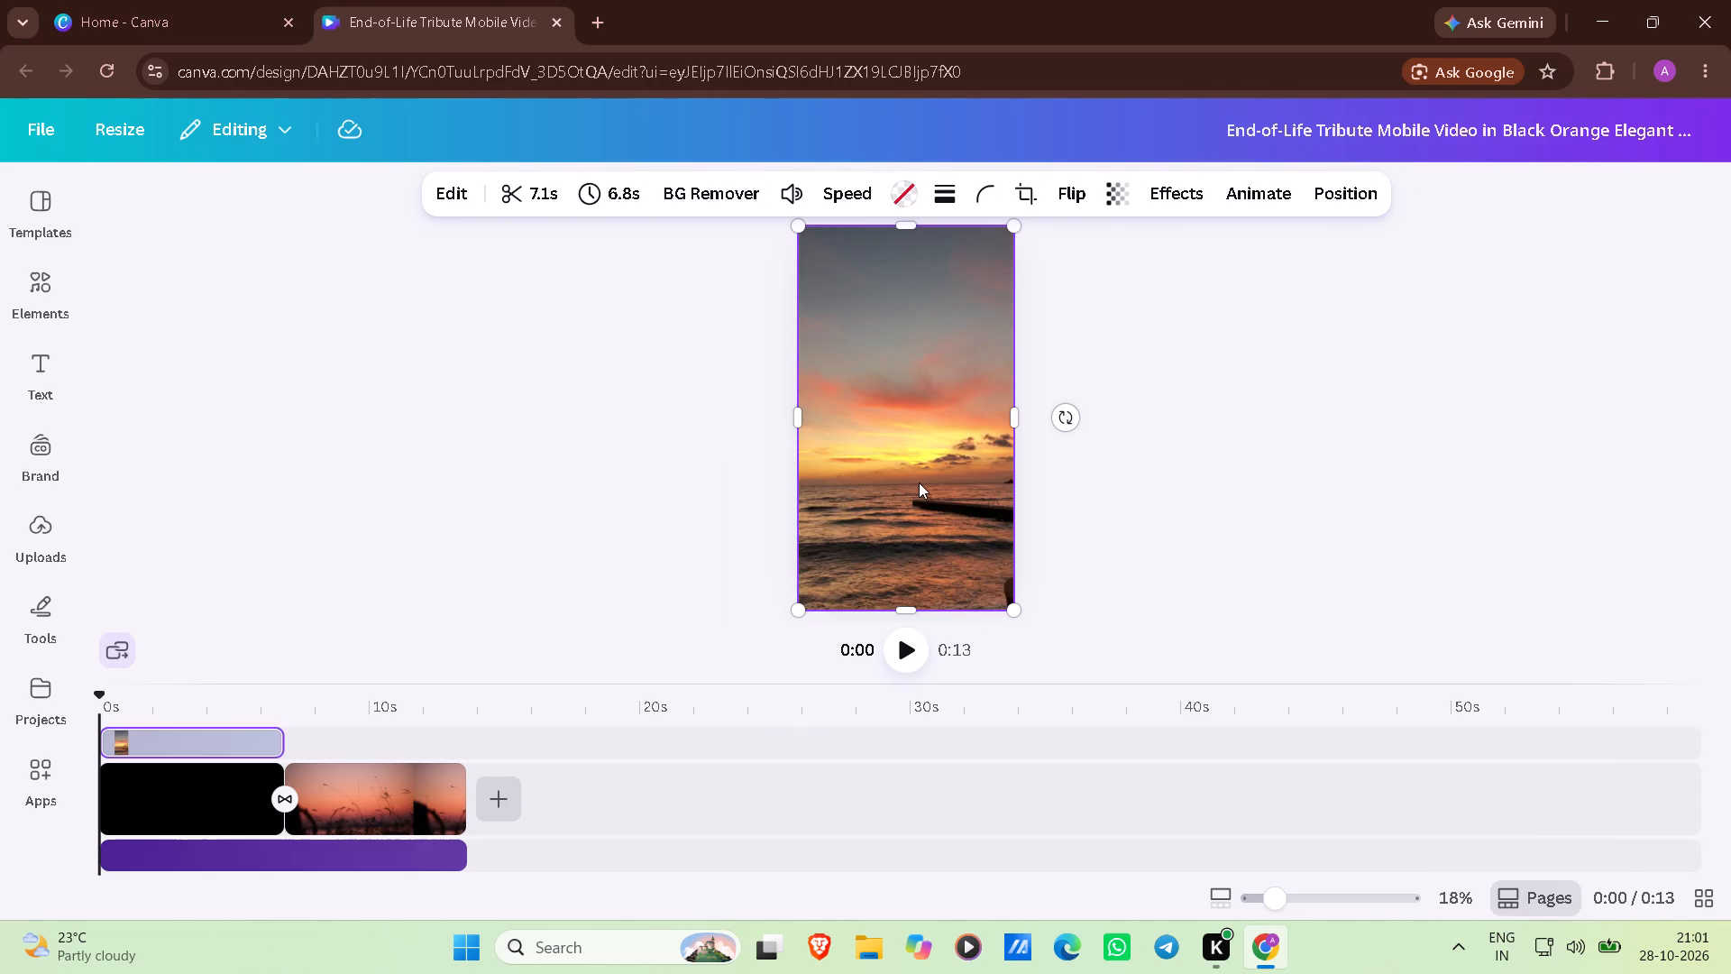
left_click(902, 639)
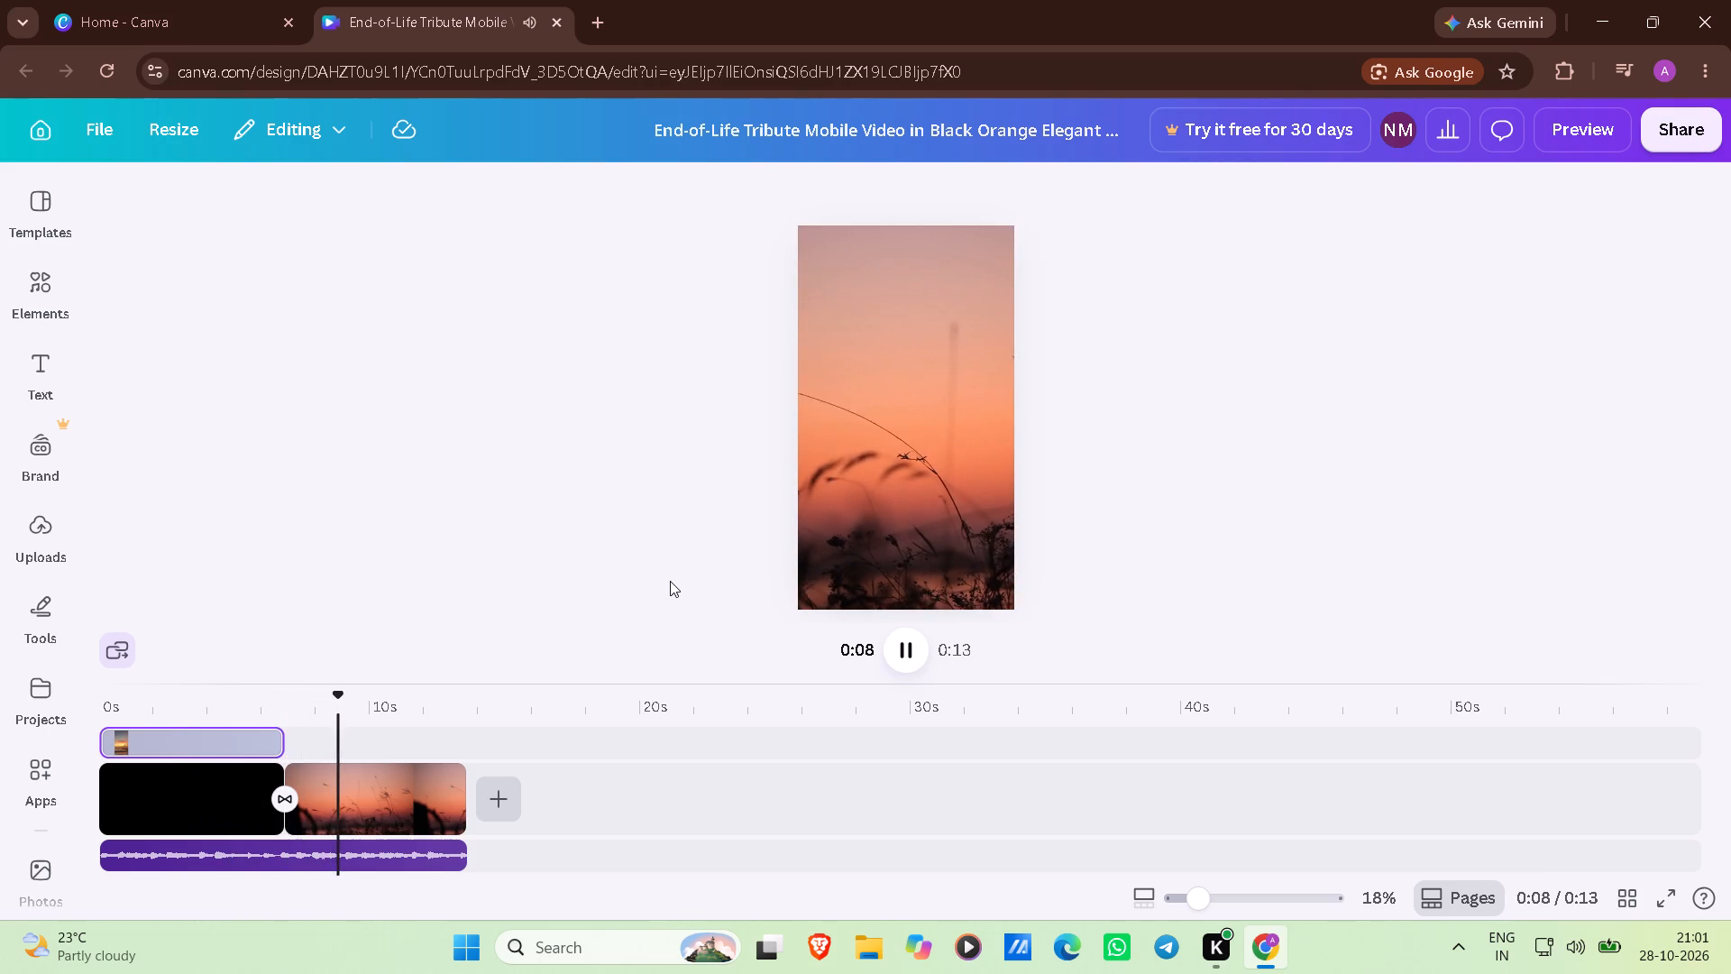
left_click(904, 654)
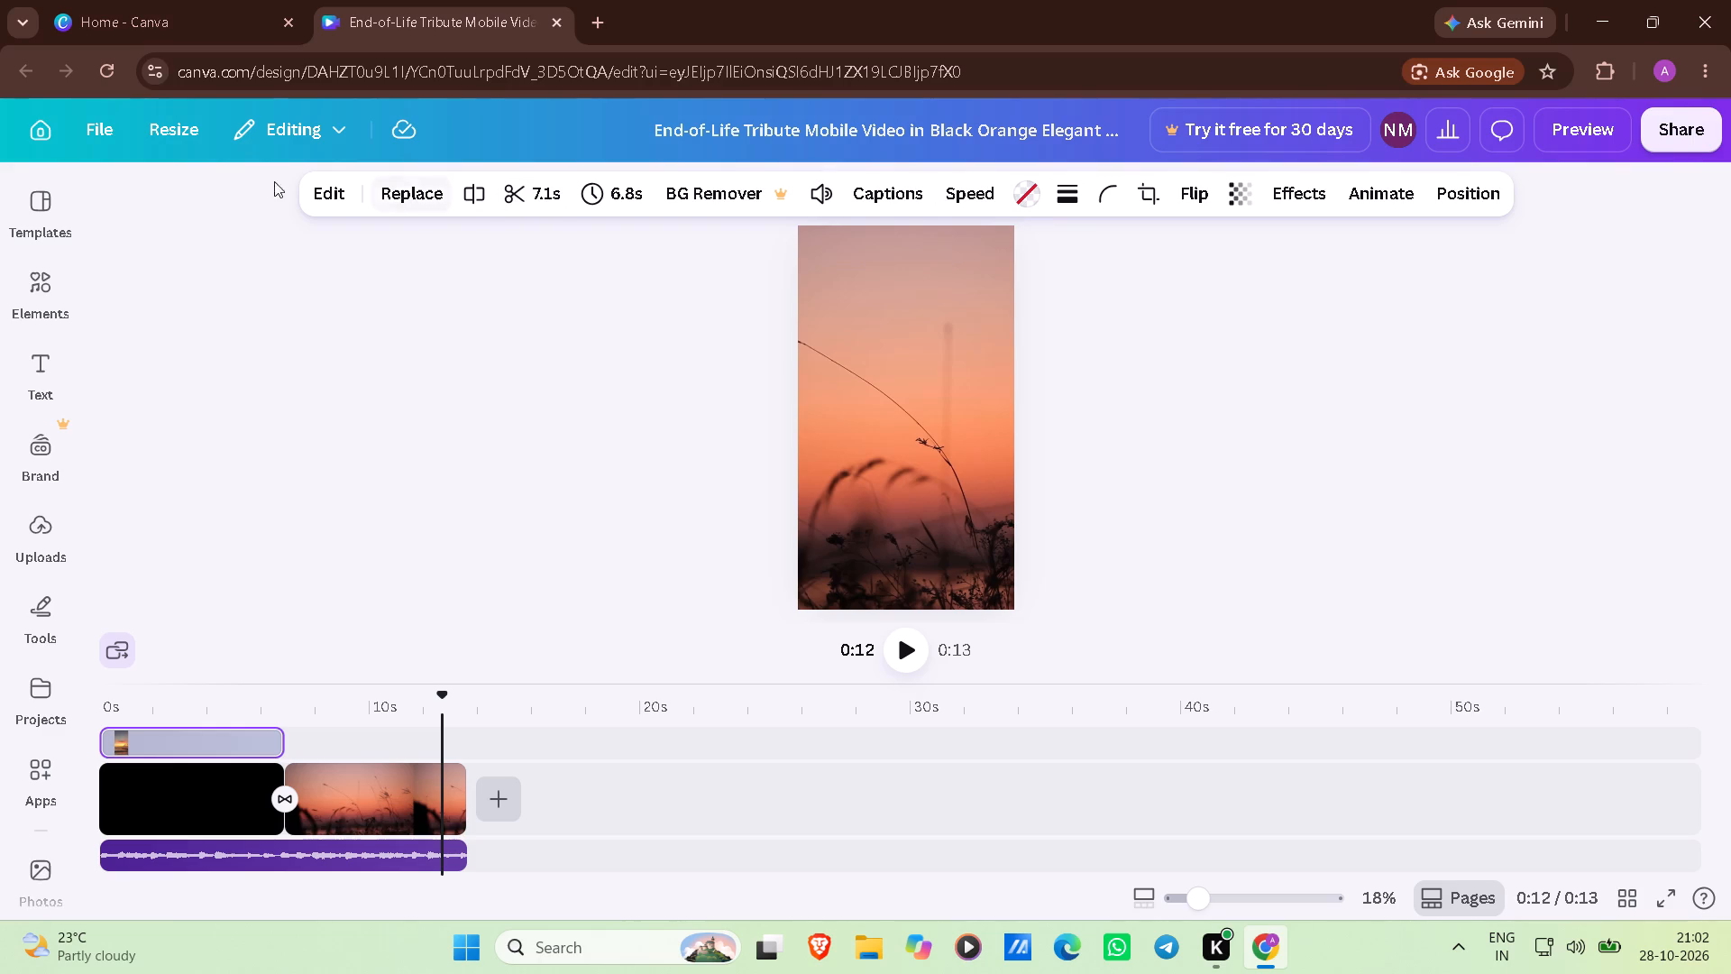
Open the dynamic Captions text option for the video.
left_click(46, 357)
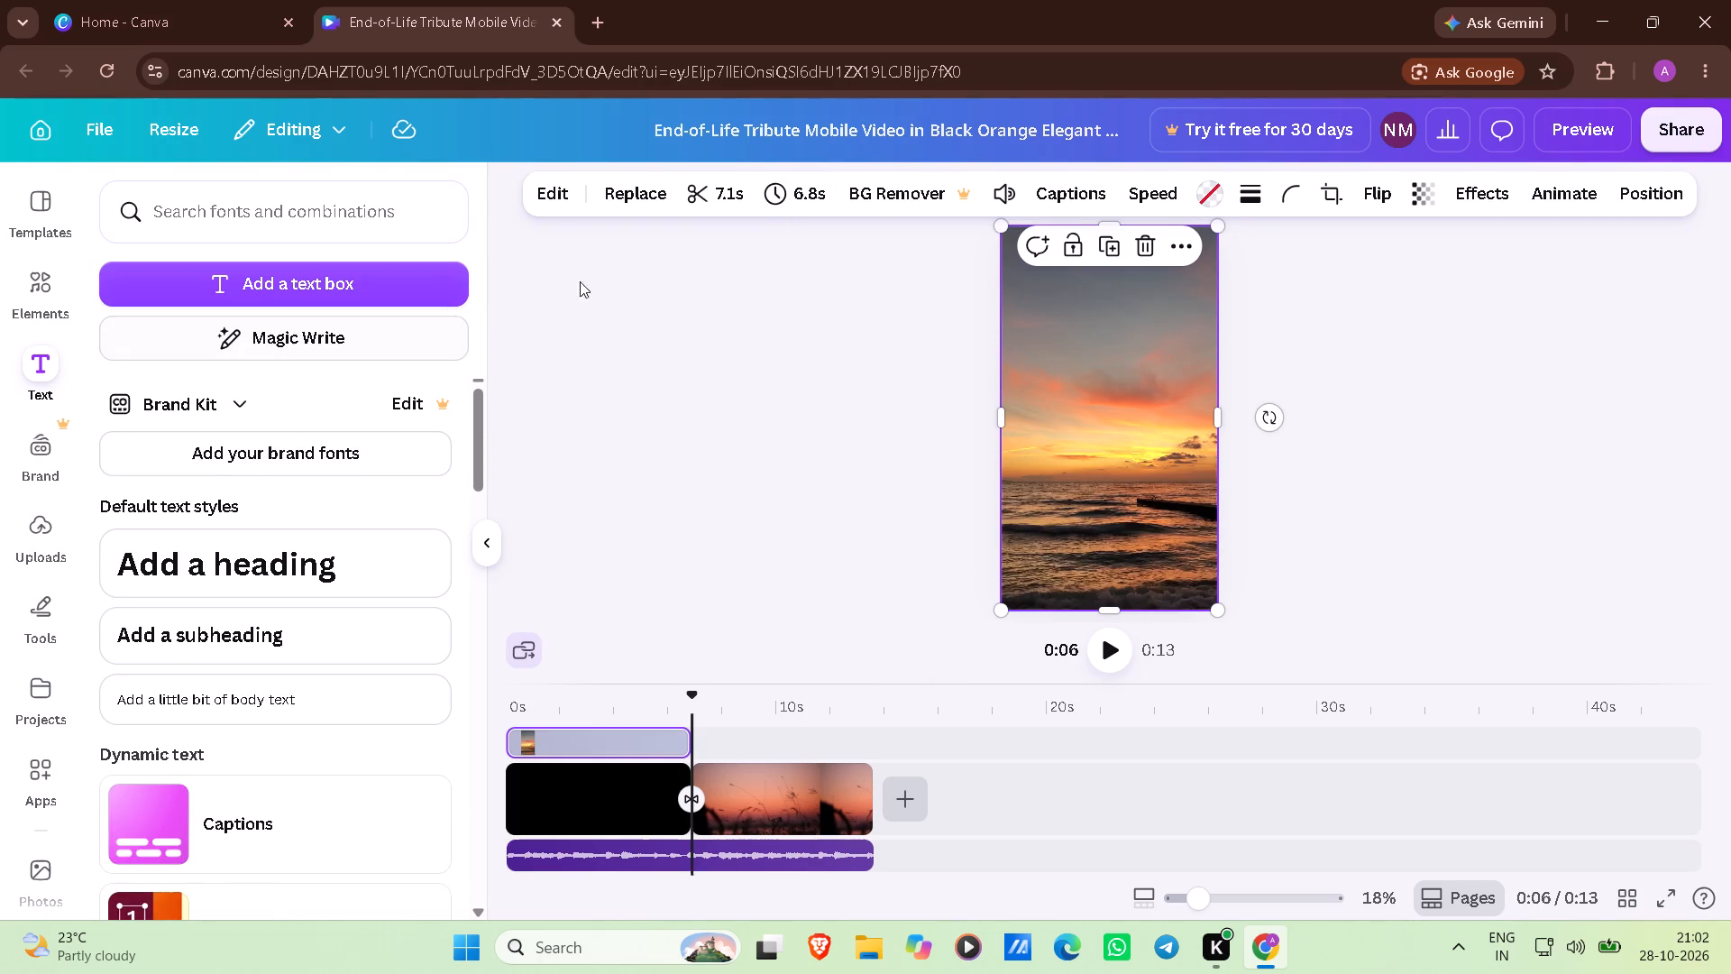
scroll(321, 412, "down", 1)
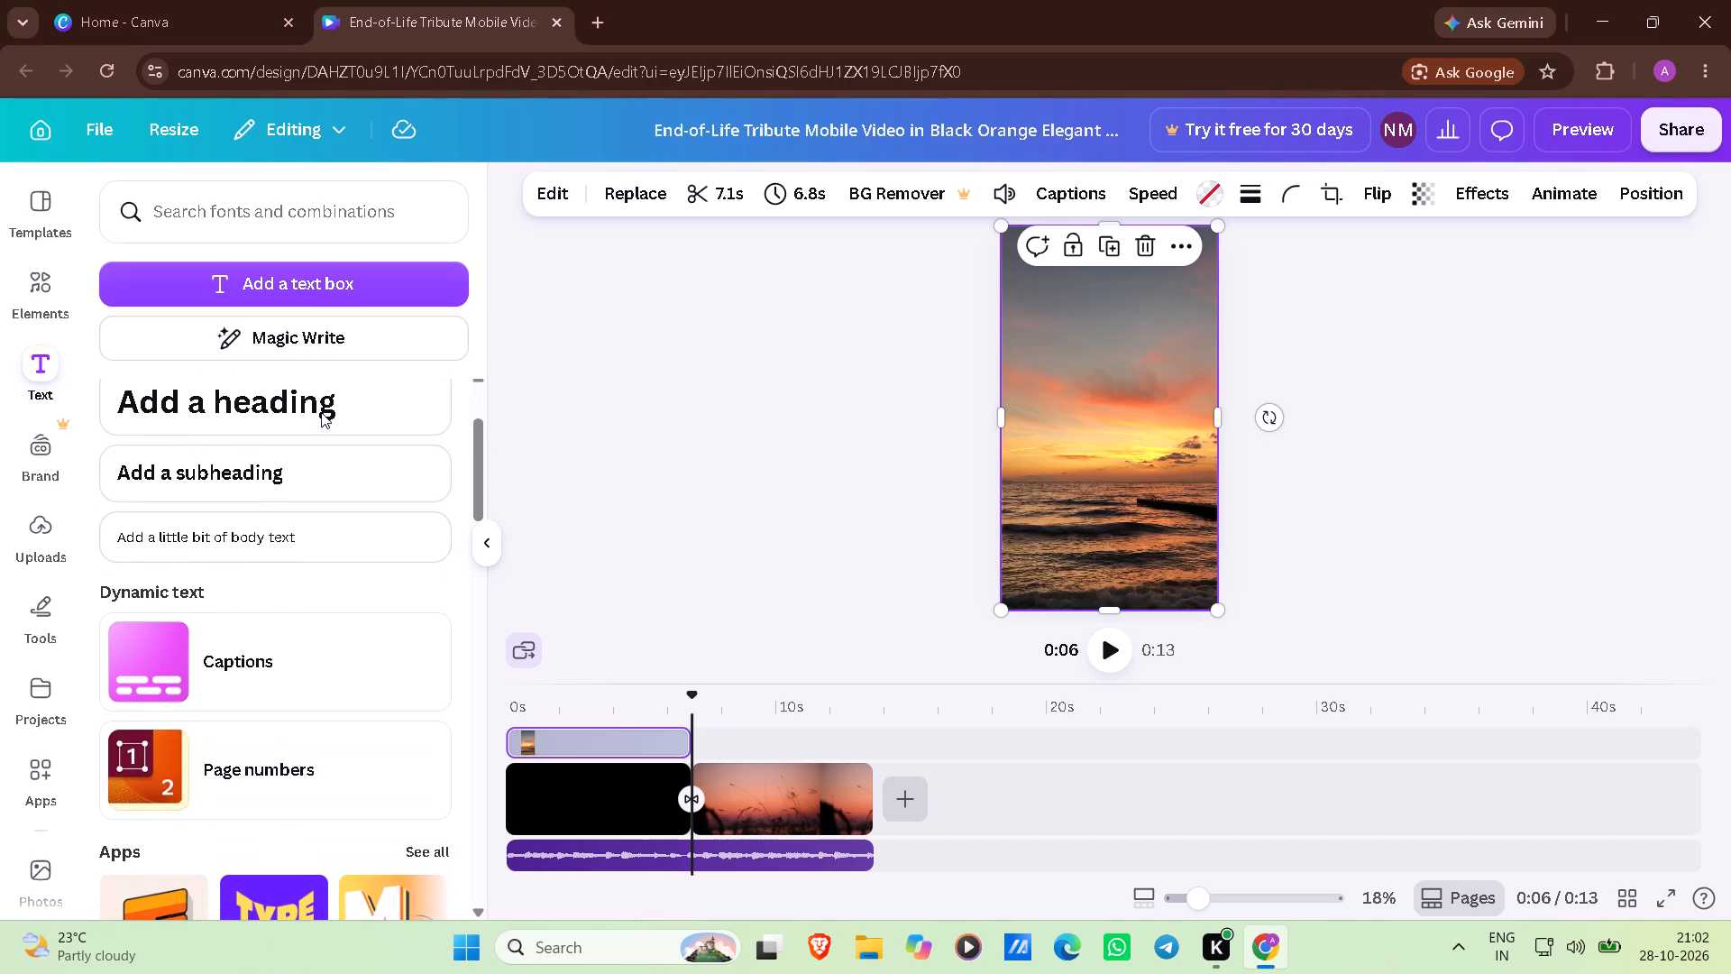
scroll(321, 412, "down", 2)
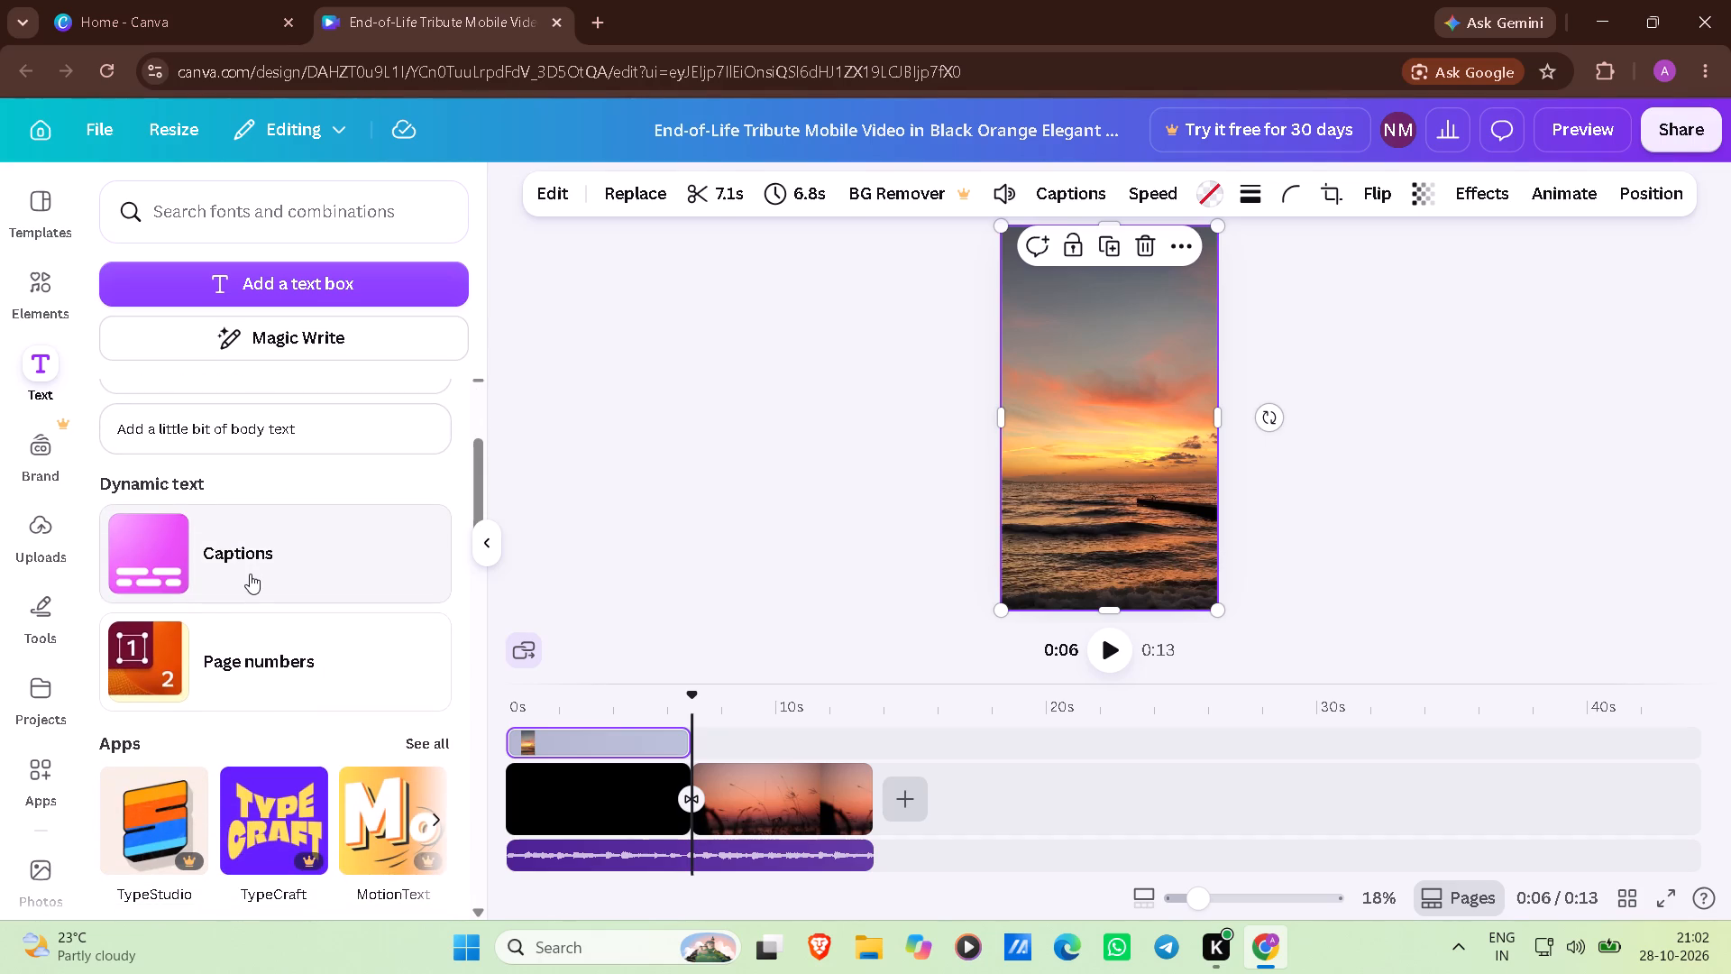
left_click(250, 574)
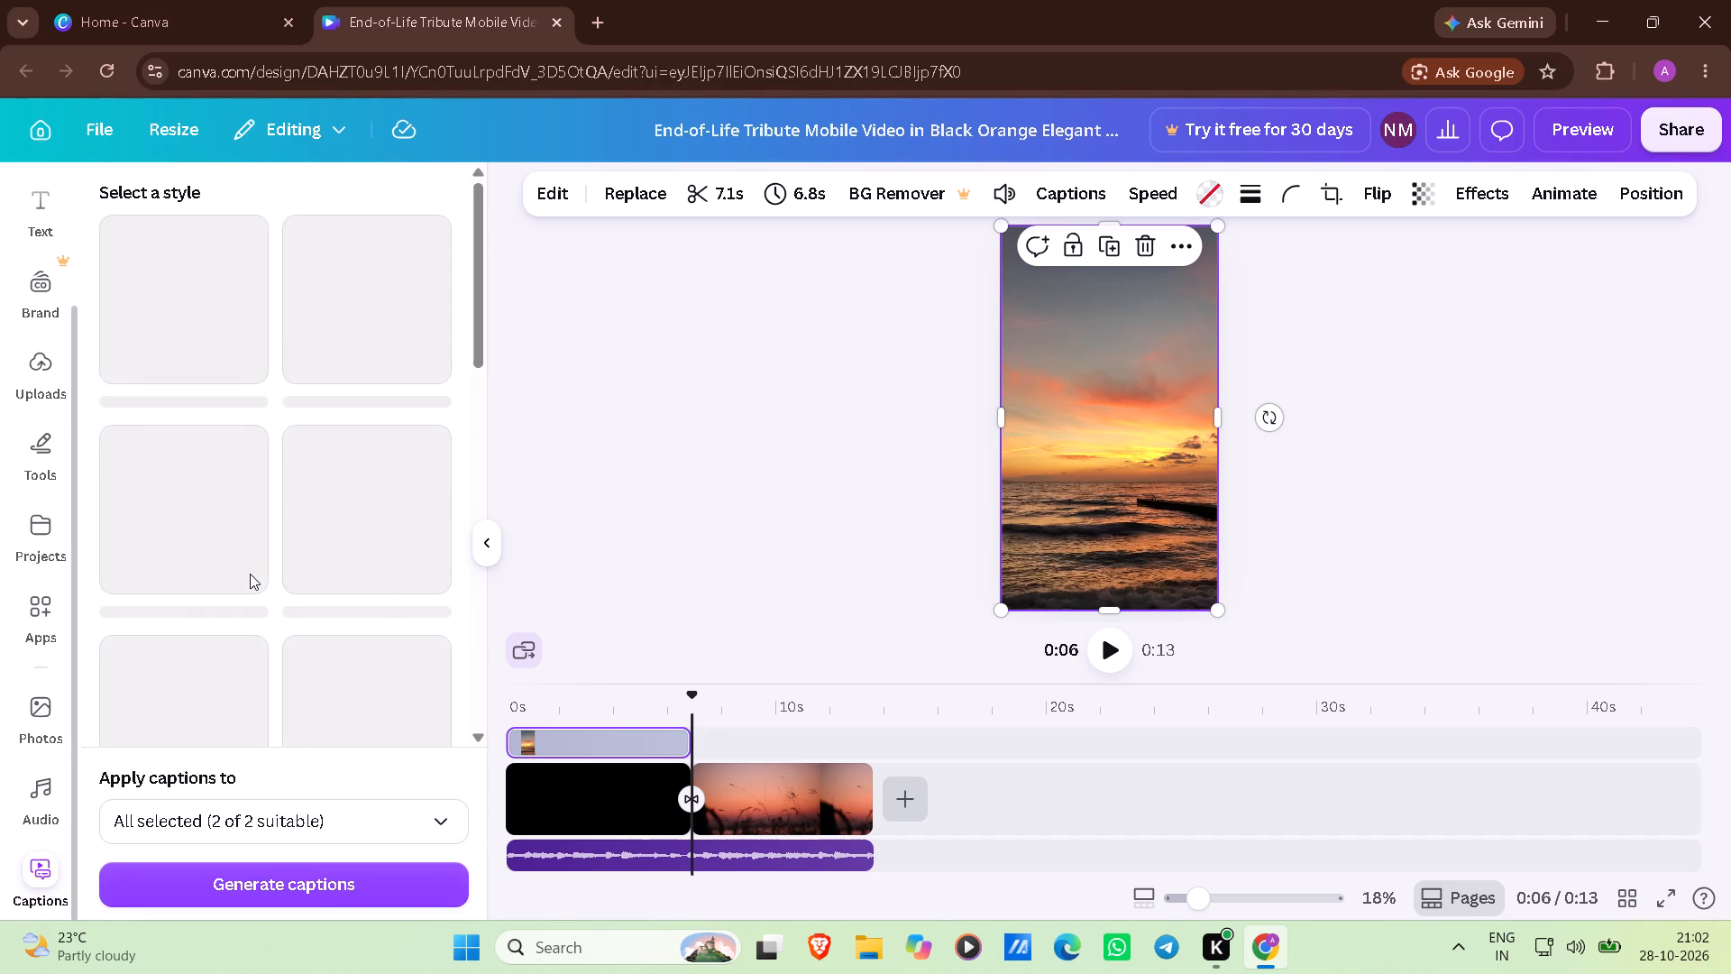
Browse the caption styles from Classic to Arcade to compare looks for the tribute video's captions.
scroll(250, 574, "down", 1)
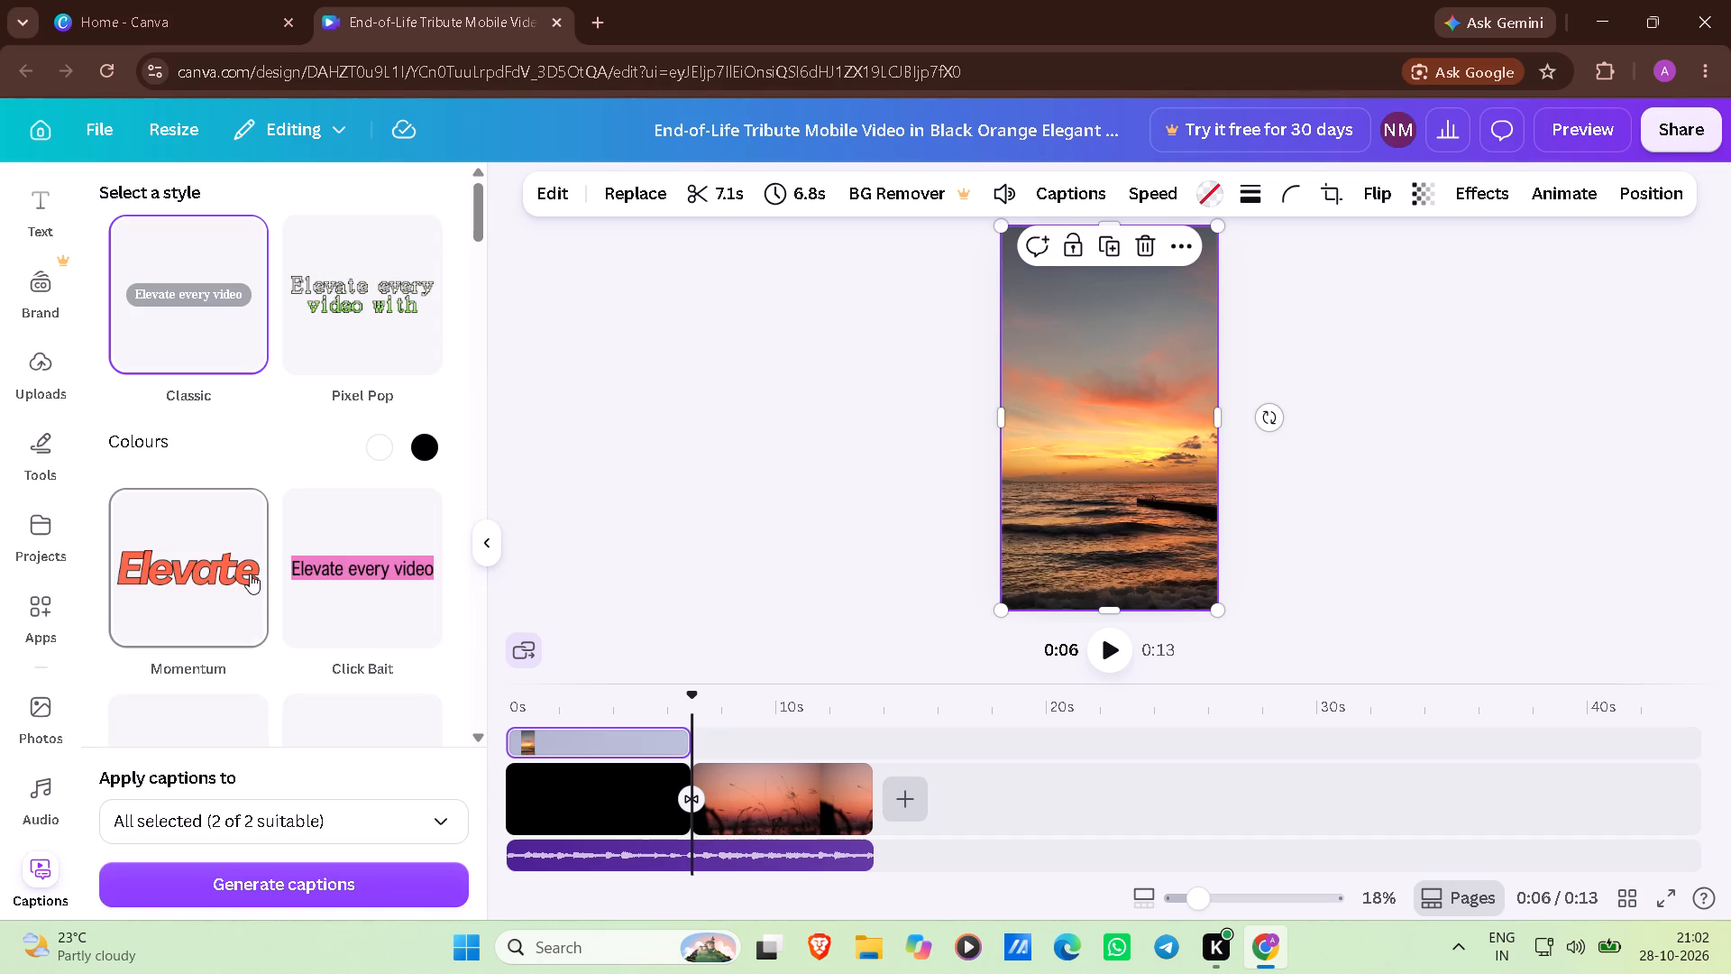
scroll(250, 574, "down", 8)
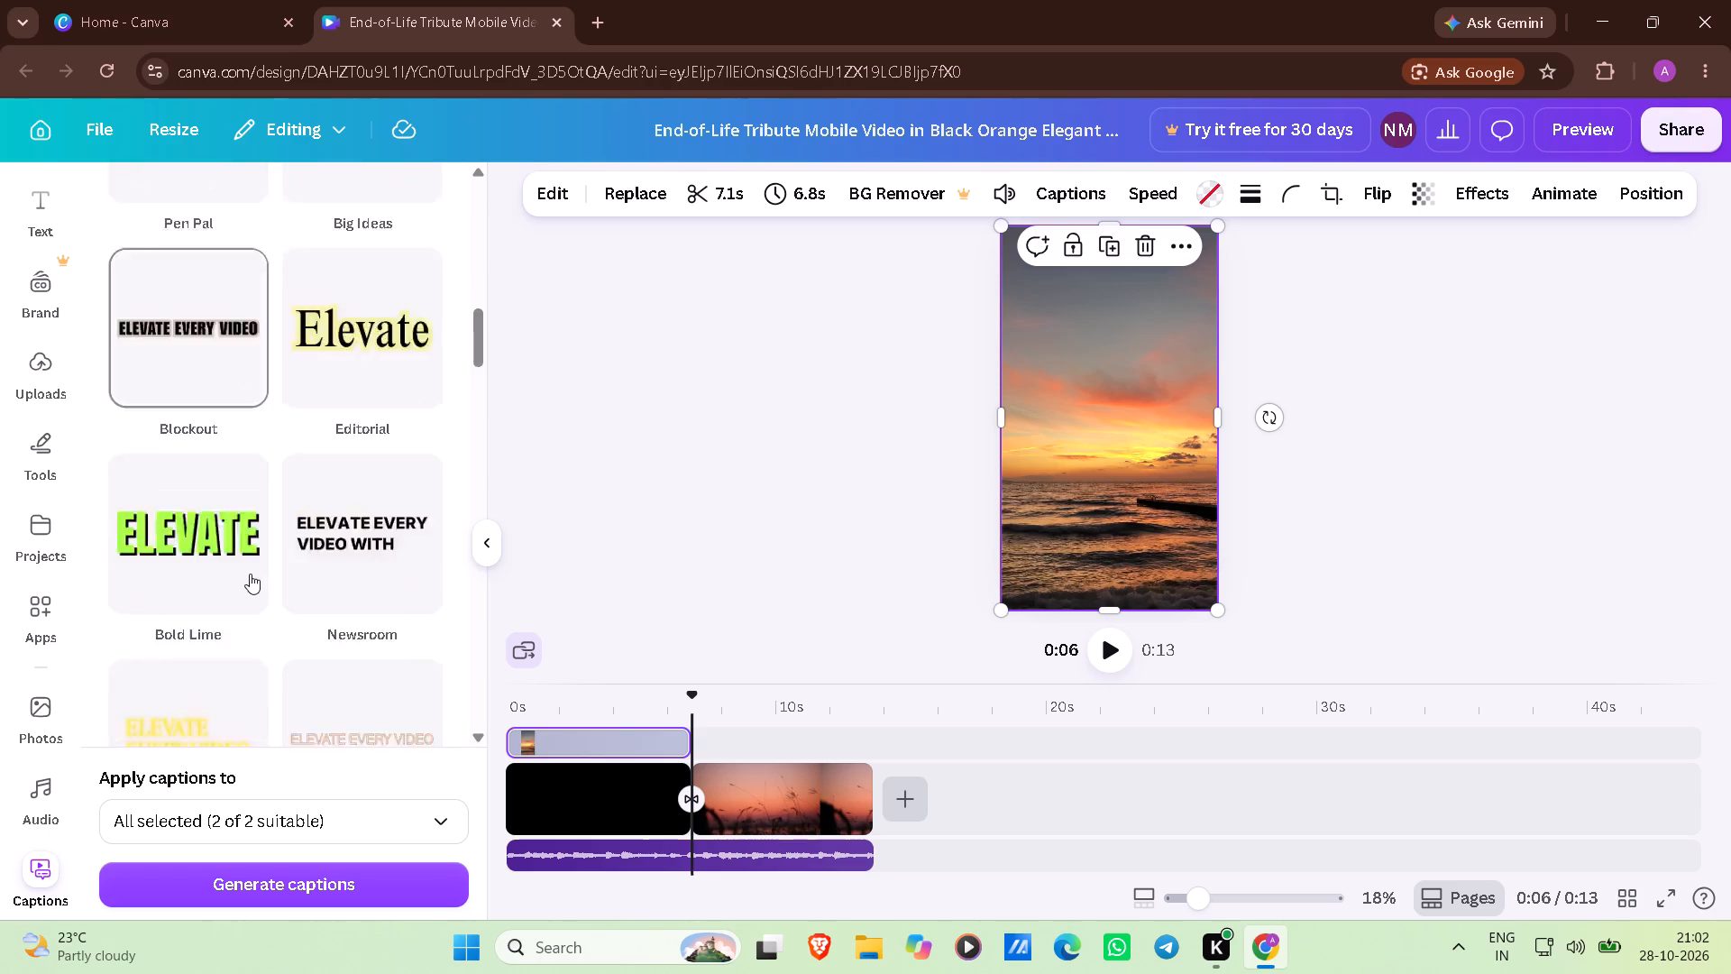
scroll(250, 574, "down", 6)
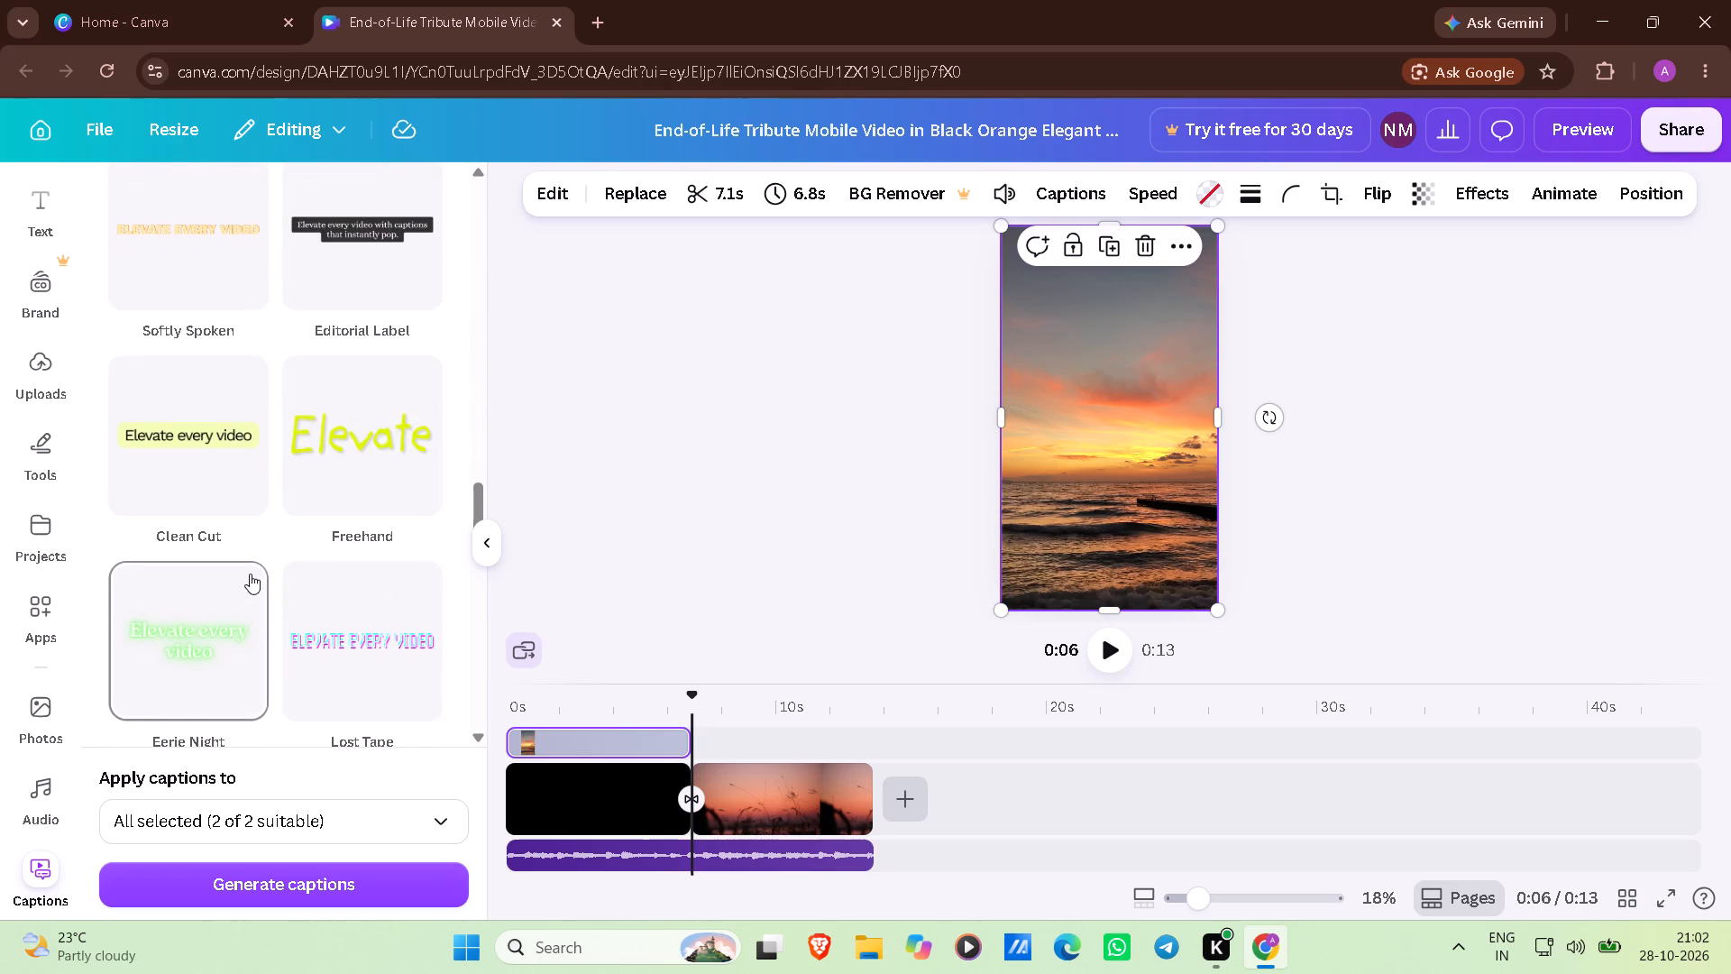
scroll(287, 464, "down", 3)
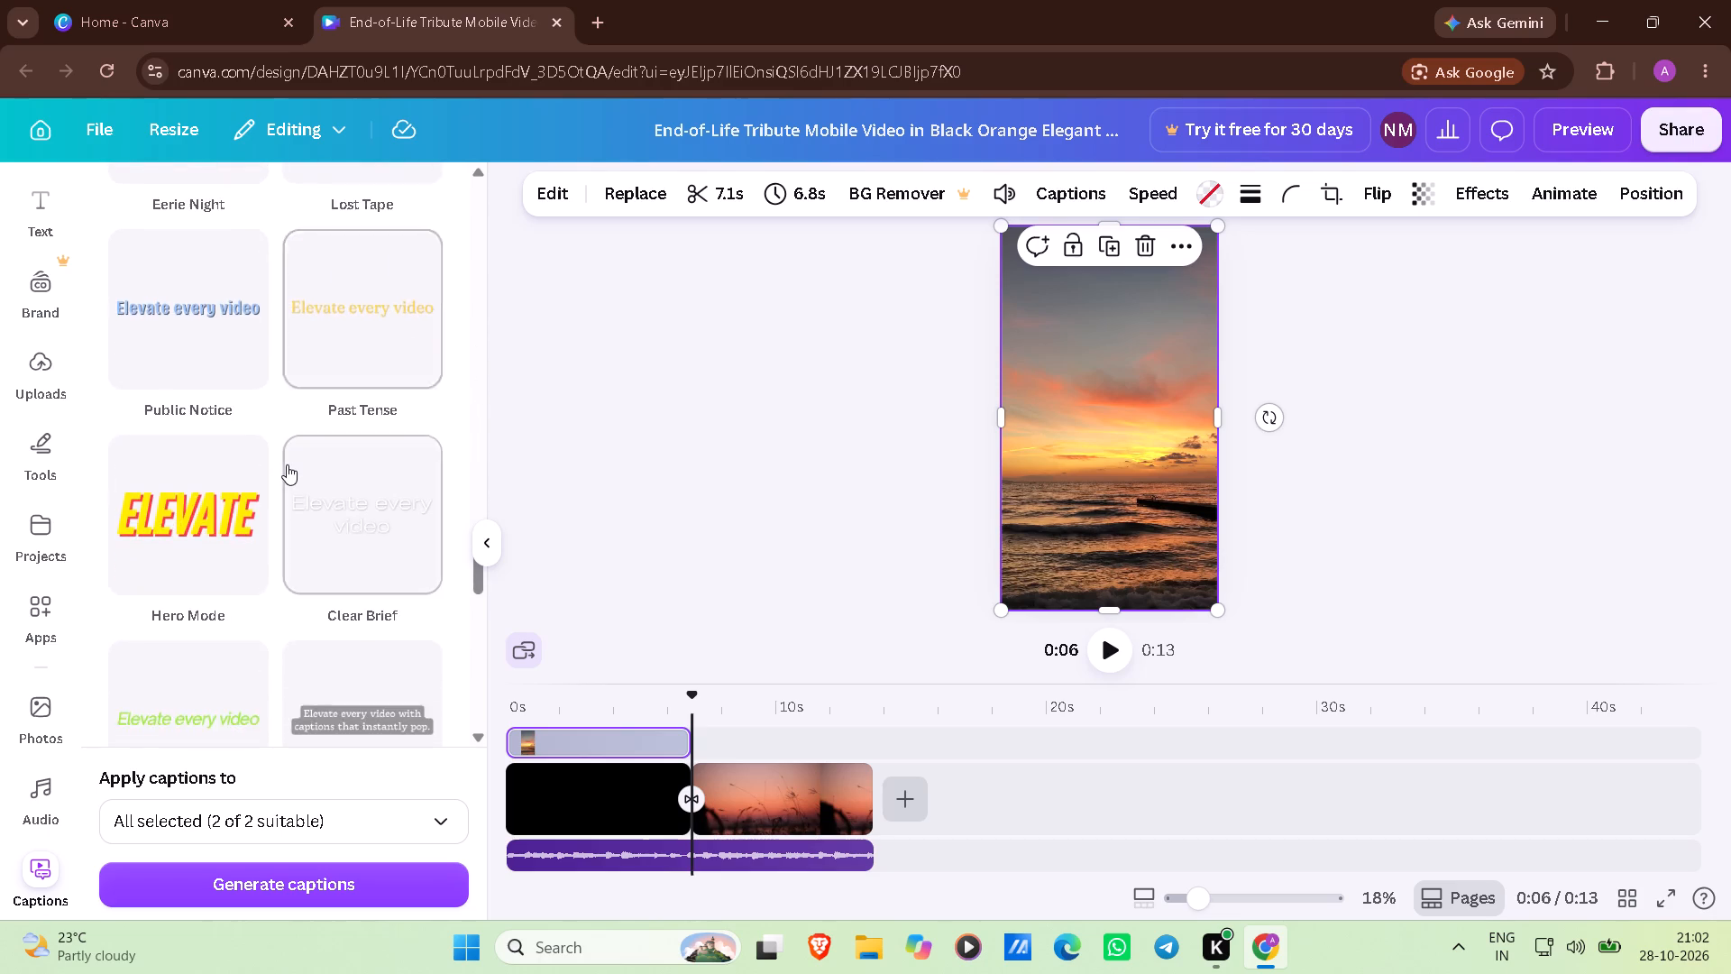
scroll(287, 464, "down", 5)
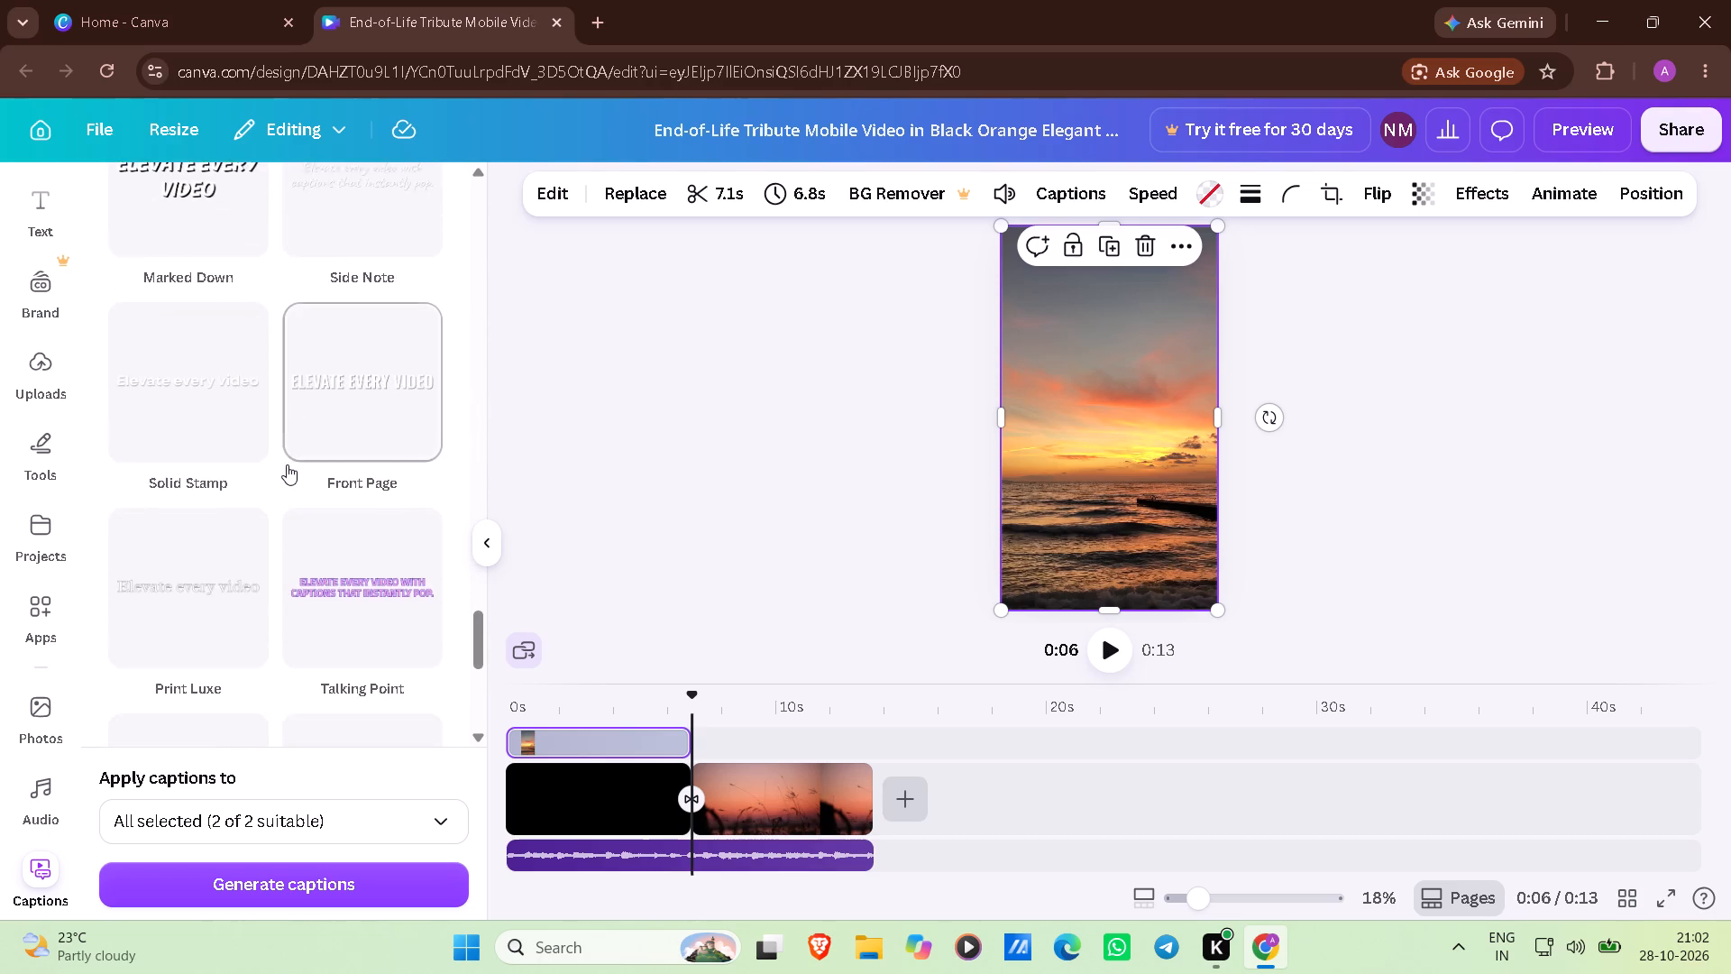
scroll(287, 464, "down", 4)
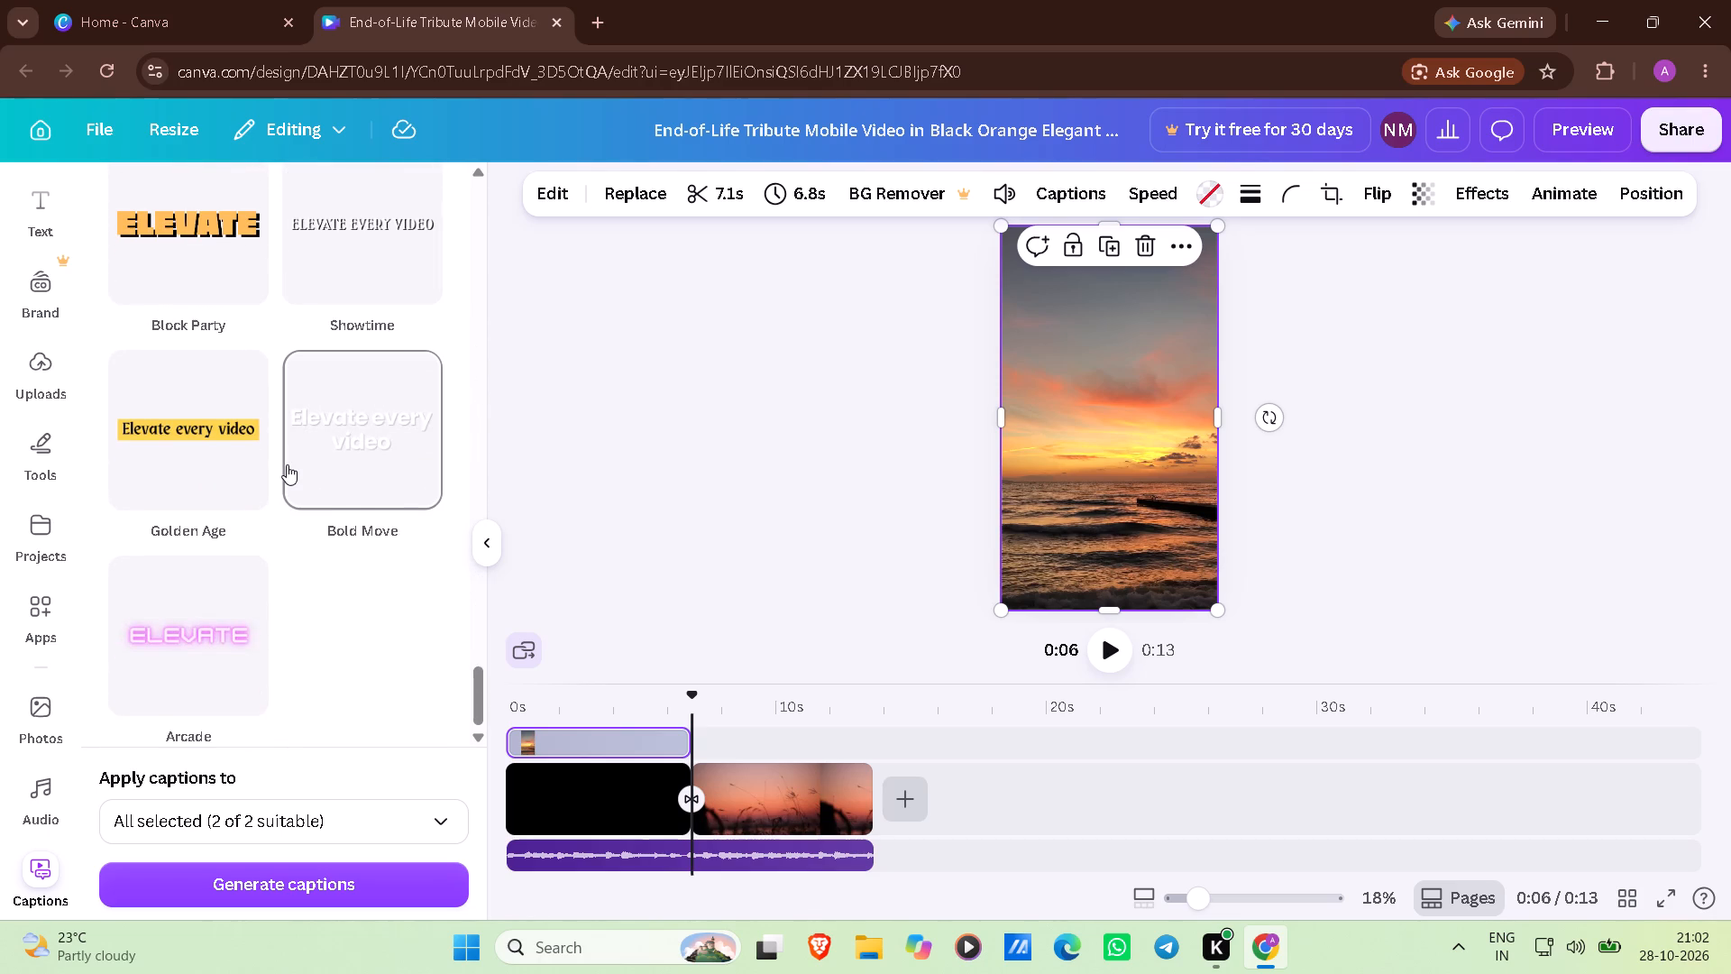
scroll(287, 464, "up", 8)
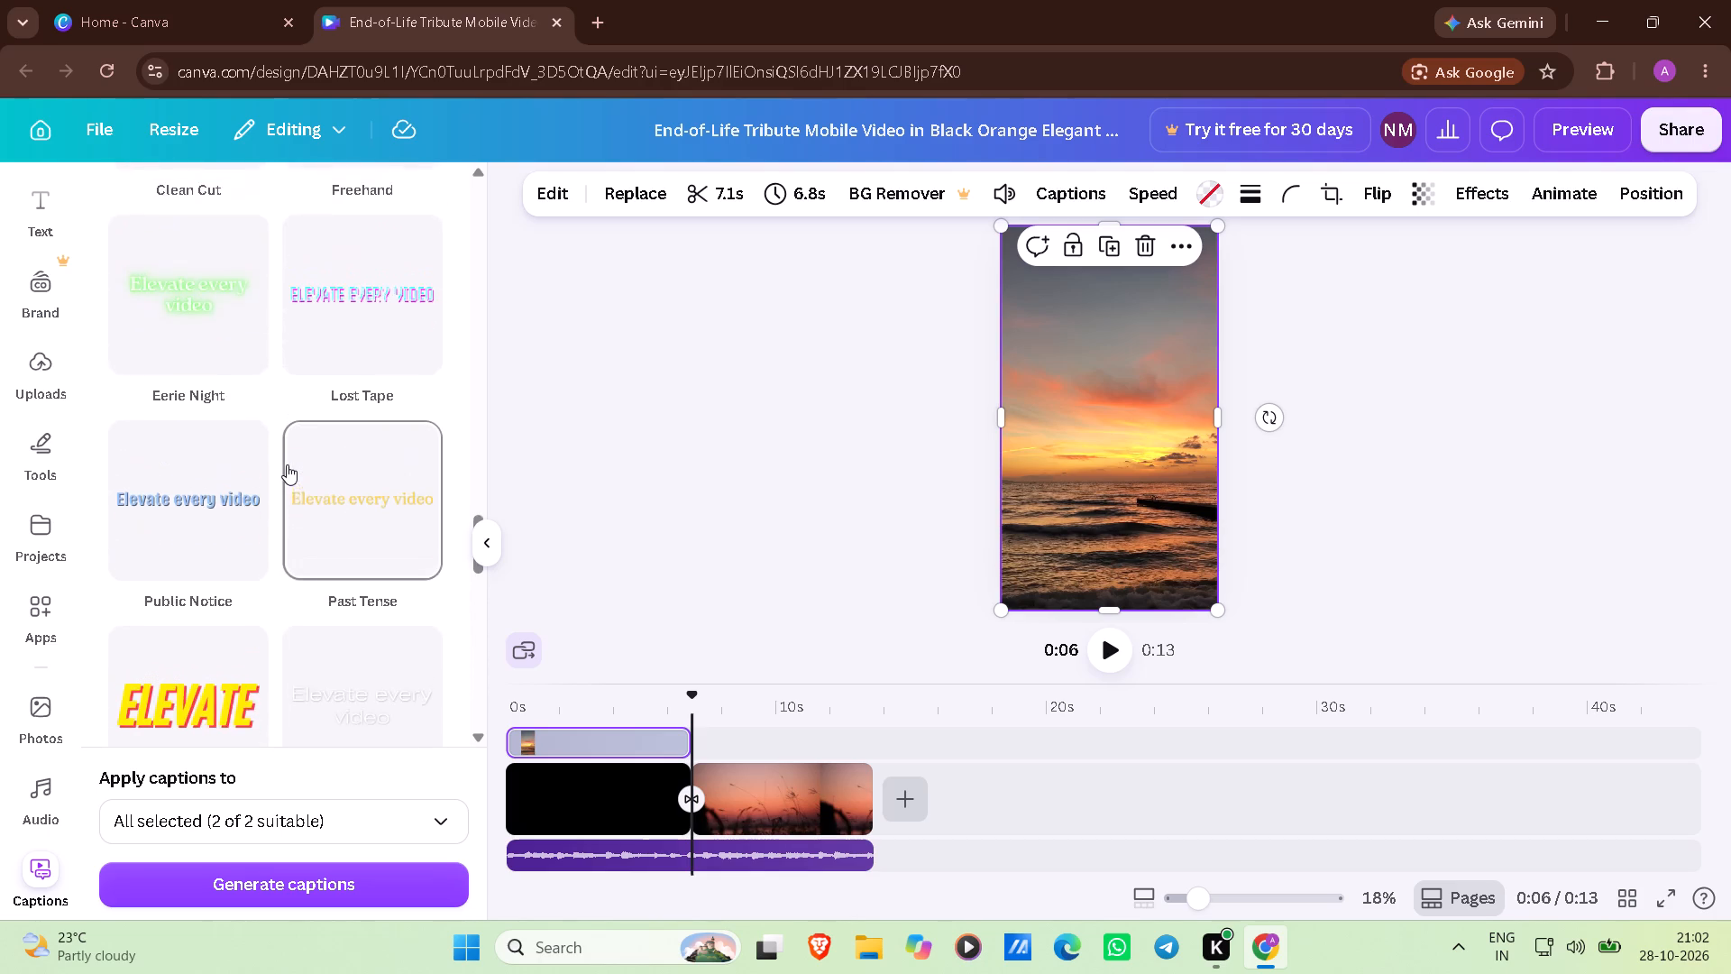
scroll(287, 464, "up", 6)
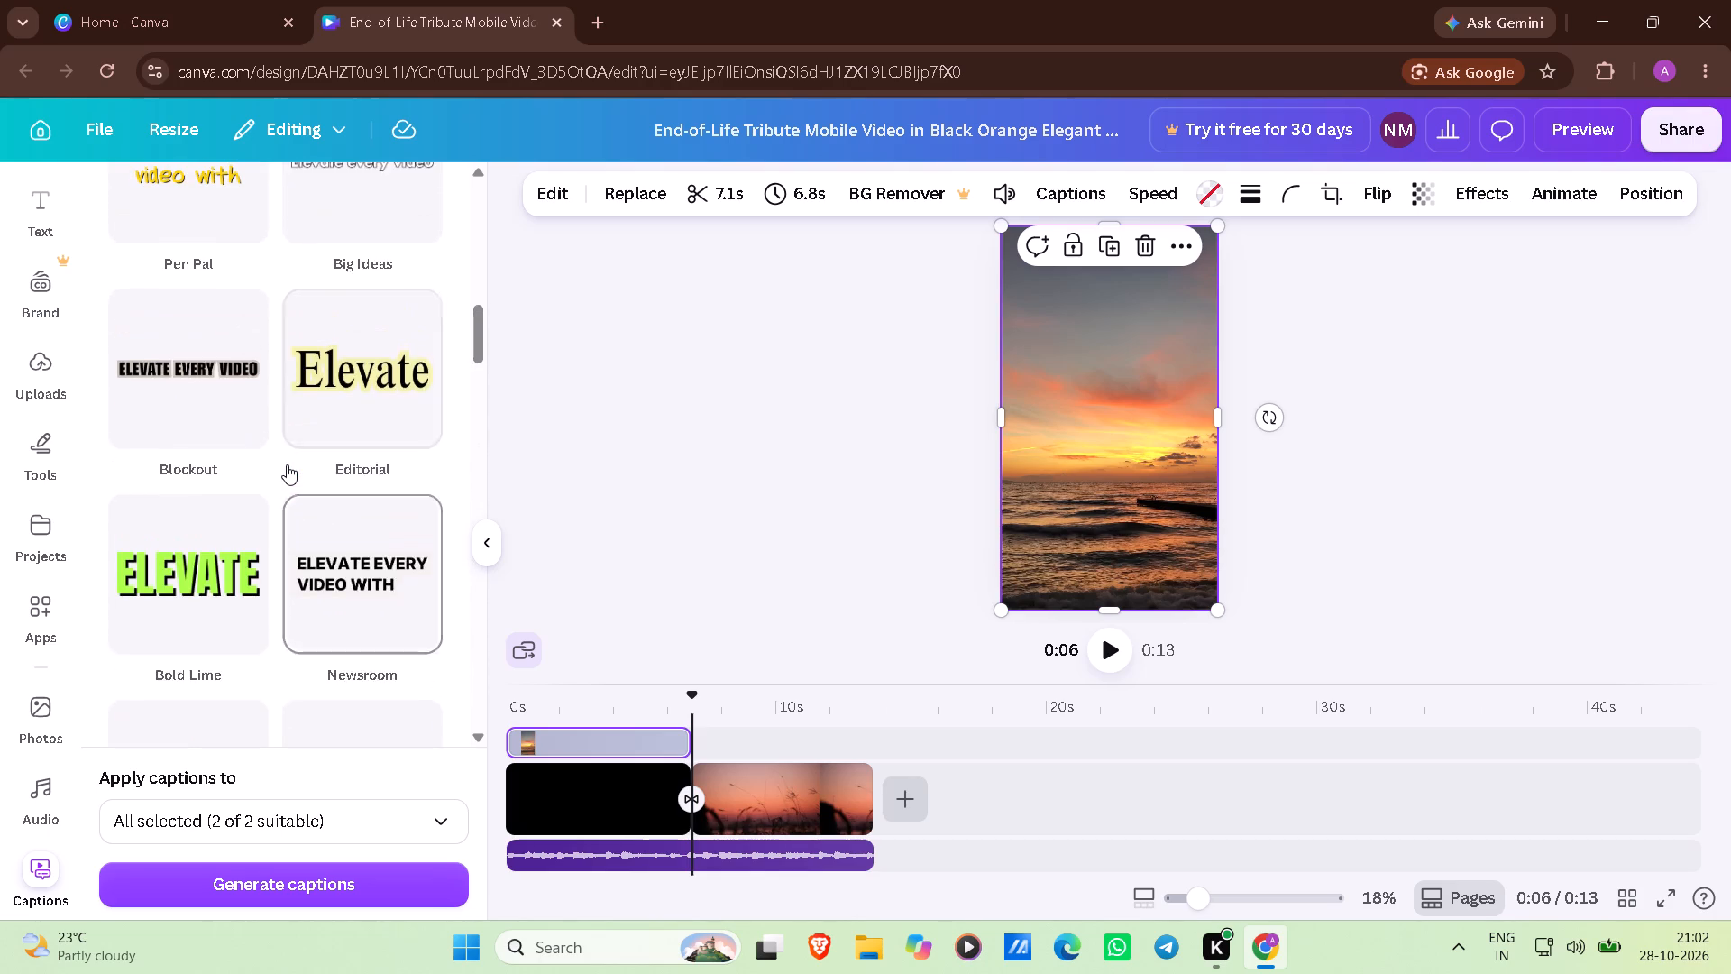
scroll(287, 464, "up", 8)
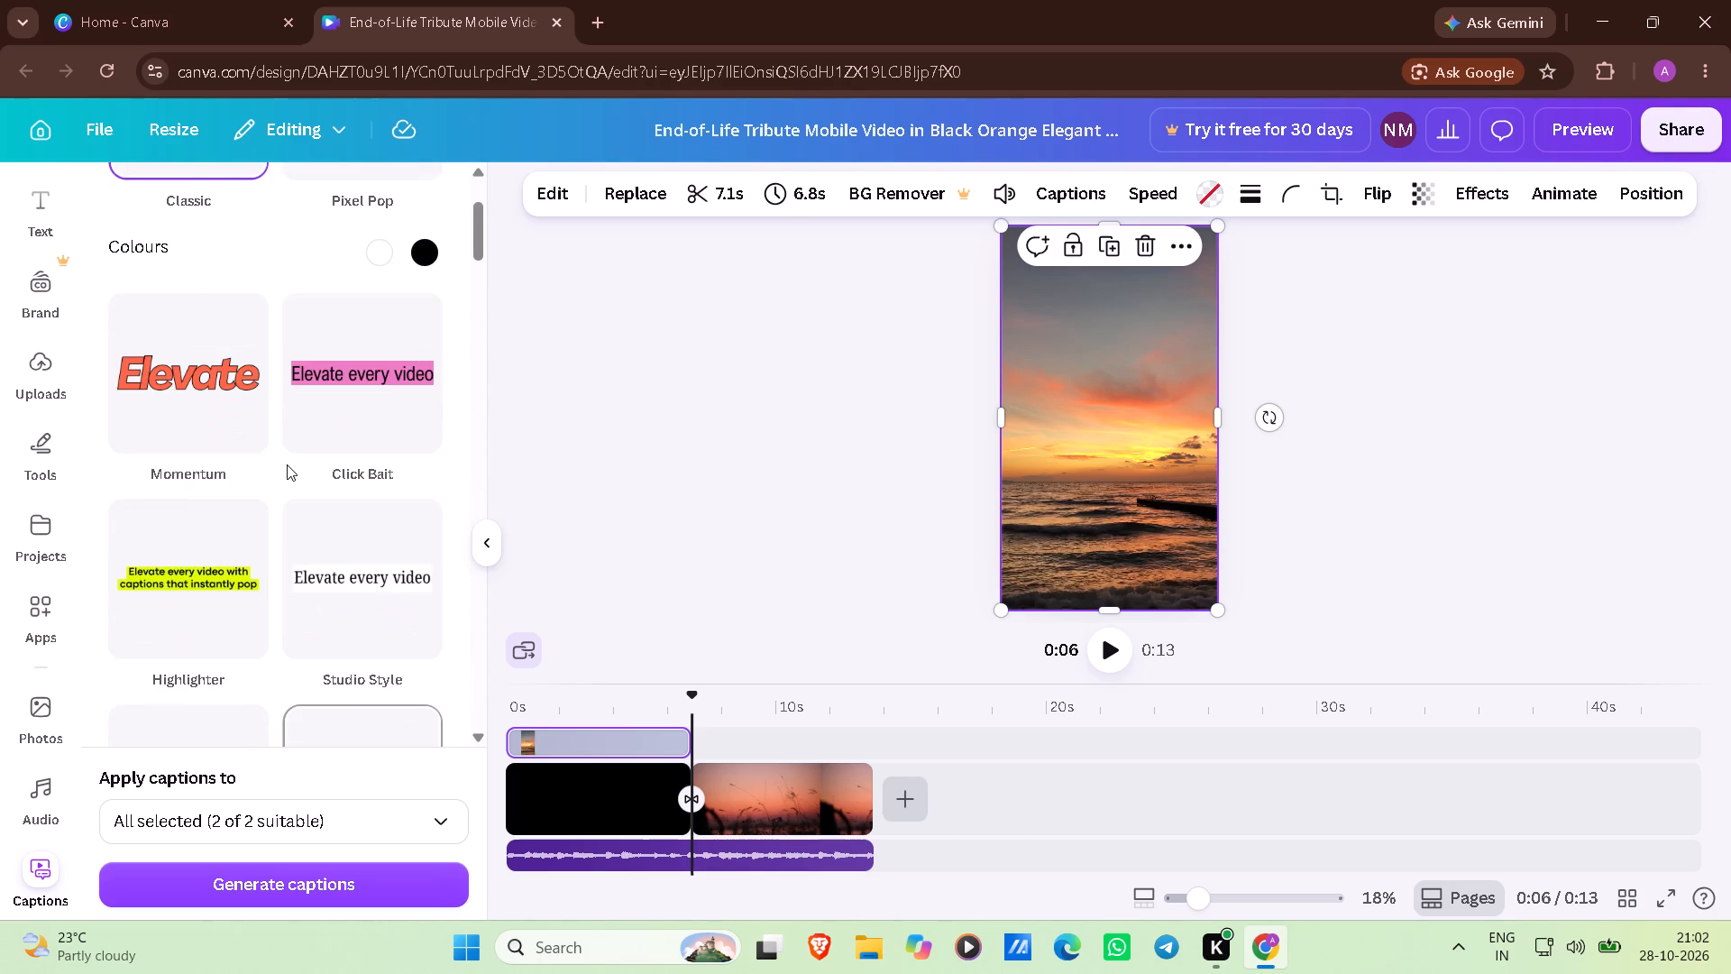
scroll(287, 464, "up", 2)
scroll(288, 610, "down", 1)
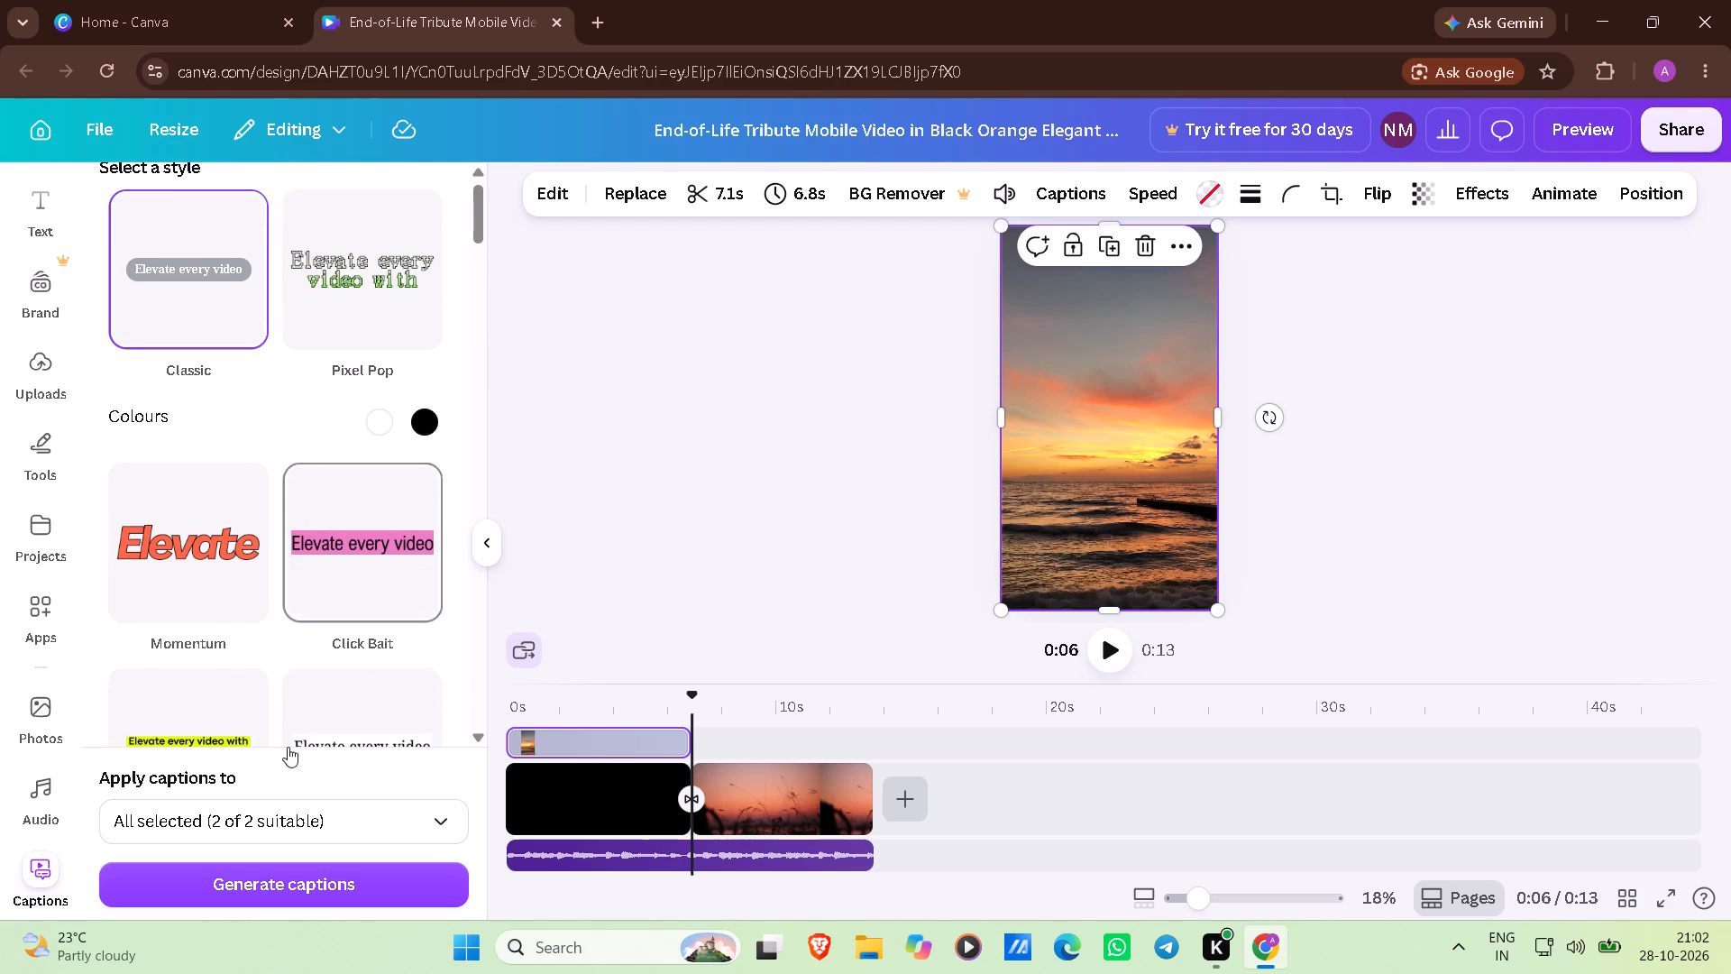
scroll(274, 693, "down", 2)
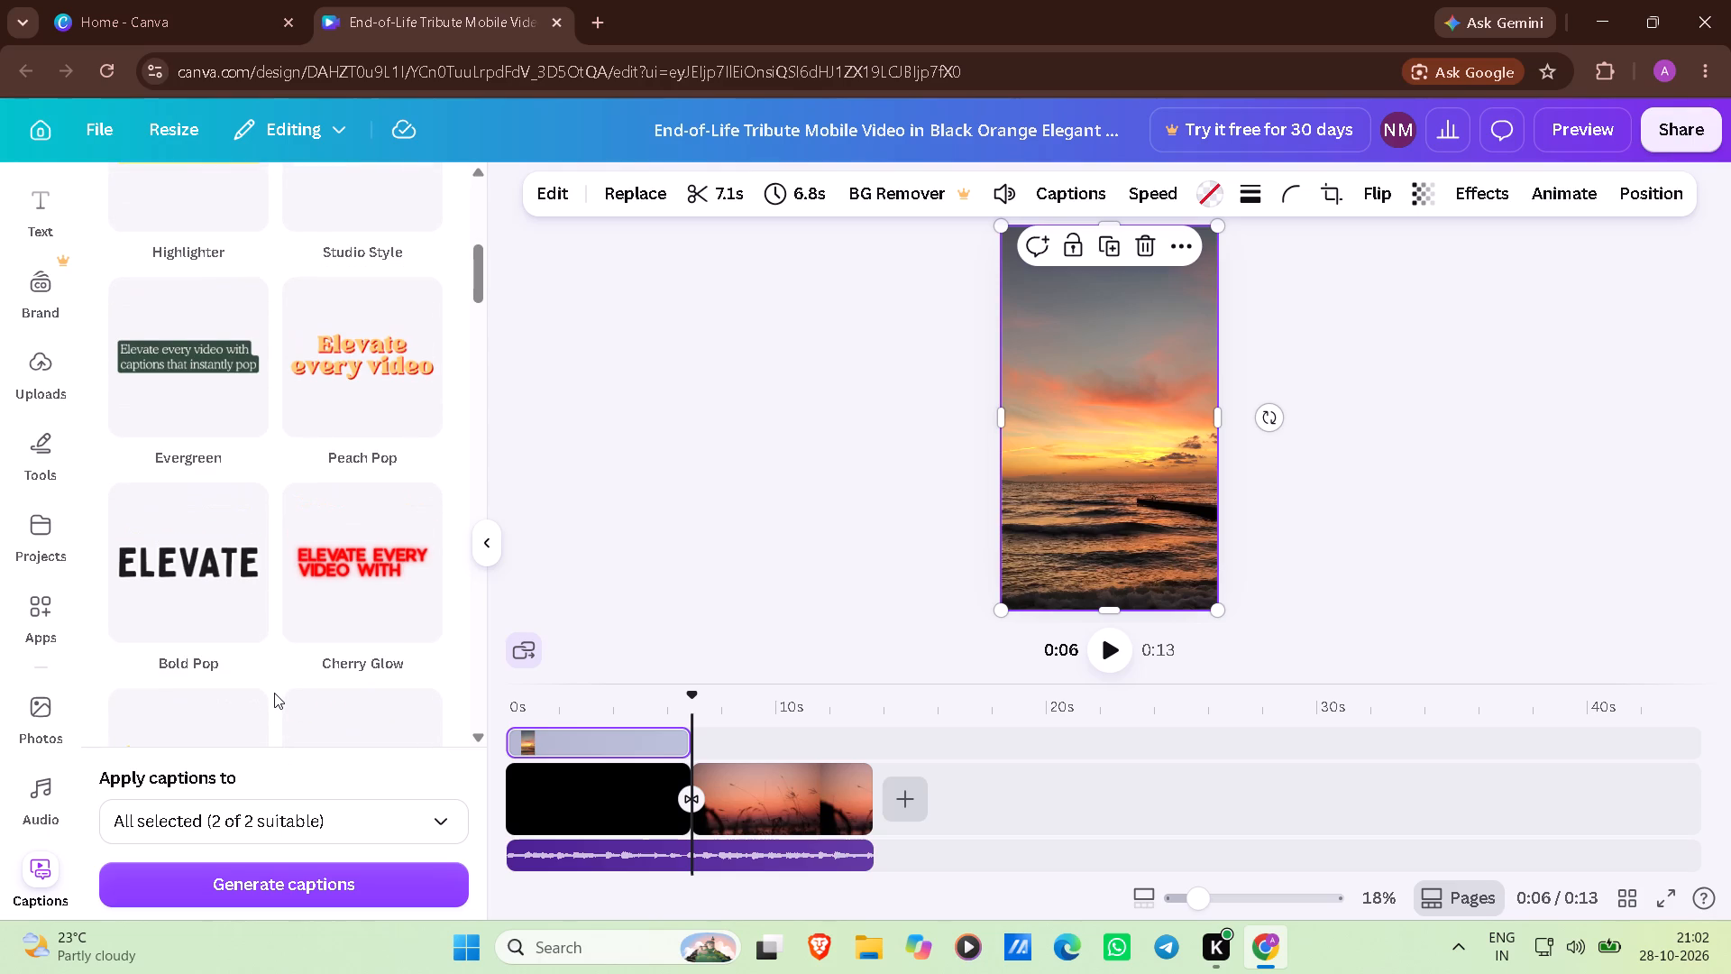
scroll(274, 693, "down", 11)
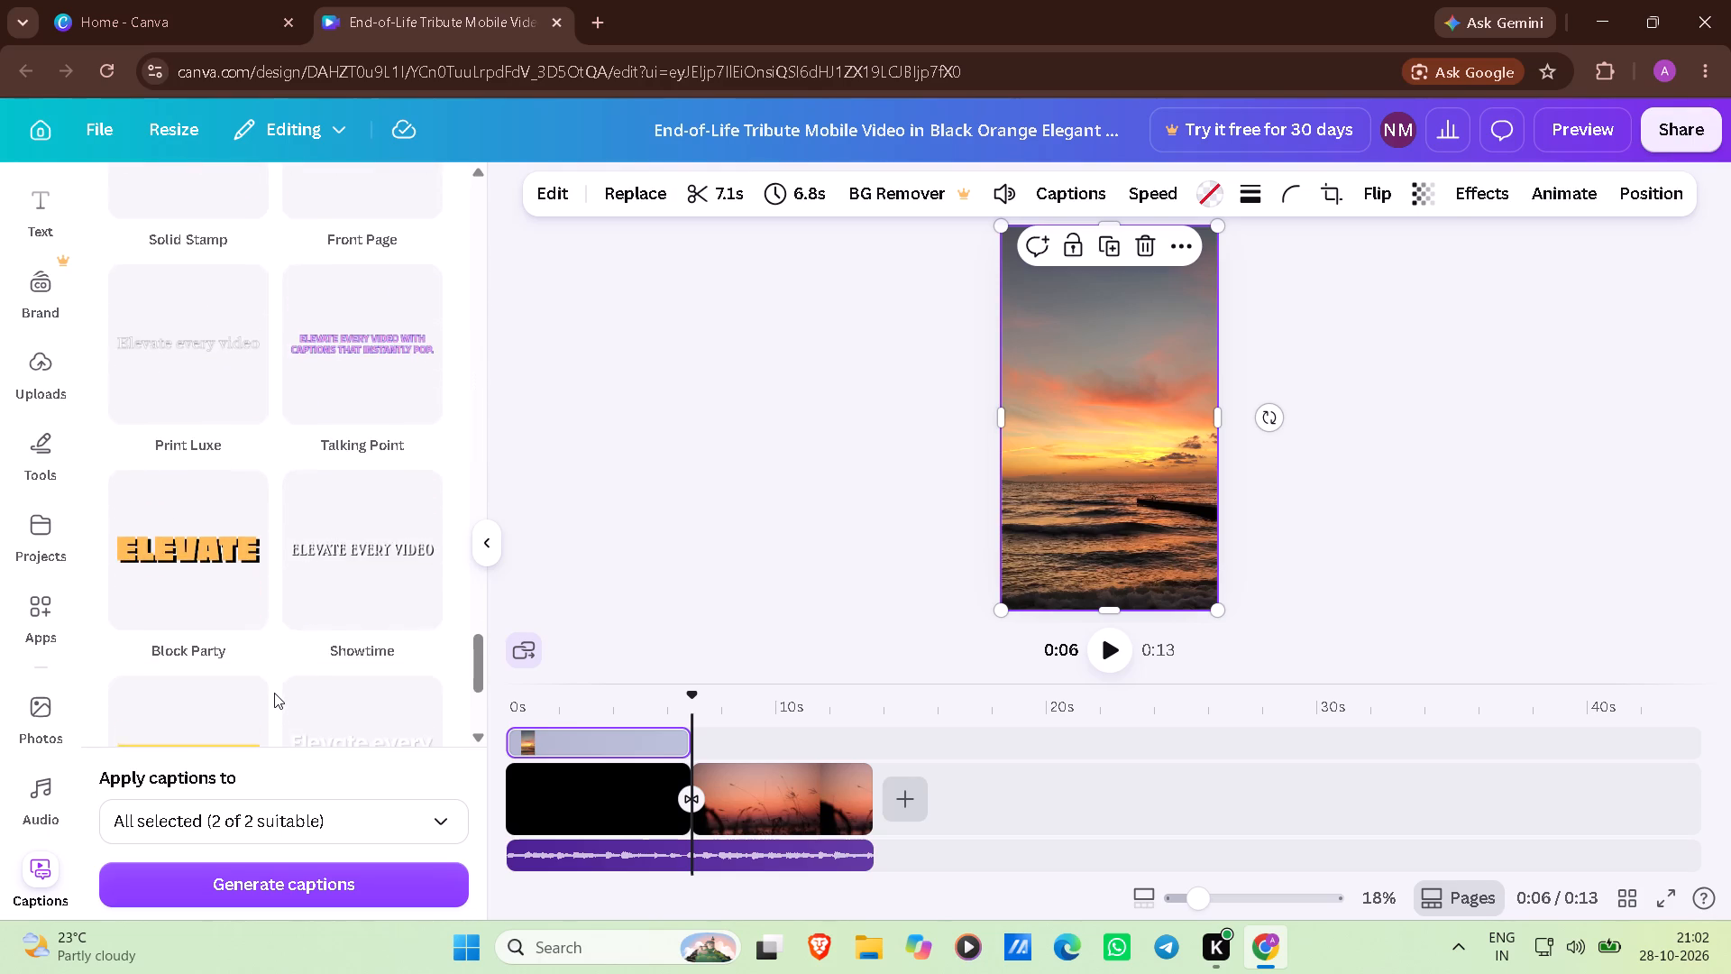
scroll(274, 693, "up", 2)
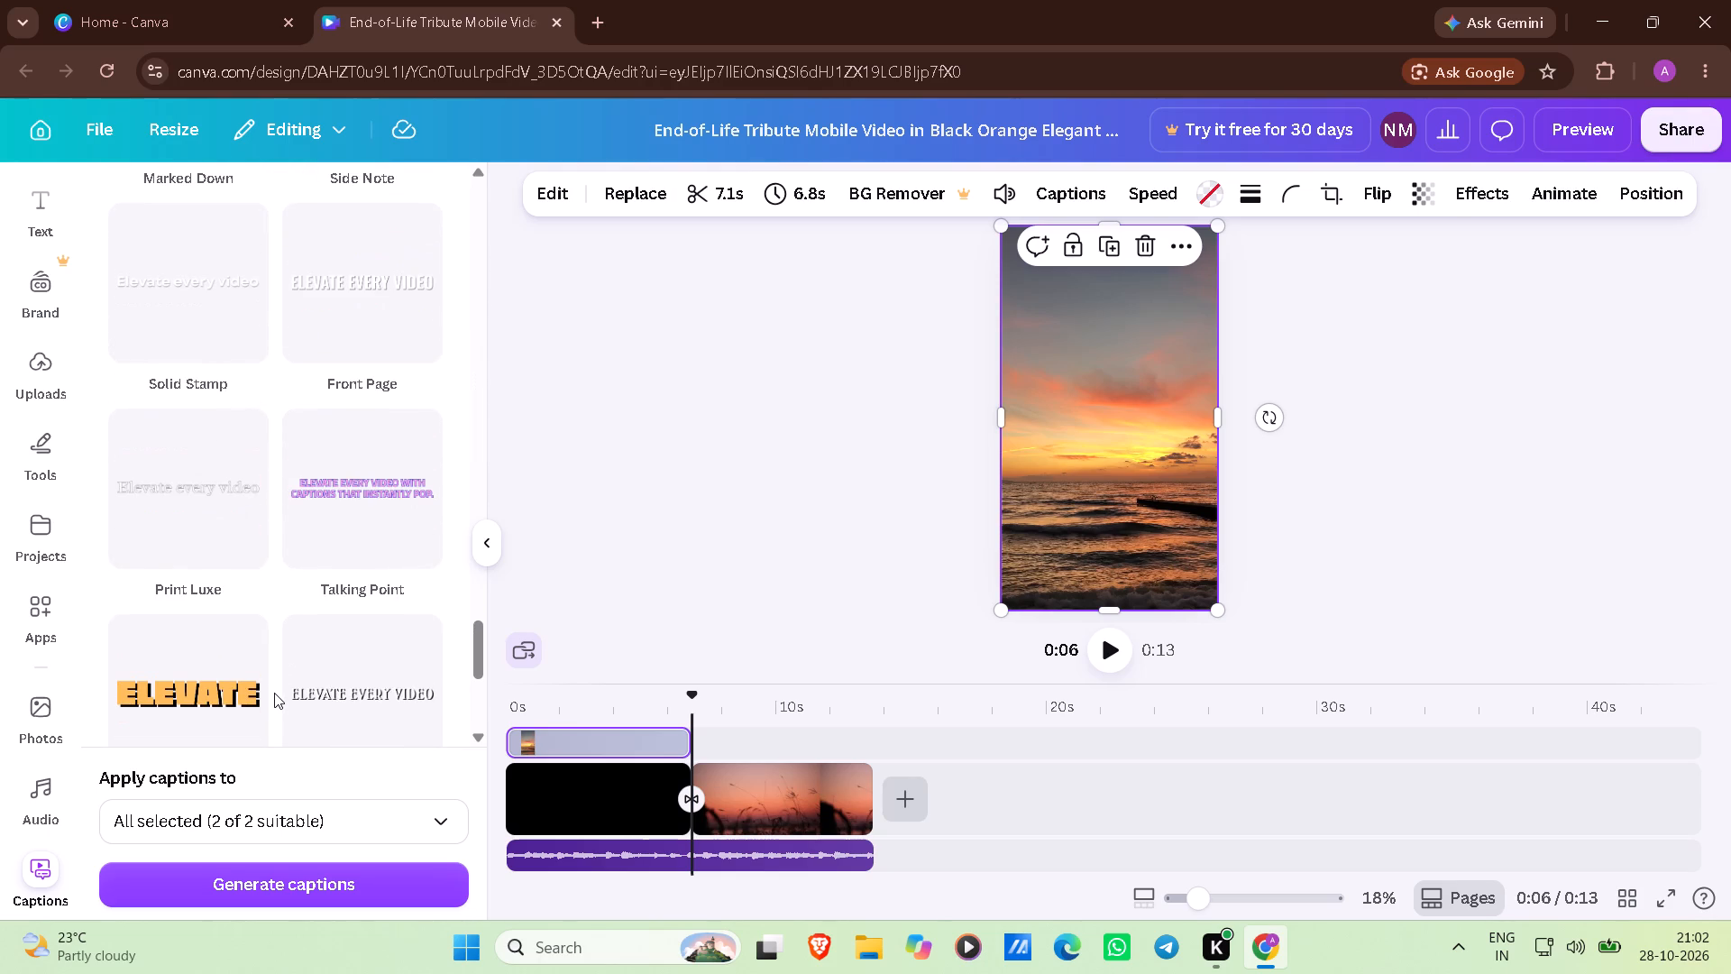
scroll(274, 693, "down", 4)
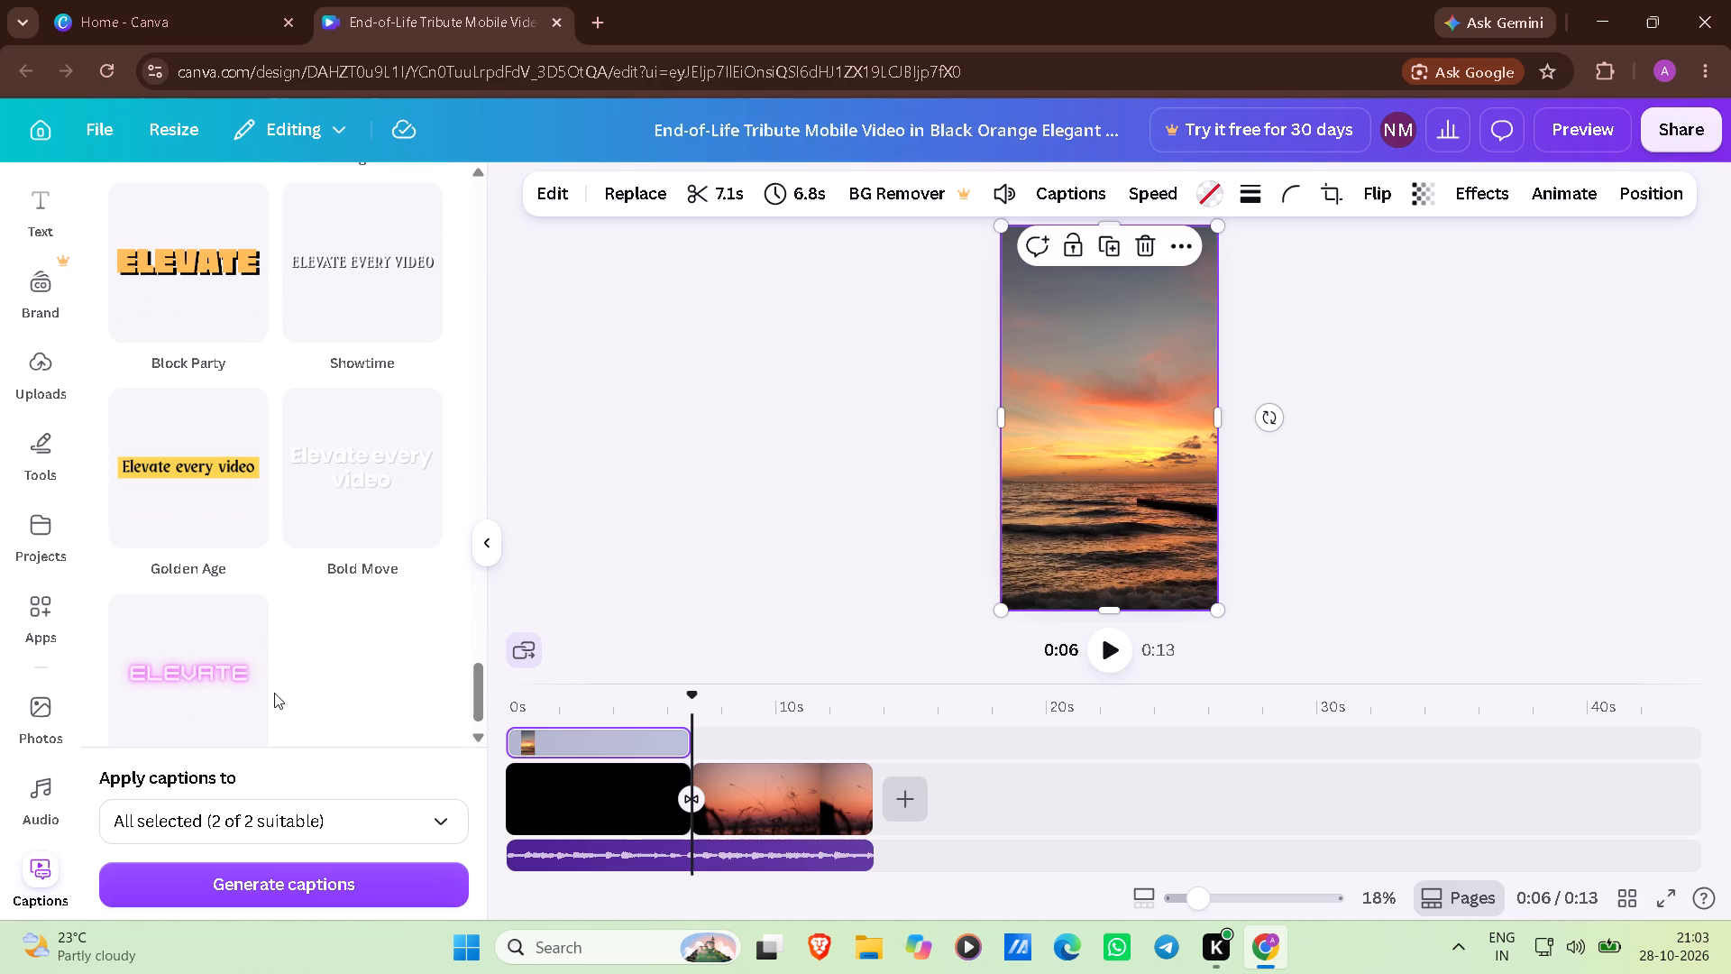
scroll(274, 693, "down", 4)
scroll(274, 693, "up", 12)
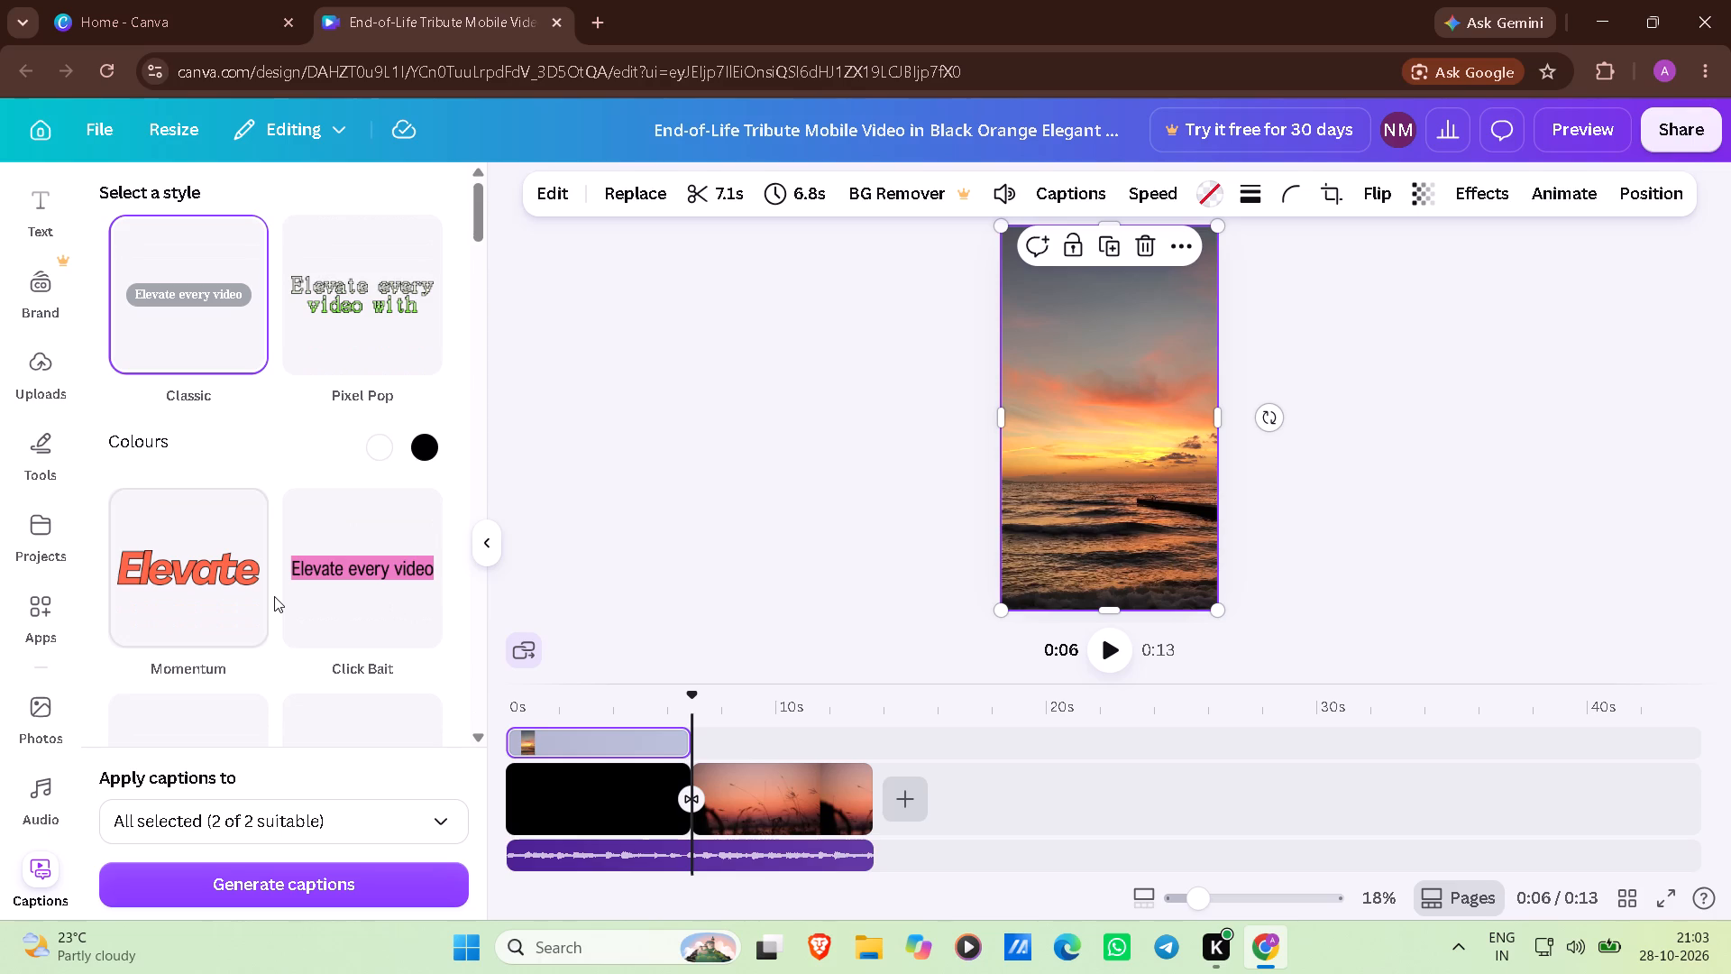
scroll(274, 596, "down", 18)
scroll(274, 596, "down", 12)
scroll(274, 596, "up", 7)
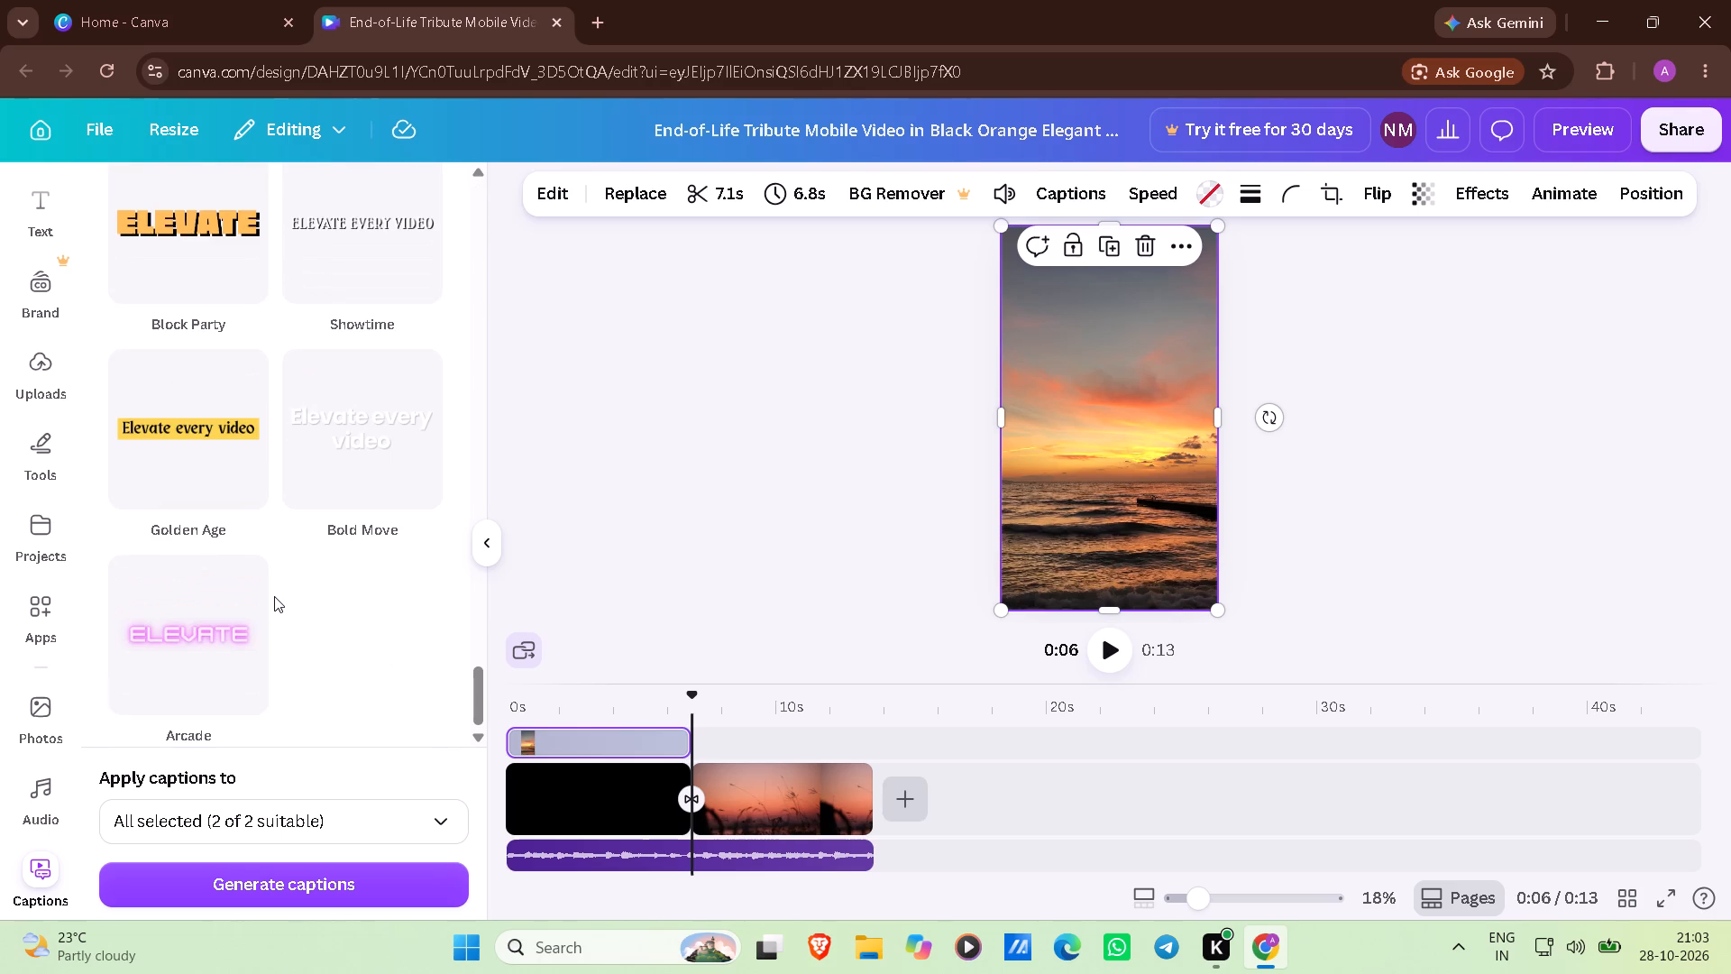
scroll(274, 596, "up", 11)
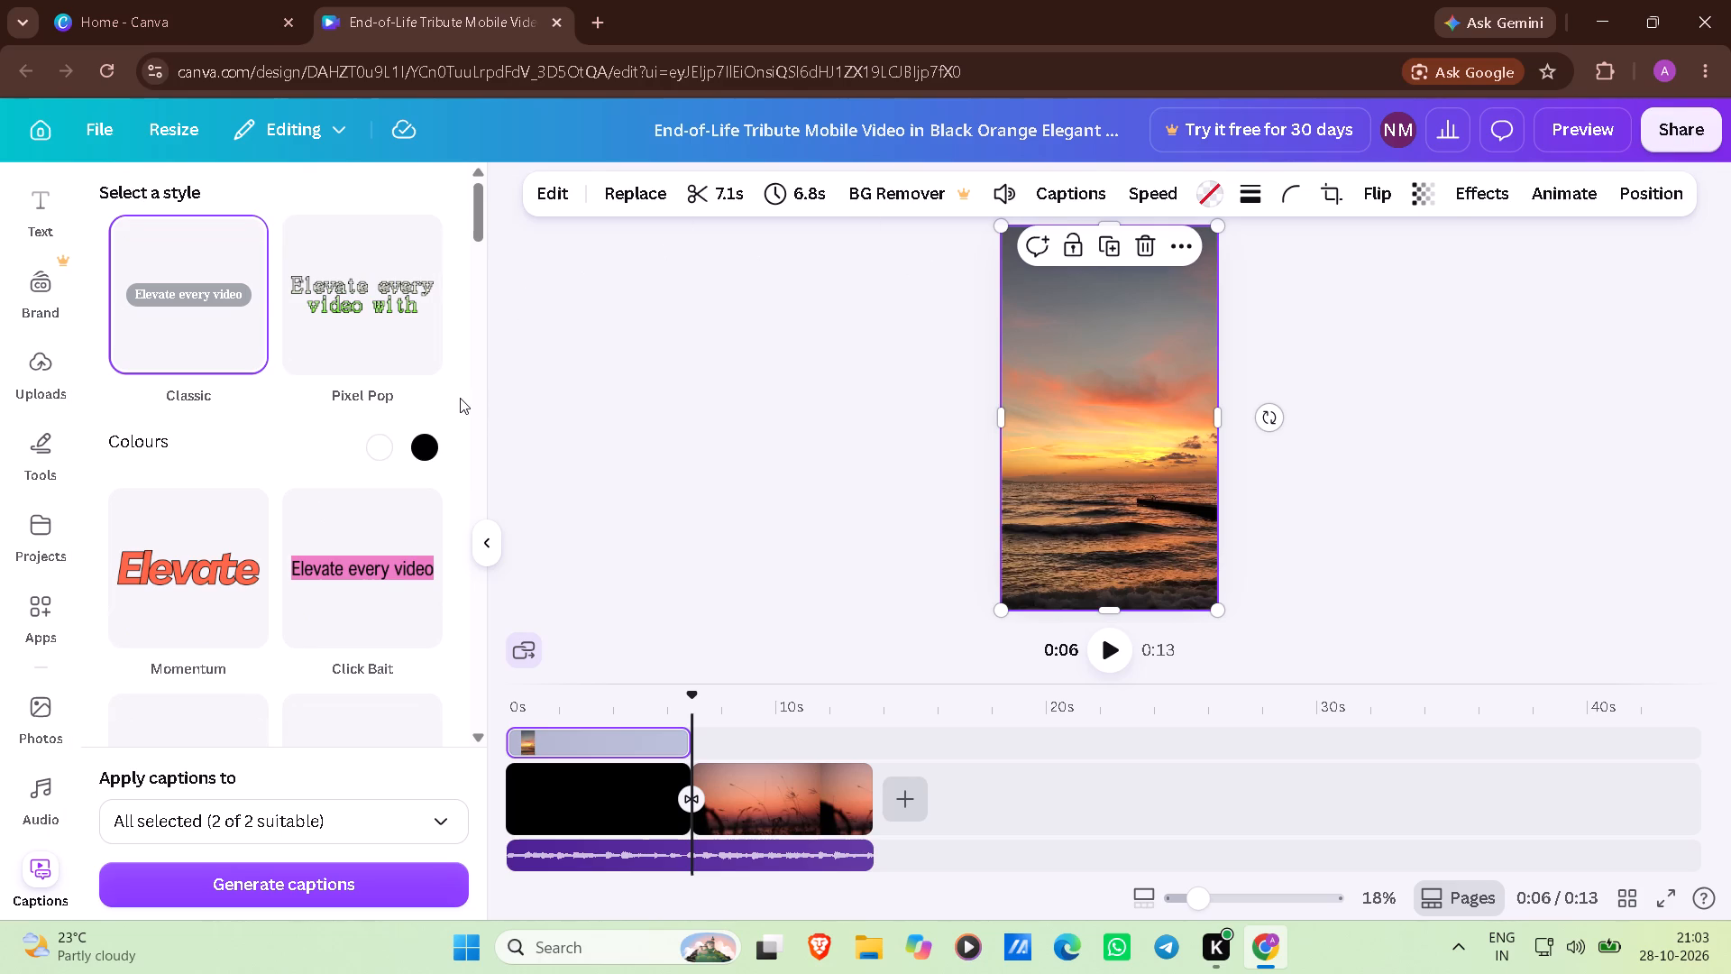
scroll(460, 398, "up", 3)
Set the first colour of the Classic caption style to light grey from the default solid colours.
left_click(380, 452)
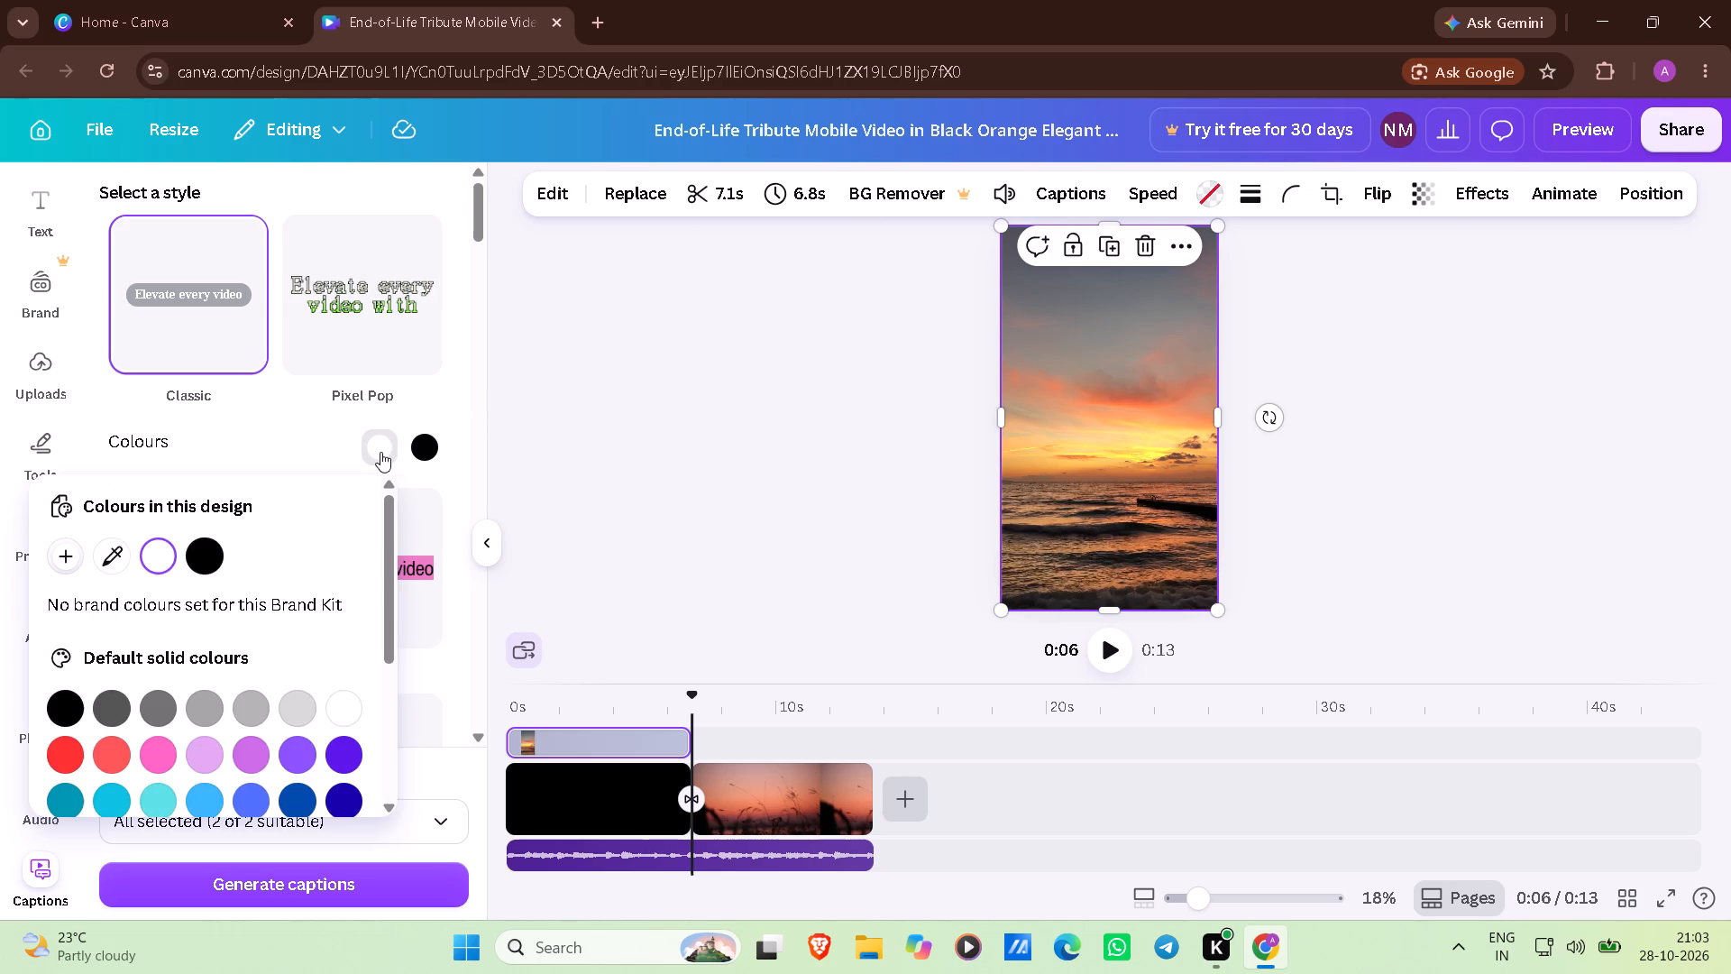
left_click(250, 703)
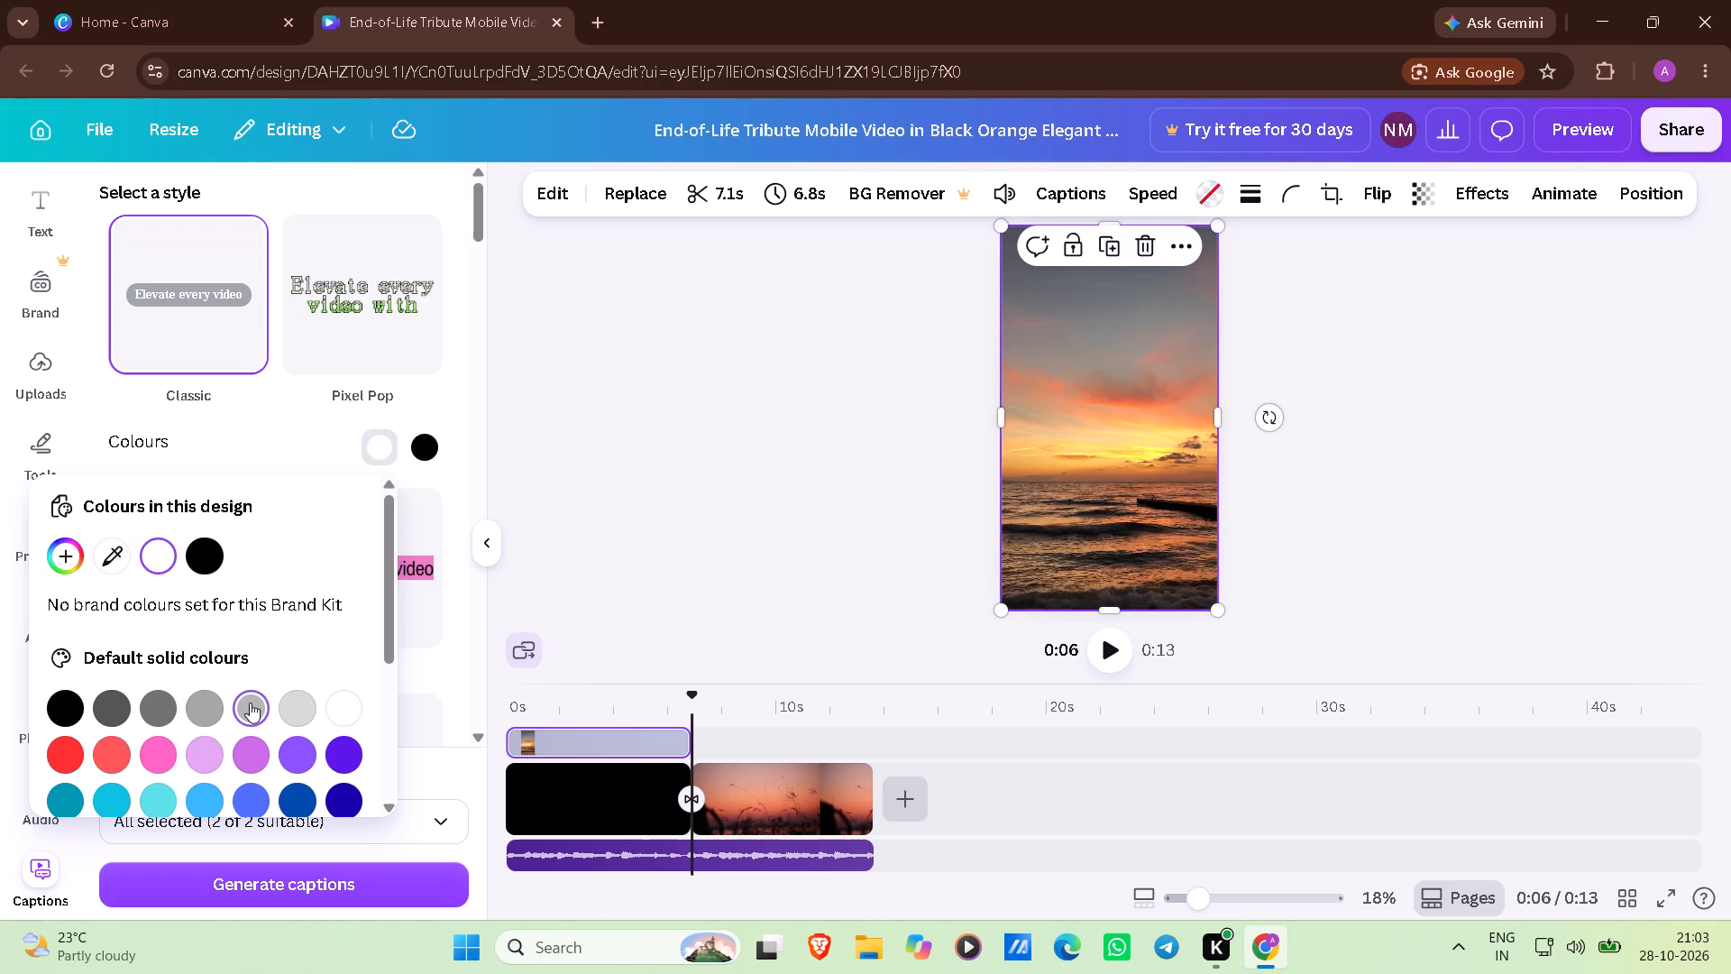
Look through the caption styles again, including Evergreen, Bold Pop and Pen Pal, and deselect the sunset clip.
scroll(252, 317, "down", 1)
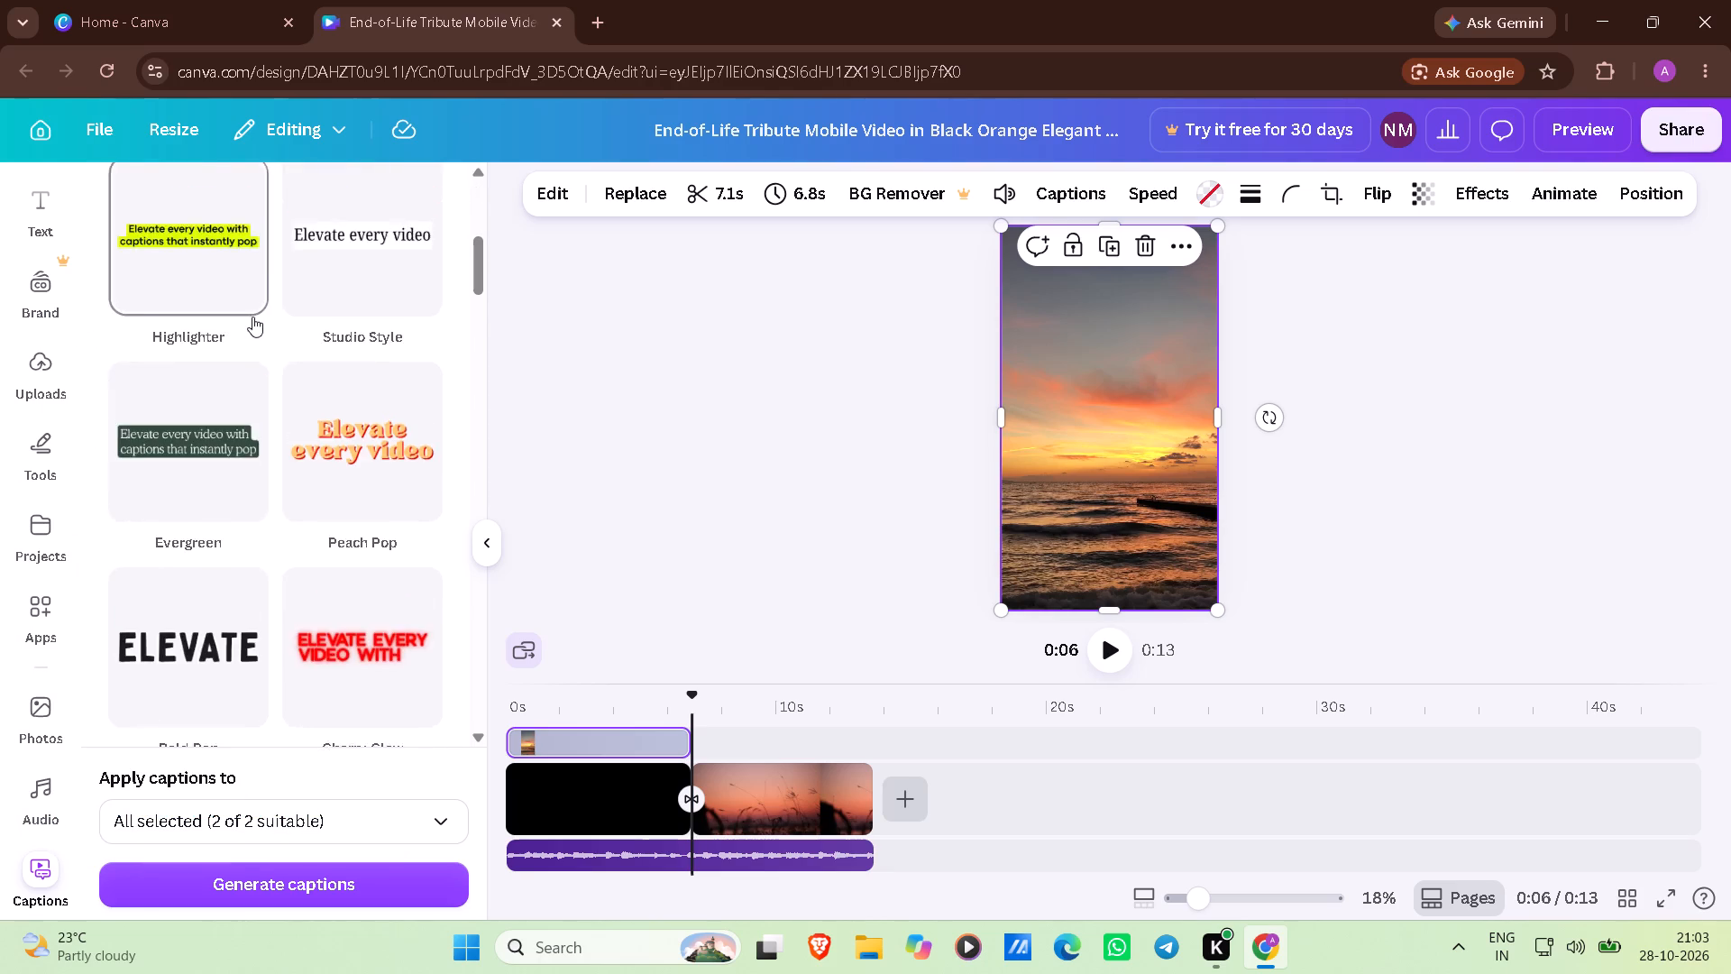
scroll(252, 317, "down", 2)
left_click(349, 421)
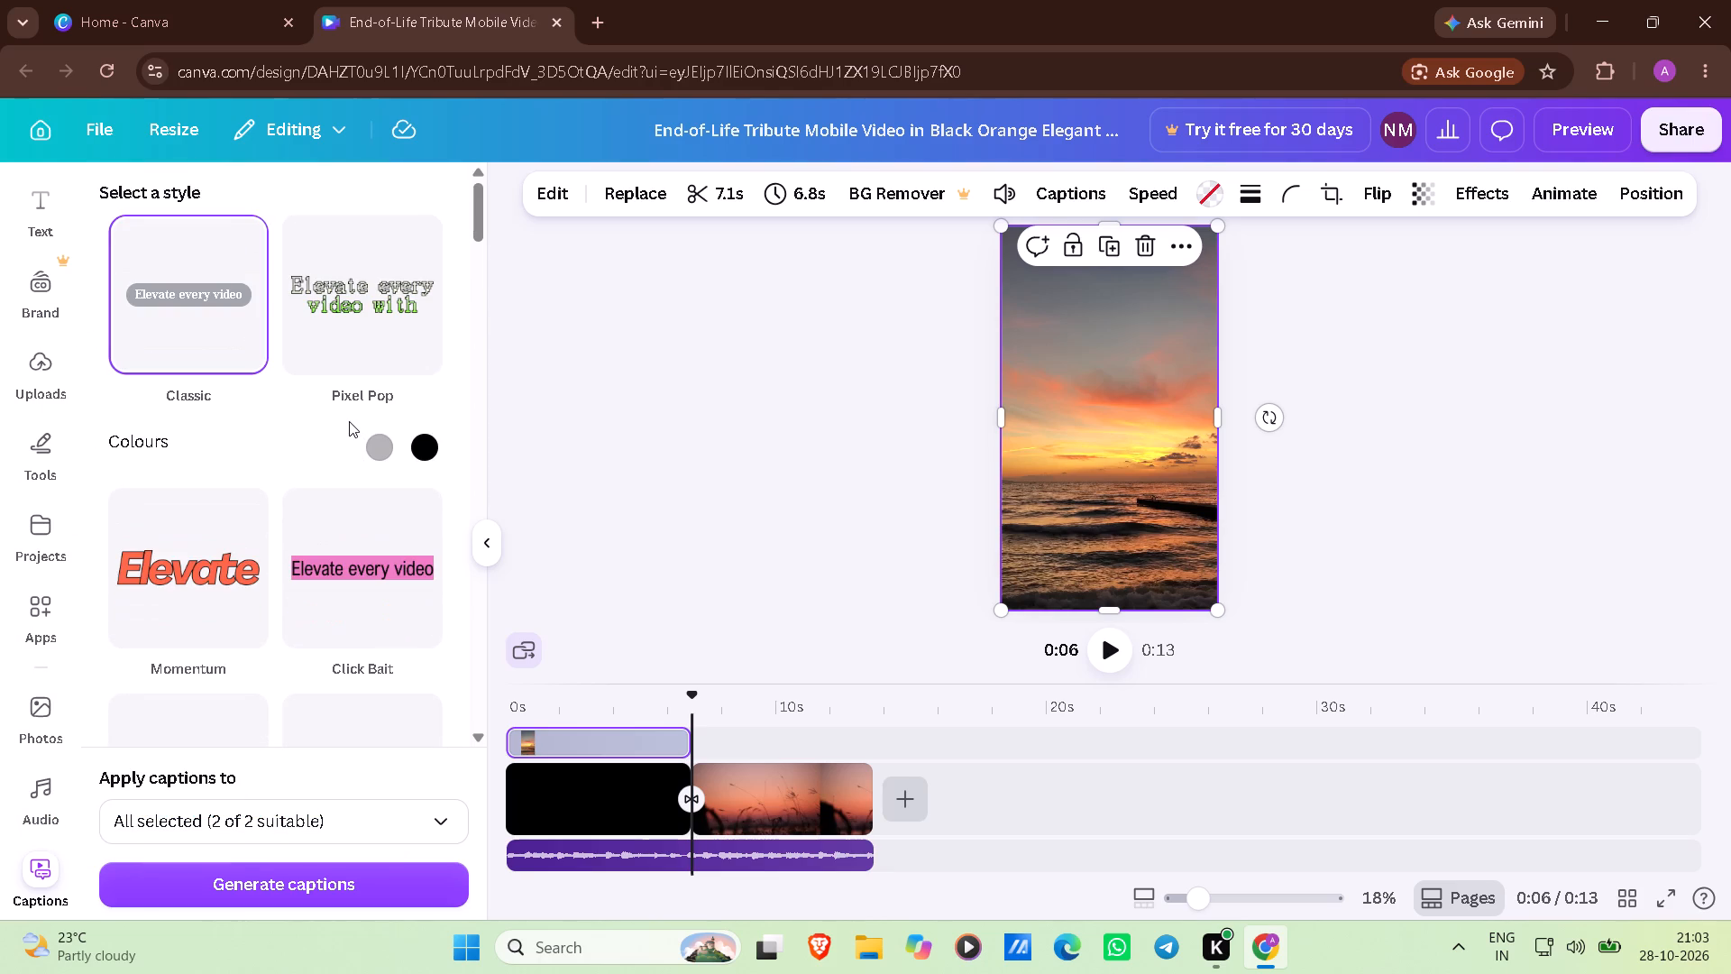
scroll(224, 629, "down", 2)
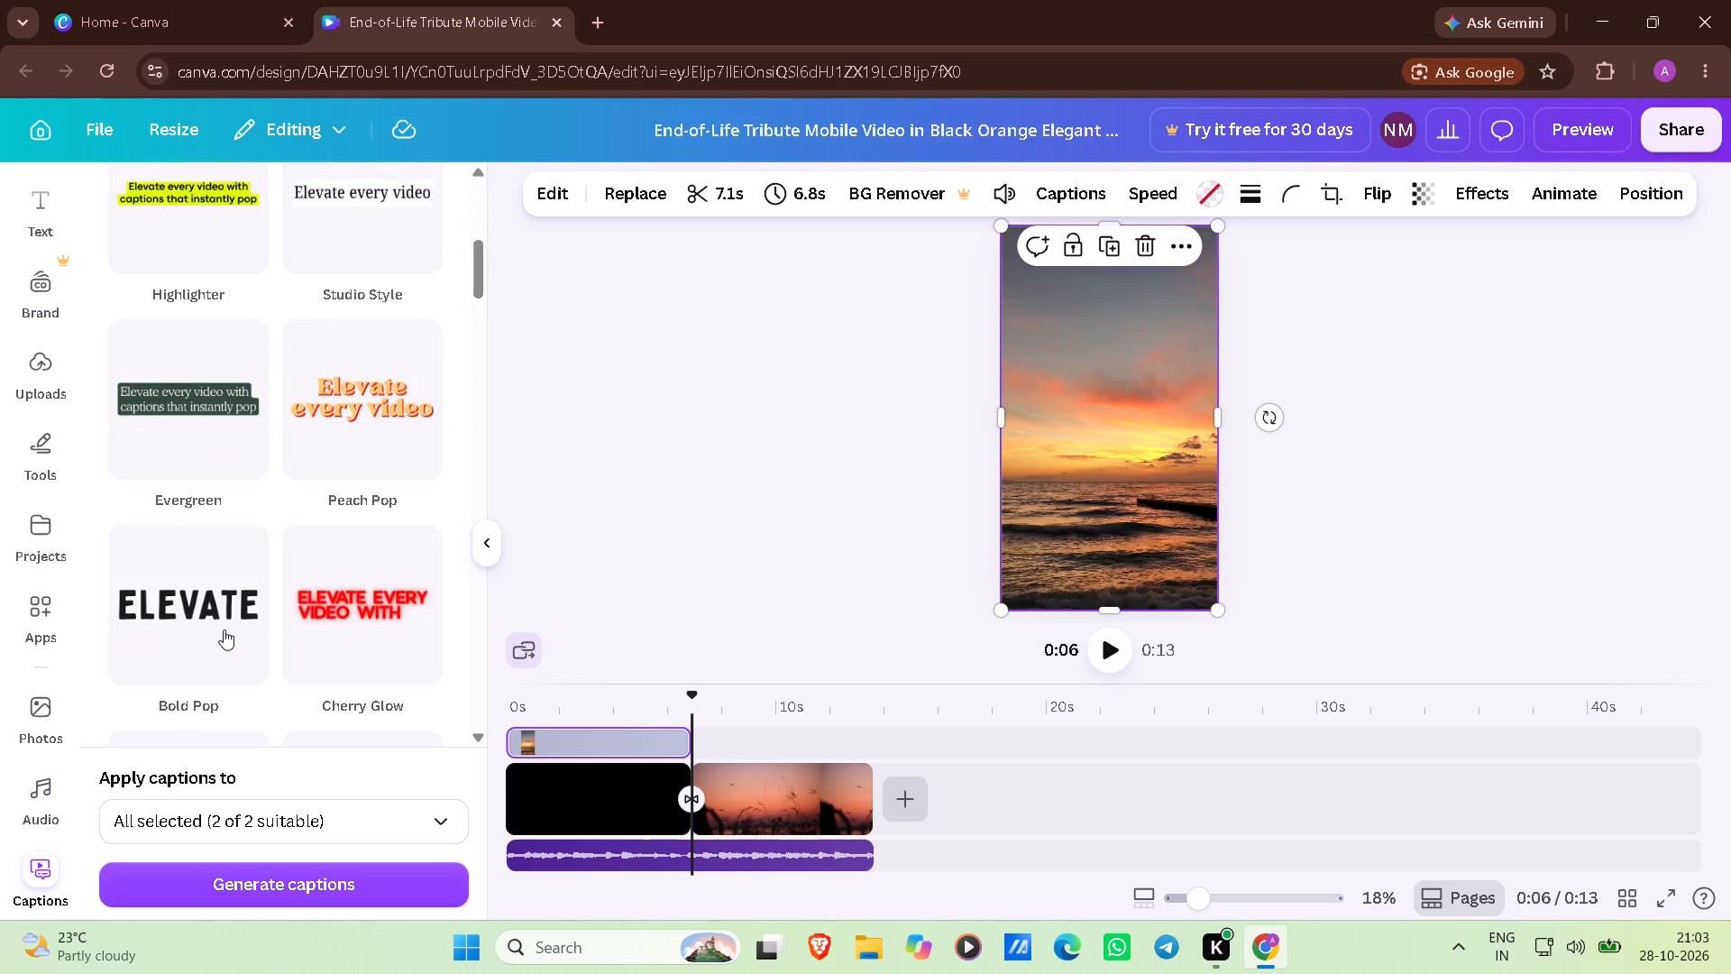
scroll(224, 629, "down", 4)
left_click(801, 413)
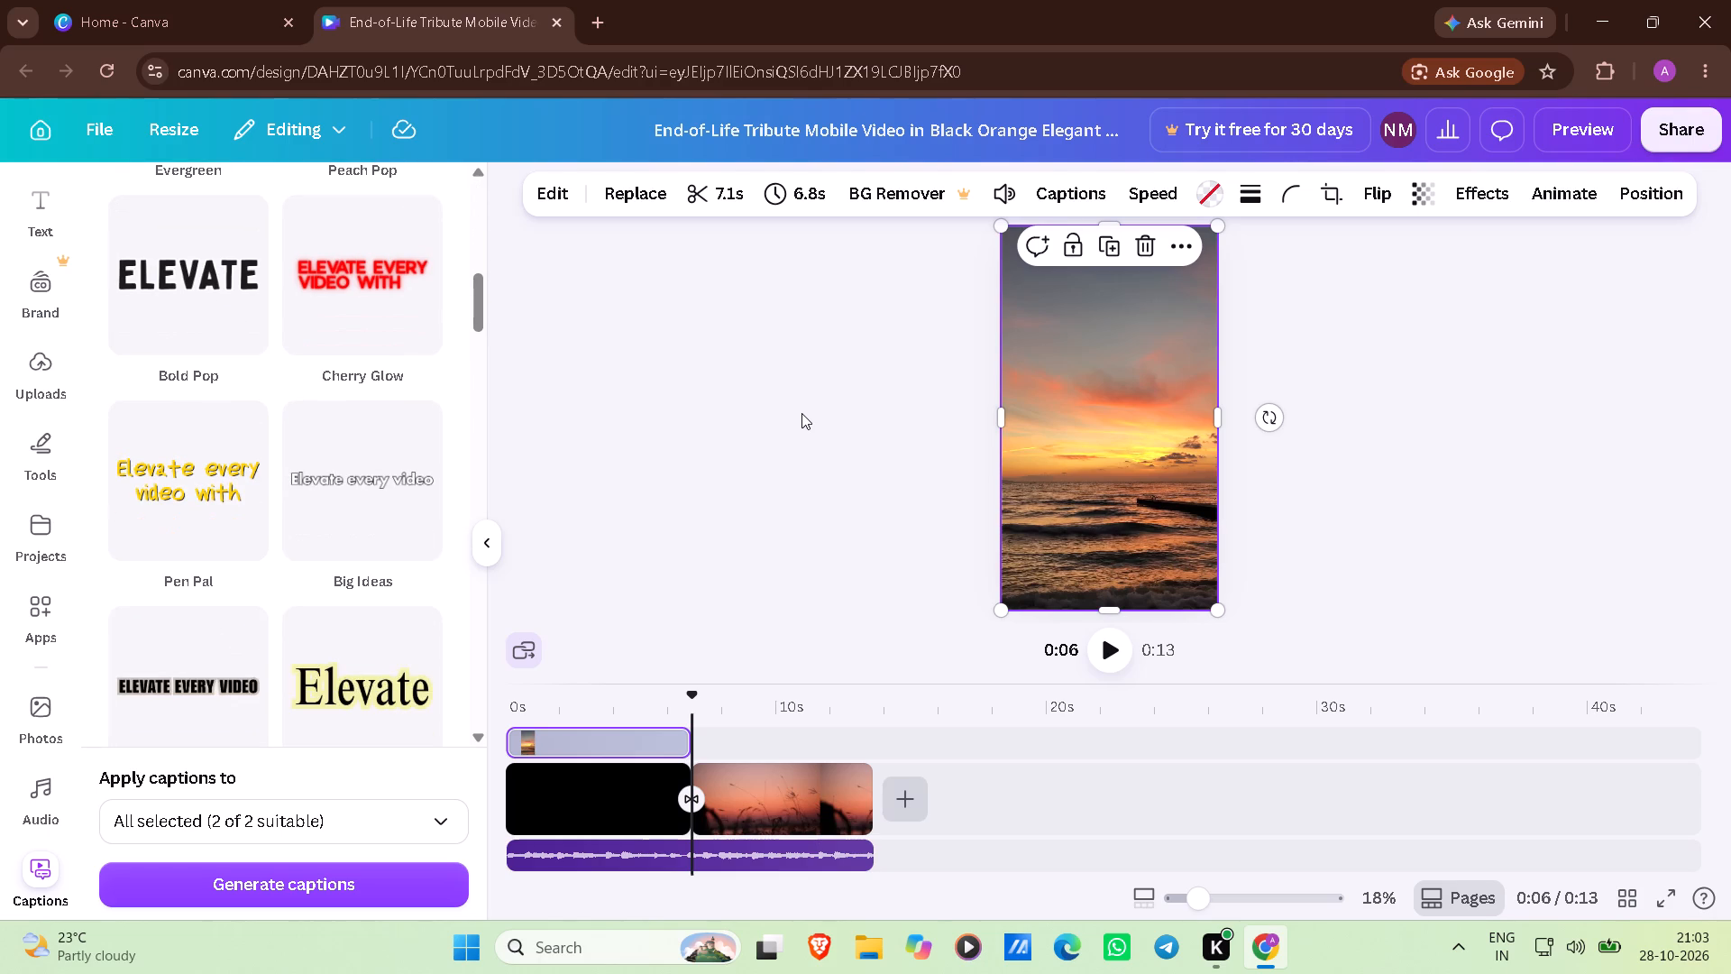
Browse the ready-made font combinations in the text library for a style that suits the tribute video.
left_click(41, 207)
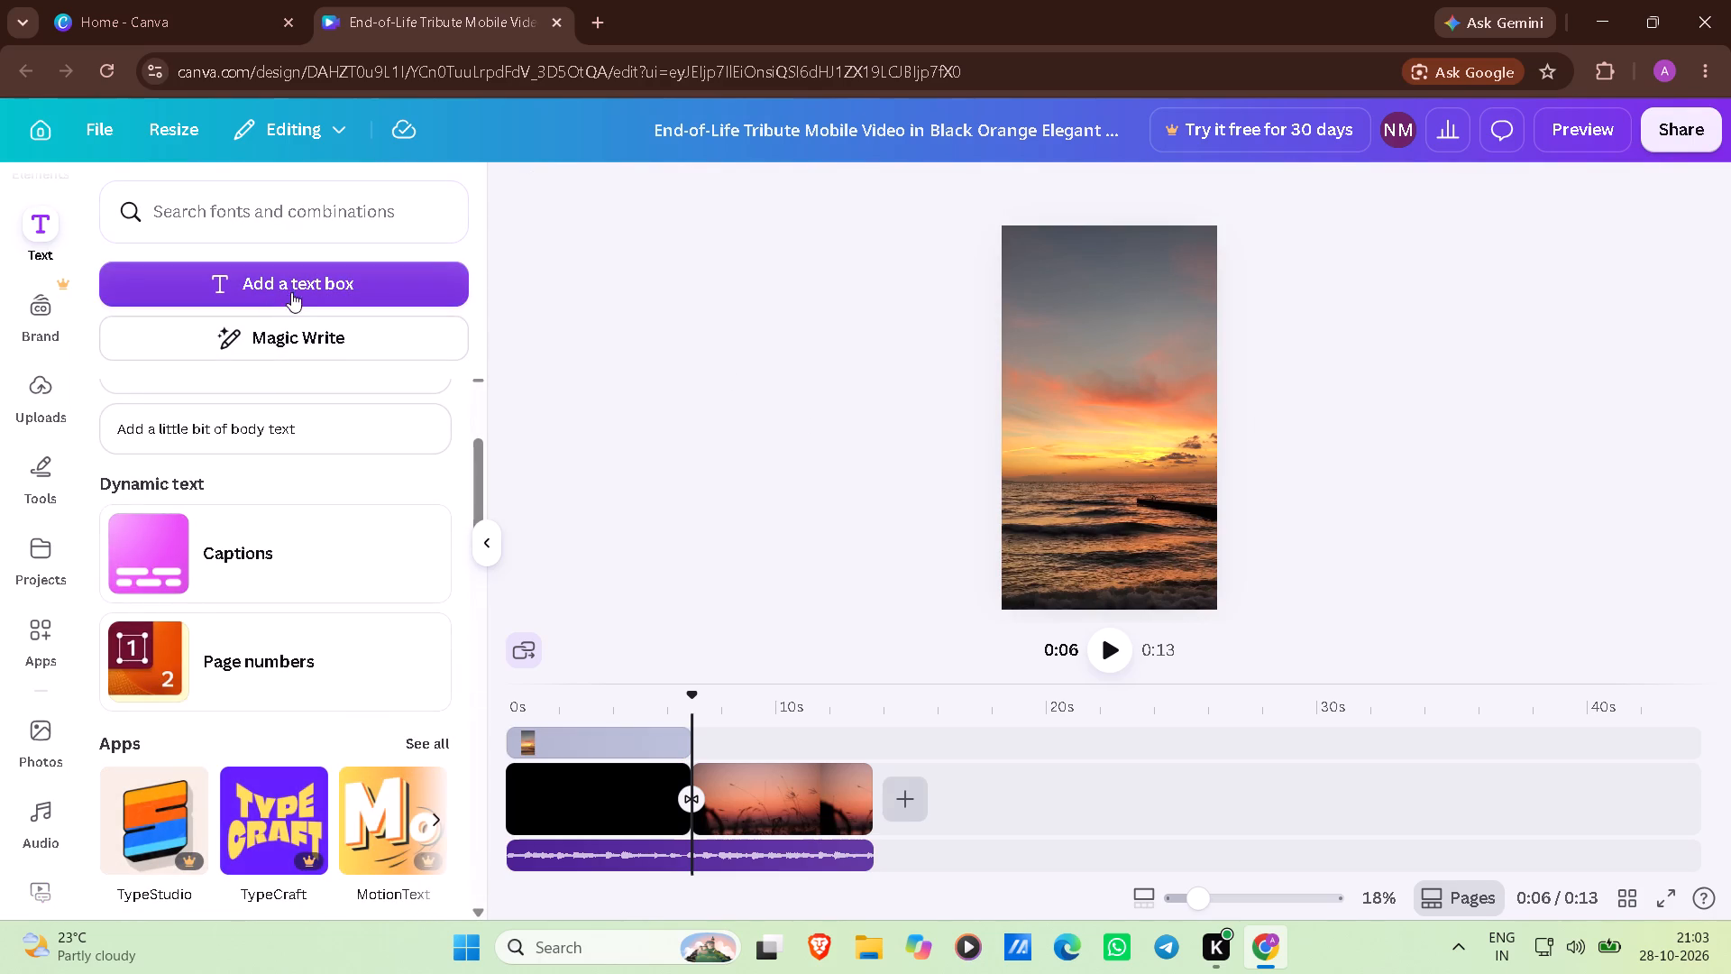
scroll(303, 758, "down", 3)
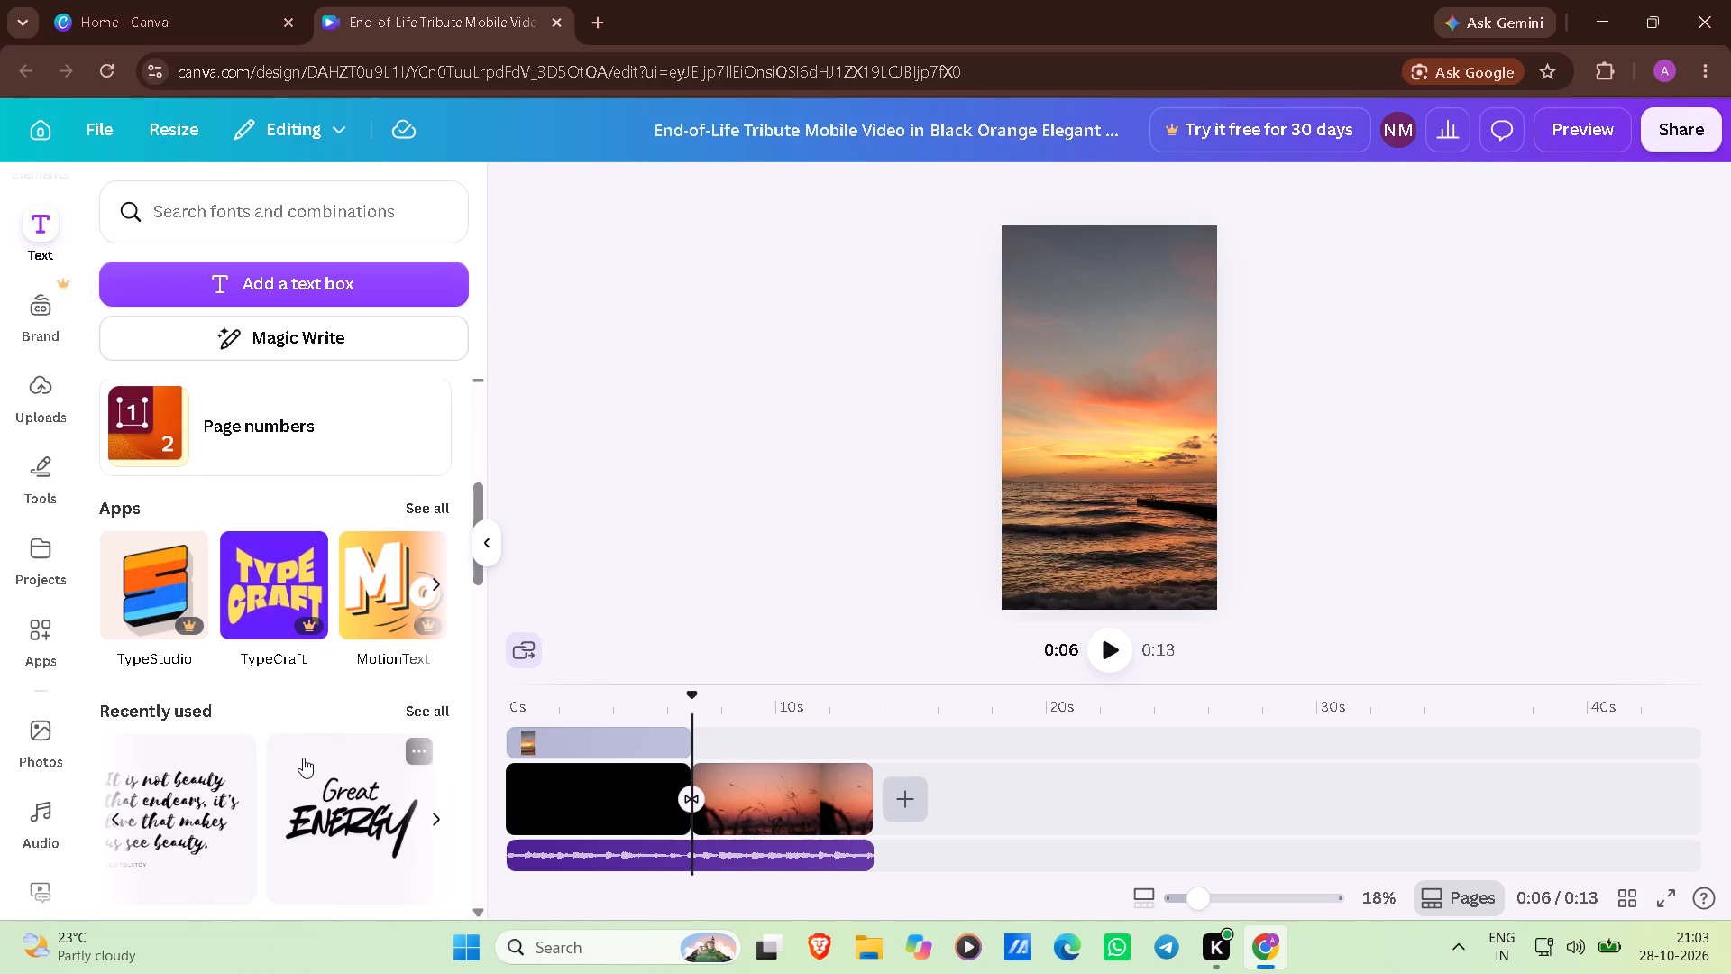
scroll(303, 758, "down", 1)
scroll(303, 758, "right", 1)
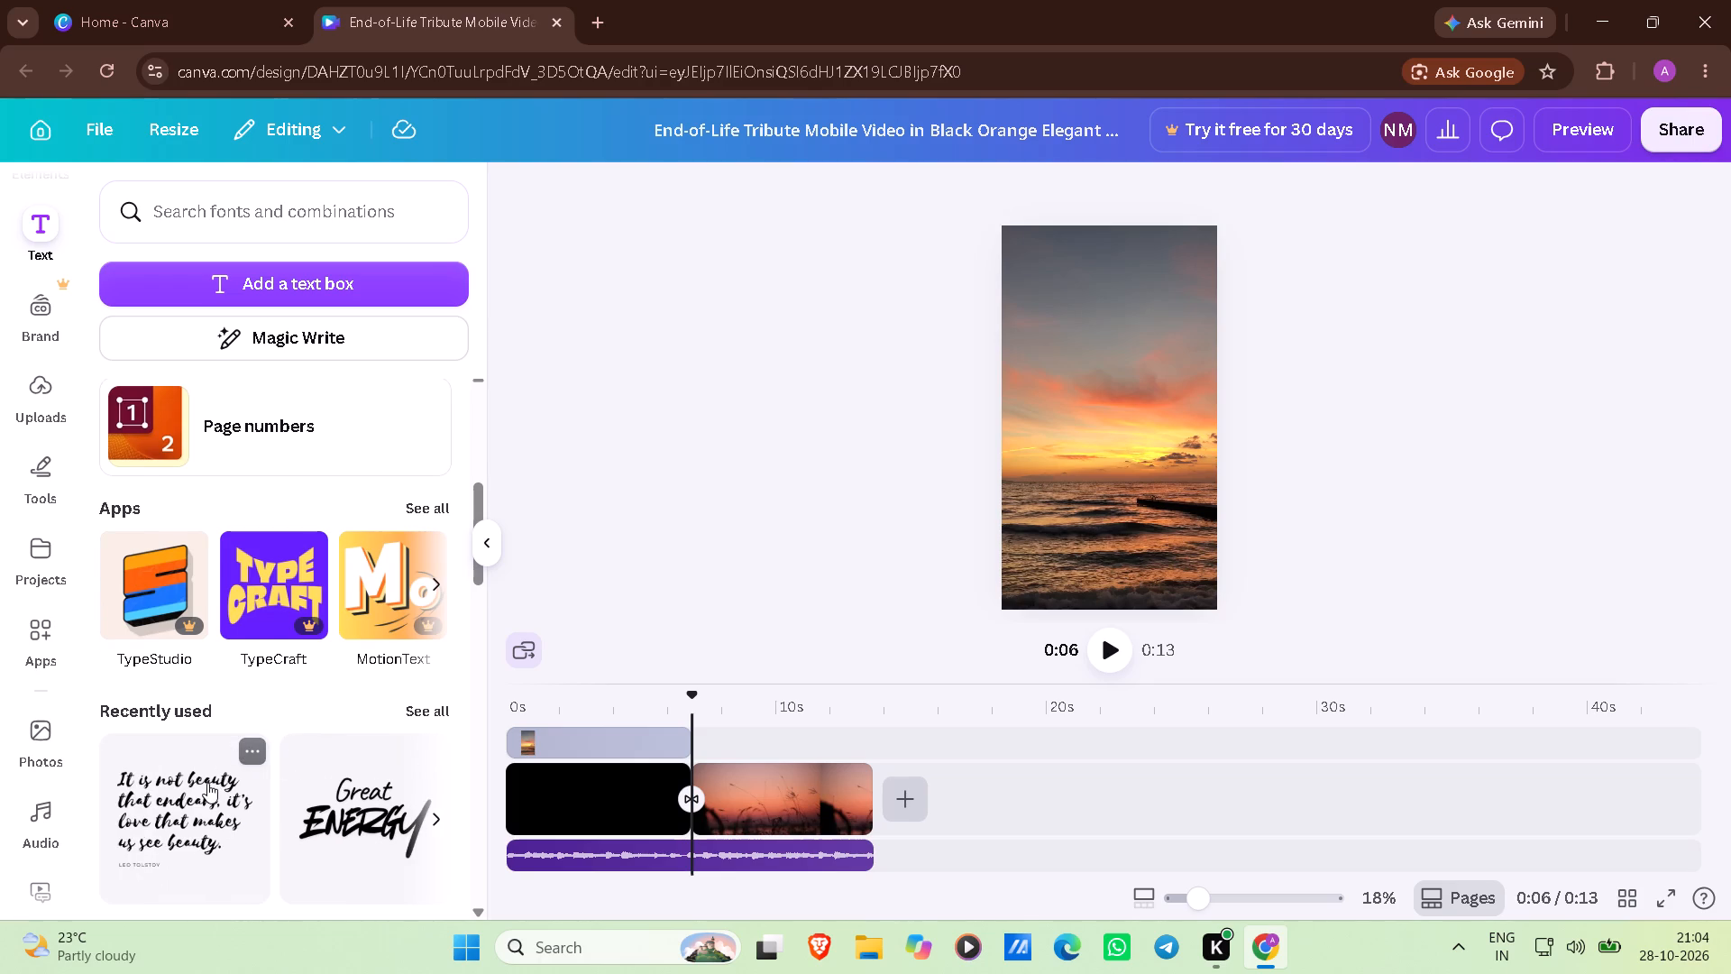
scroll(207, 783, "down", 3)
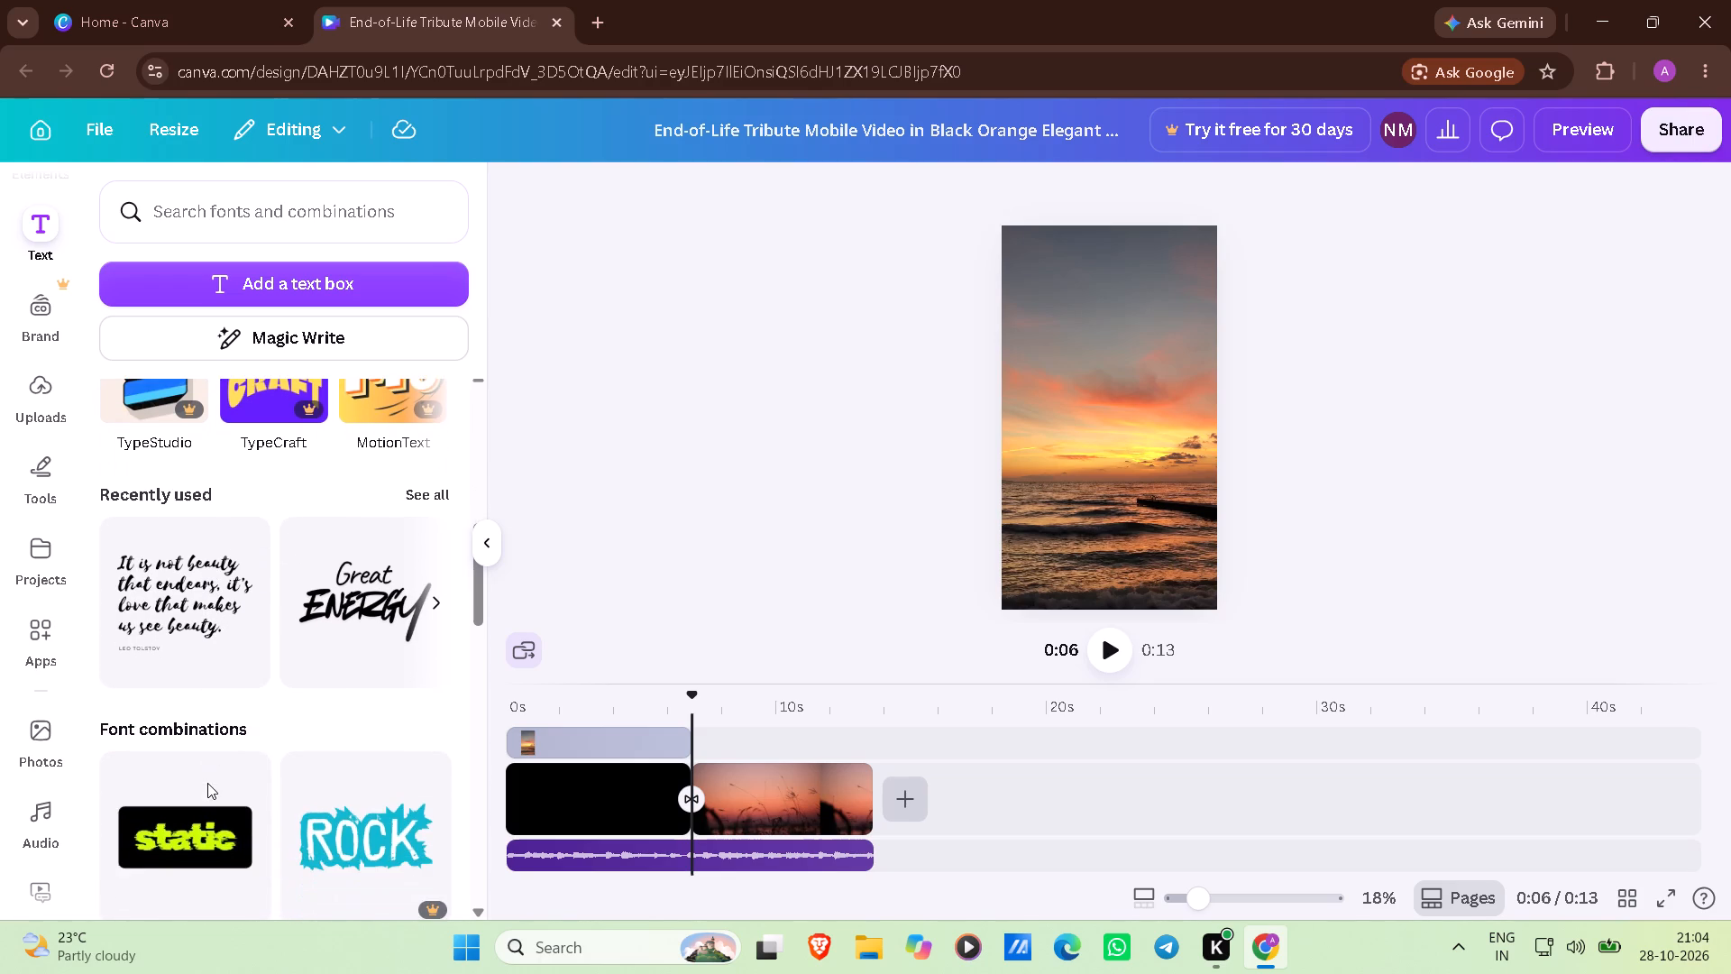
scroll(207, 783, "down", 4)
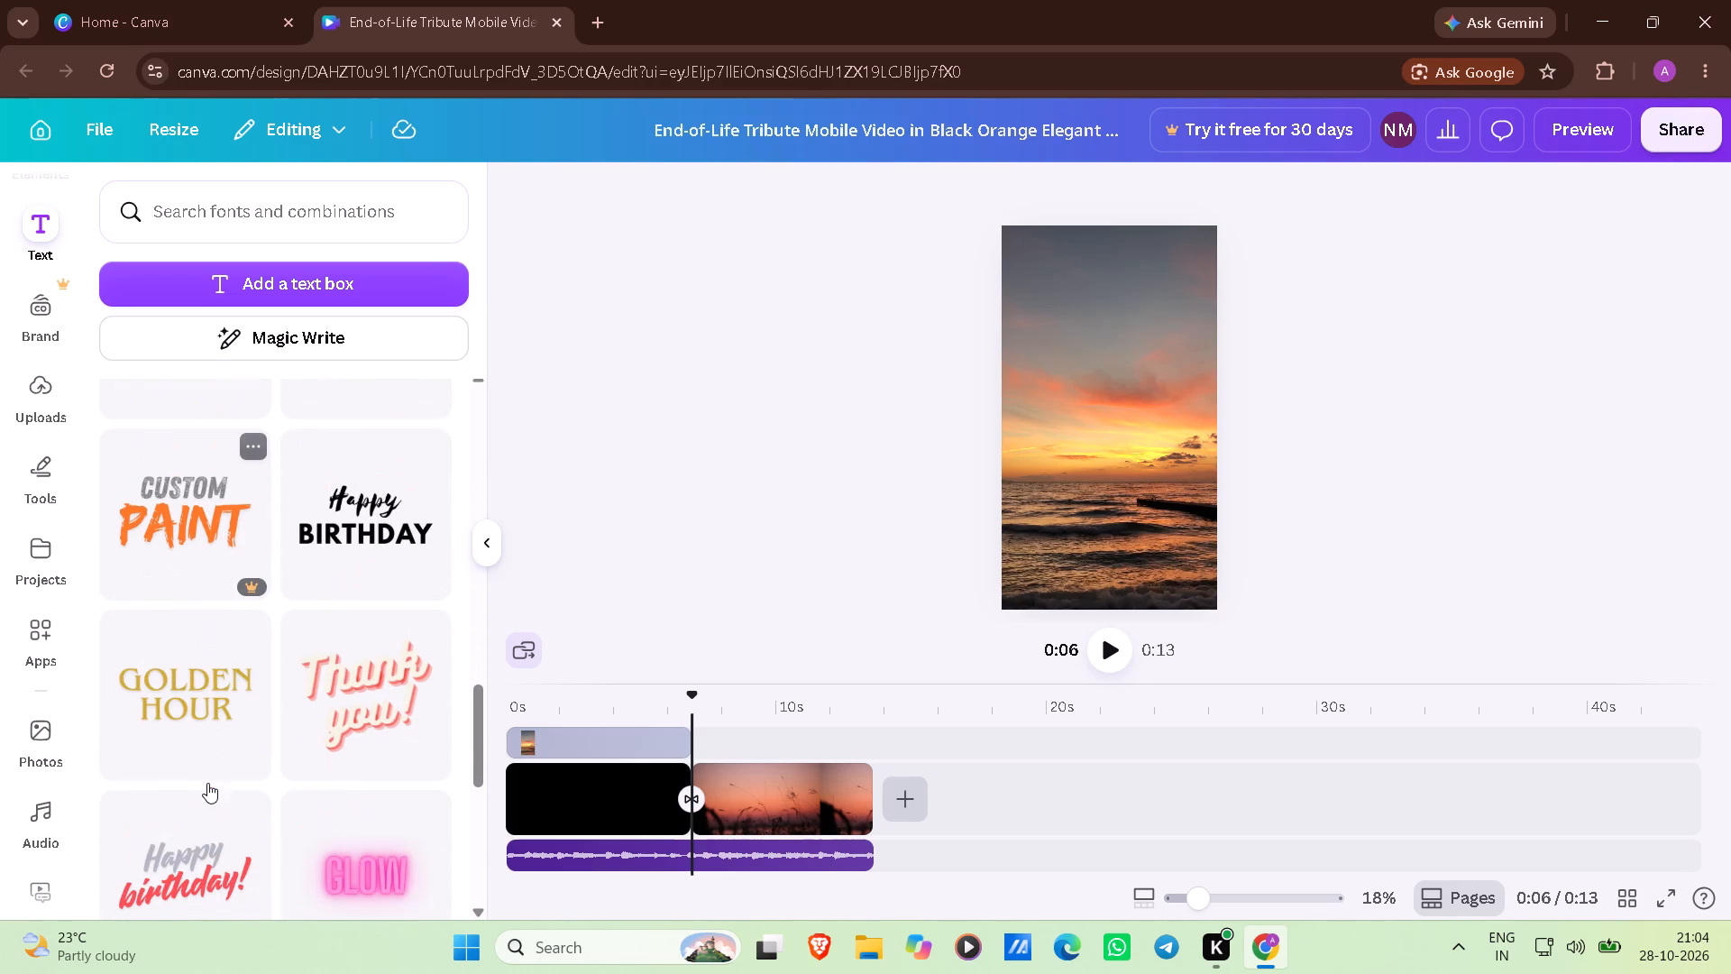
scroll(207, 783, "down", 5)
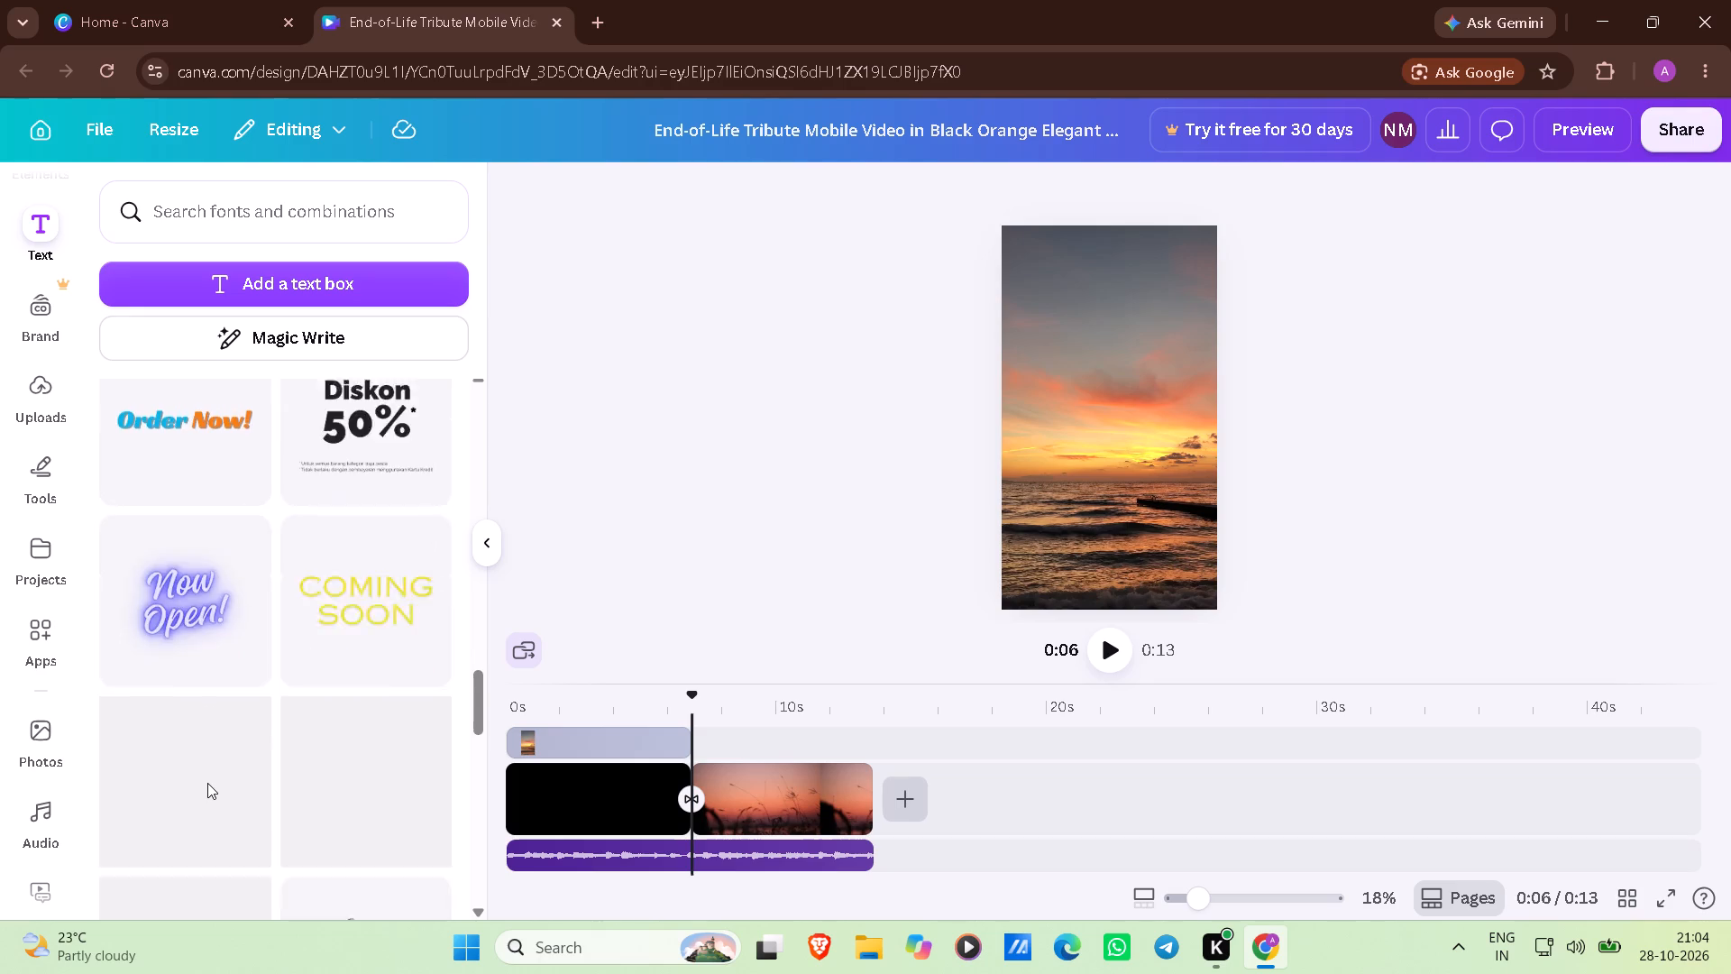
scroll(207, 783, "down", 5)
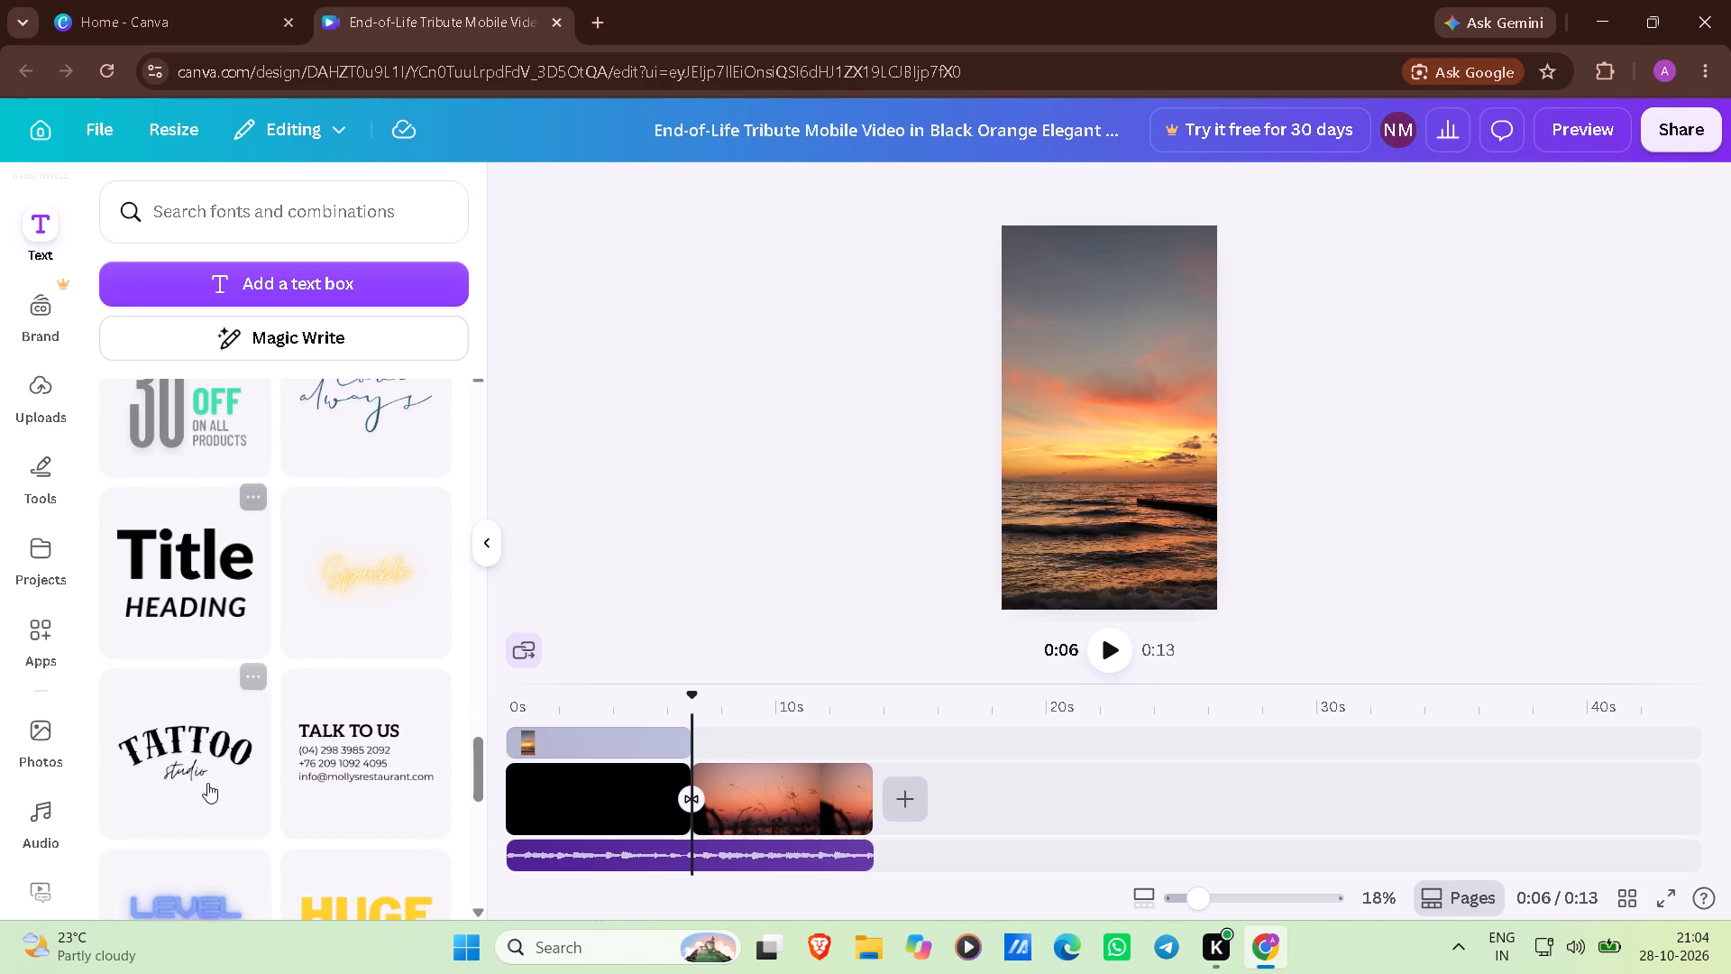
scroll(207, 783, "down", 5)
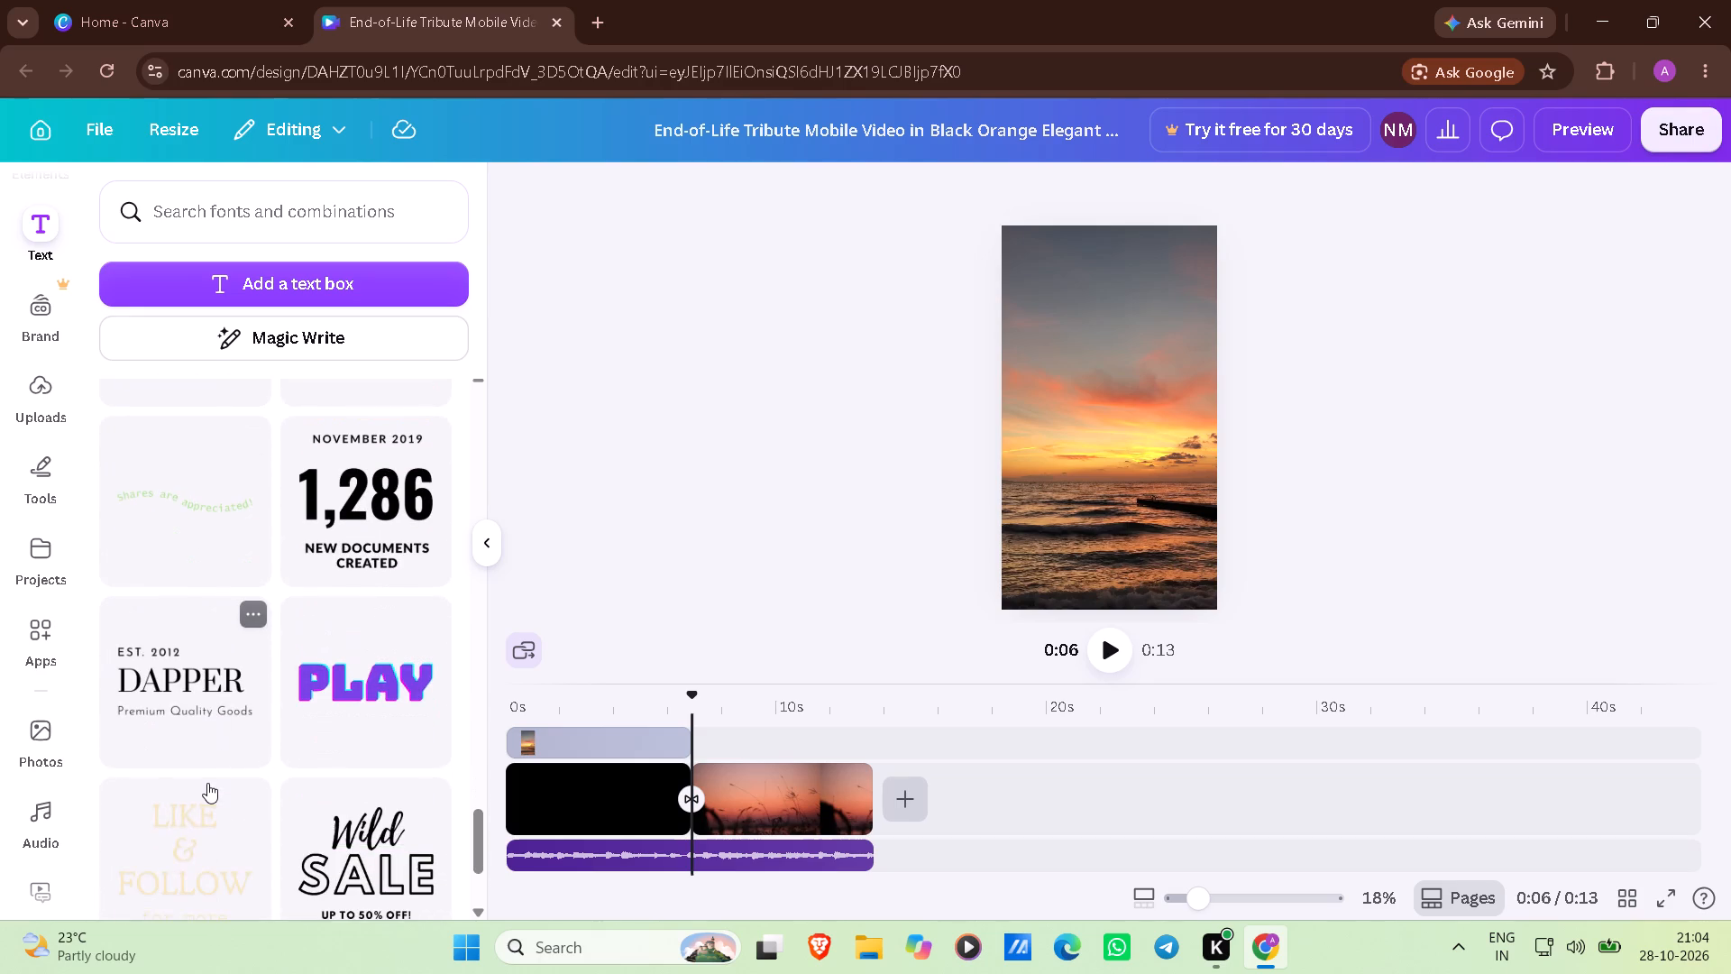
scroll(207, 783, "down", 4)
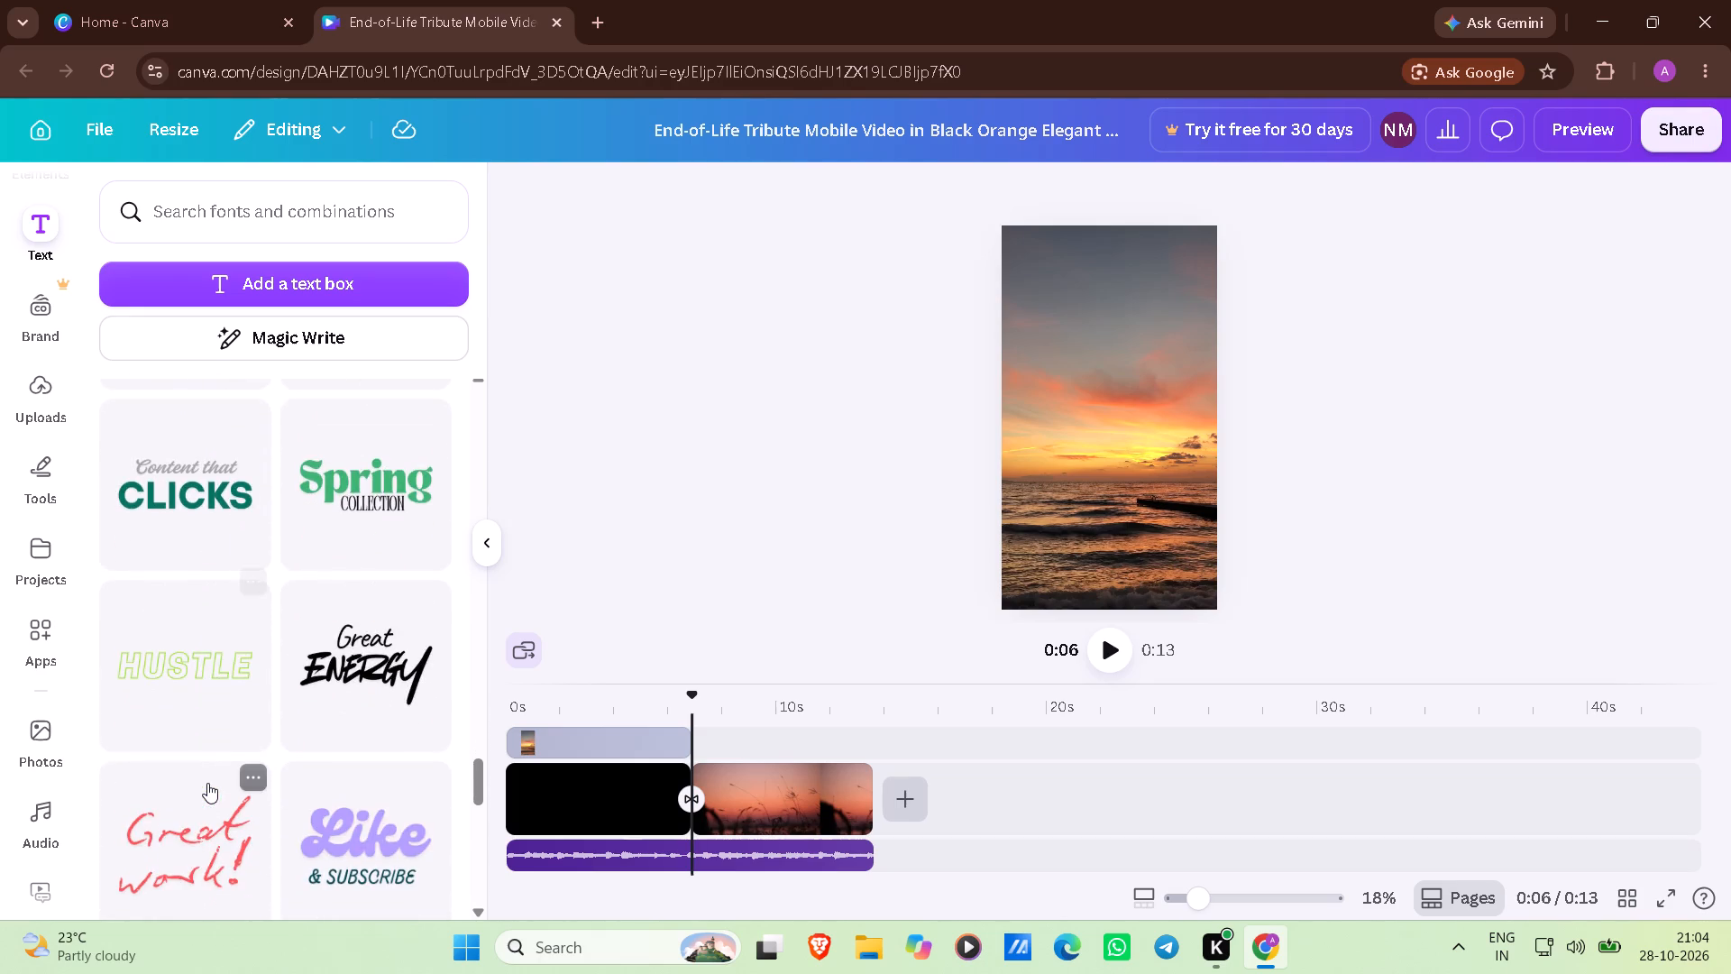
scroll(207, 783, "down", 4)
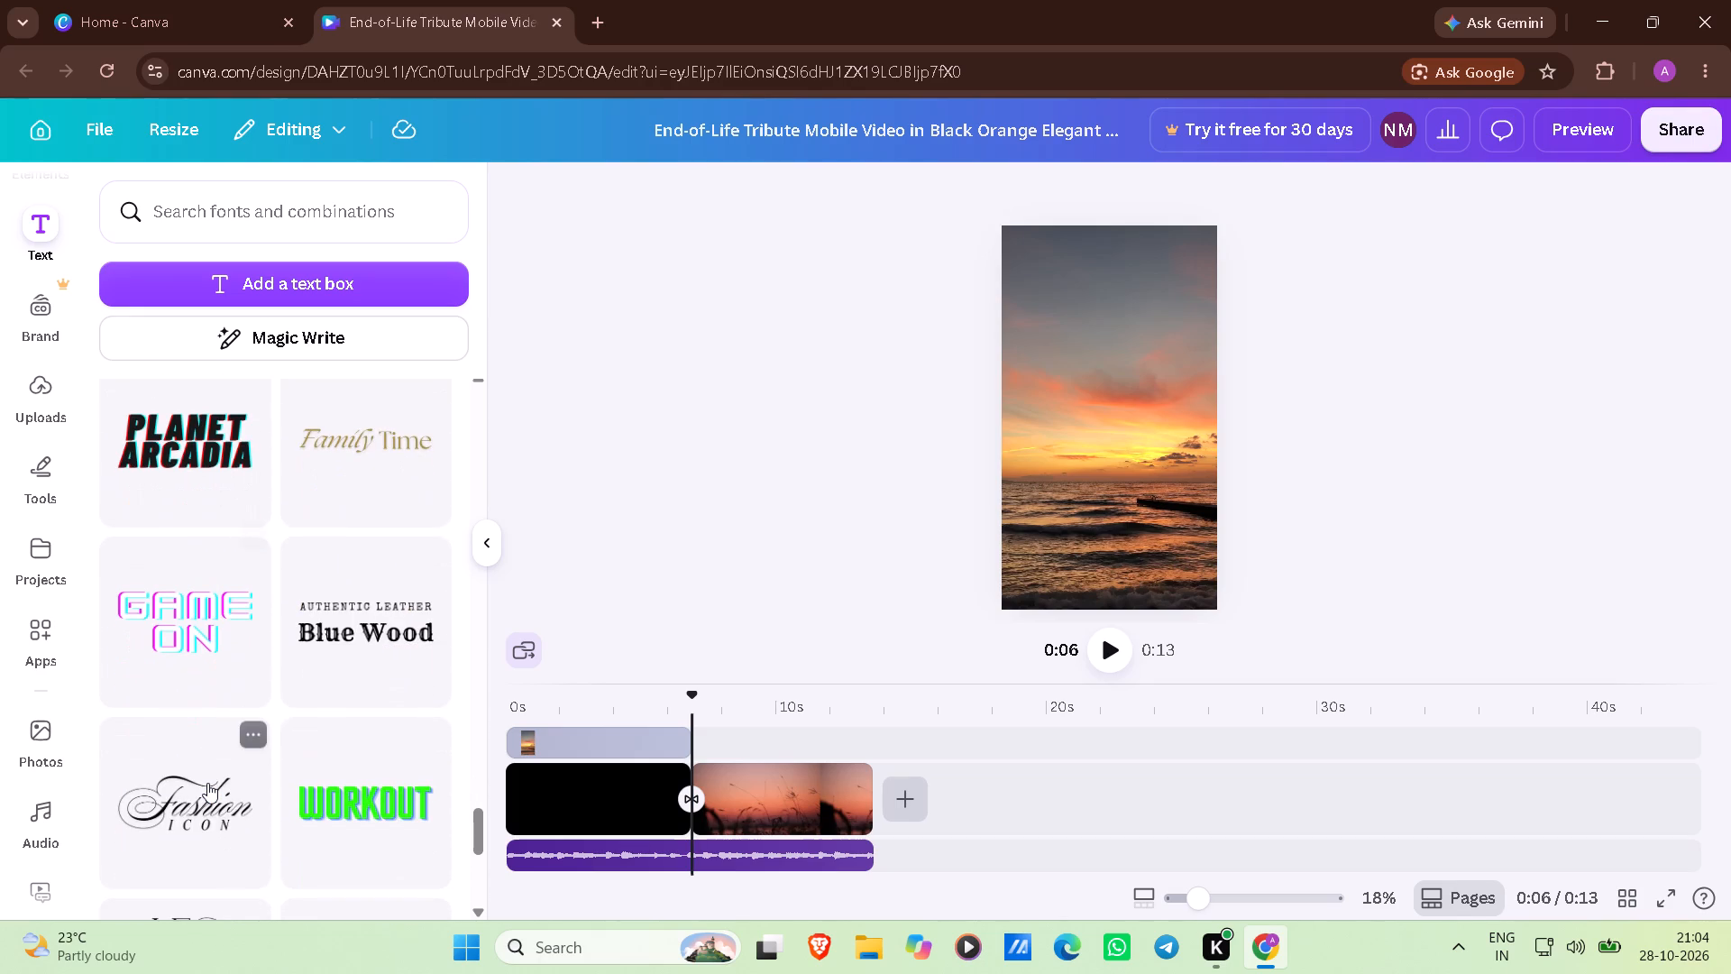
scroll(207, 783, "down", 8)
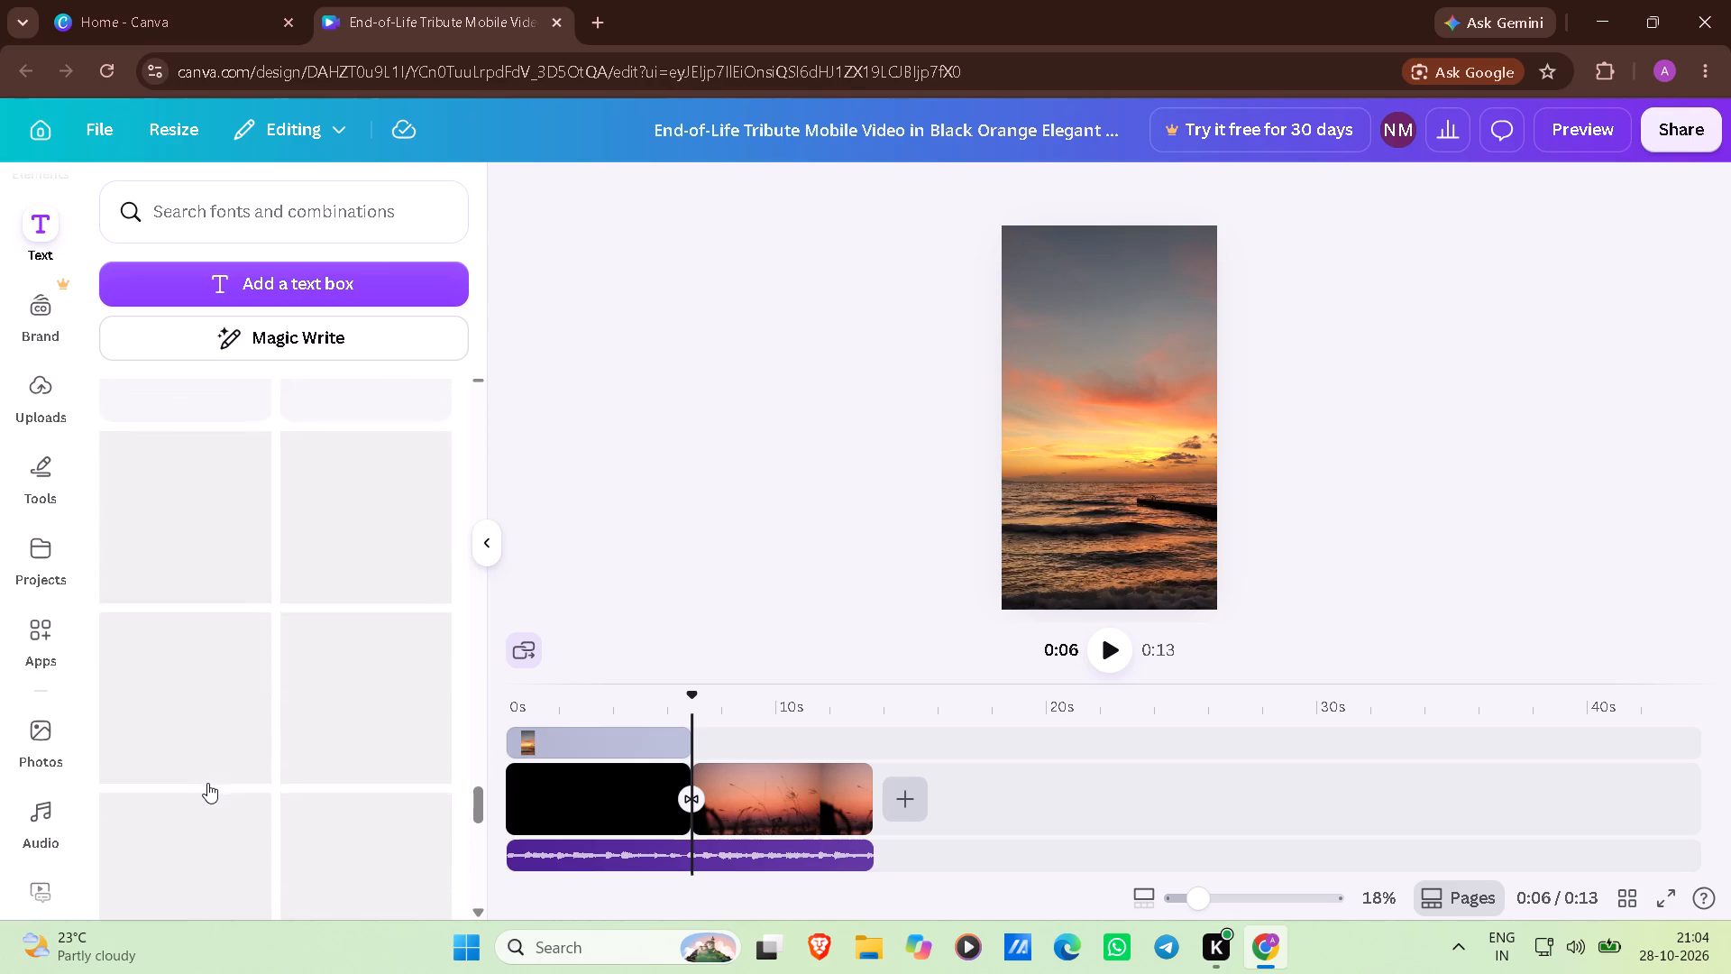
scroll(207, 783, "up", 1)
scroll(207, 783, "down", 2)
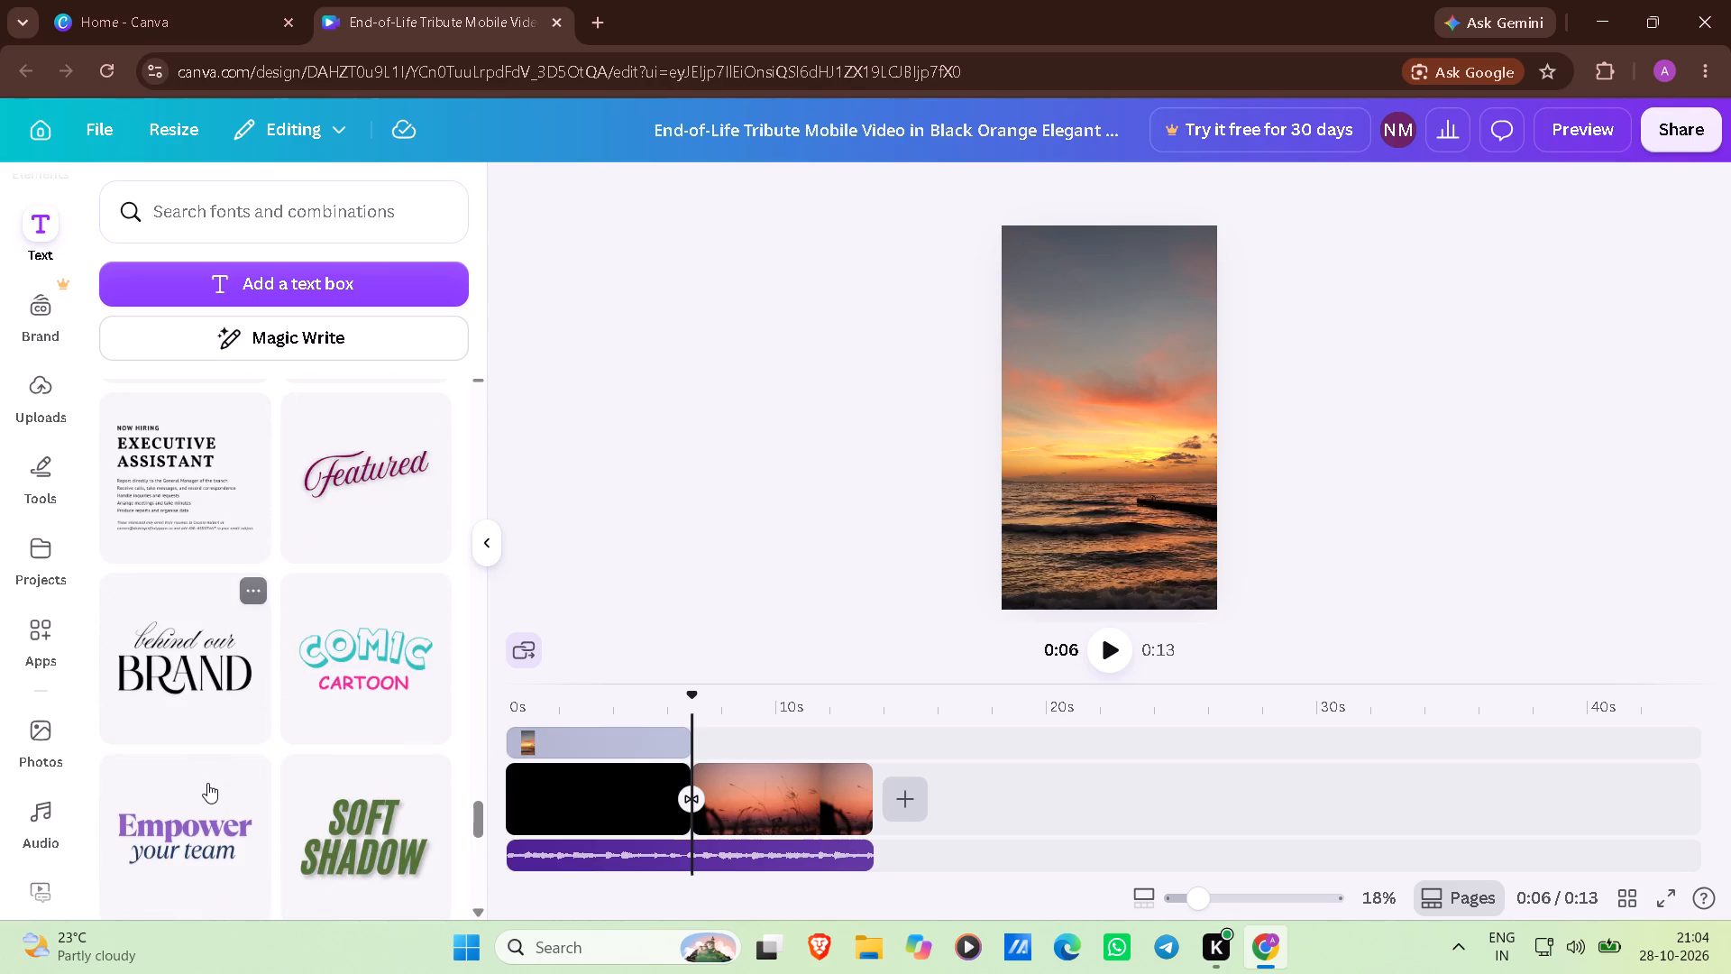
scroll(207, 783, "down", 2)
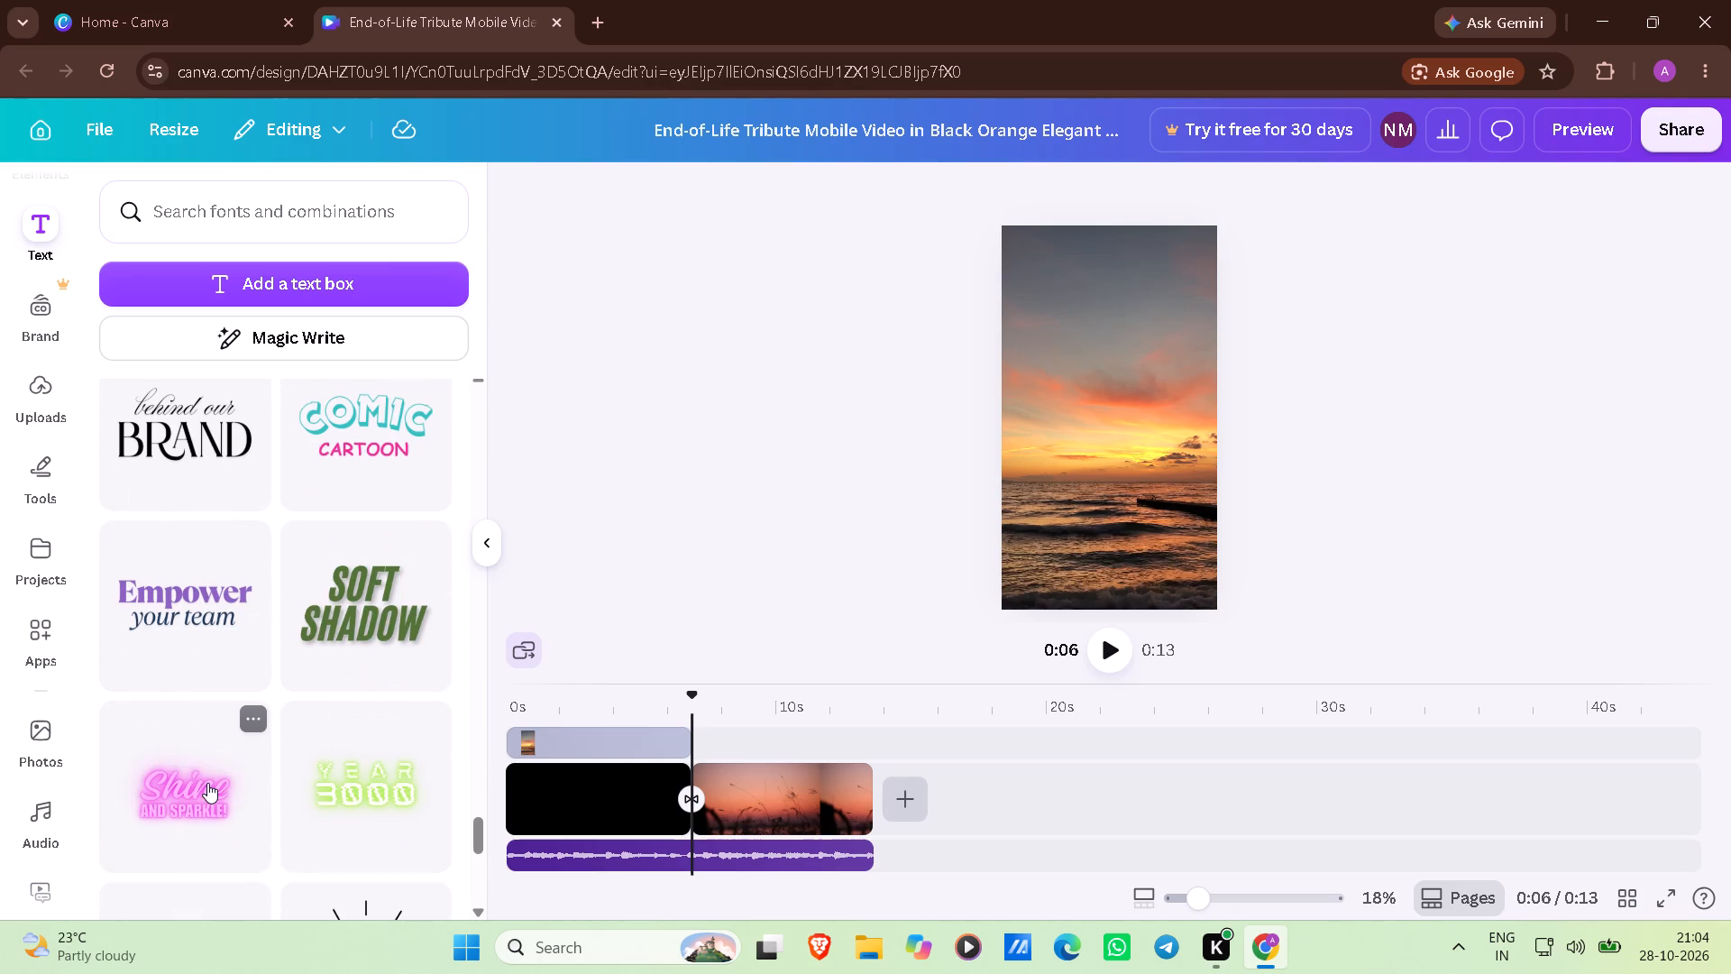
scroll(207, 783, "down", 2)
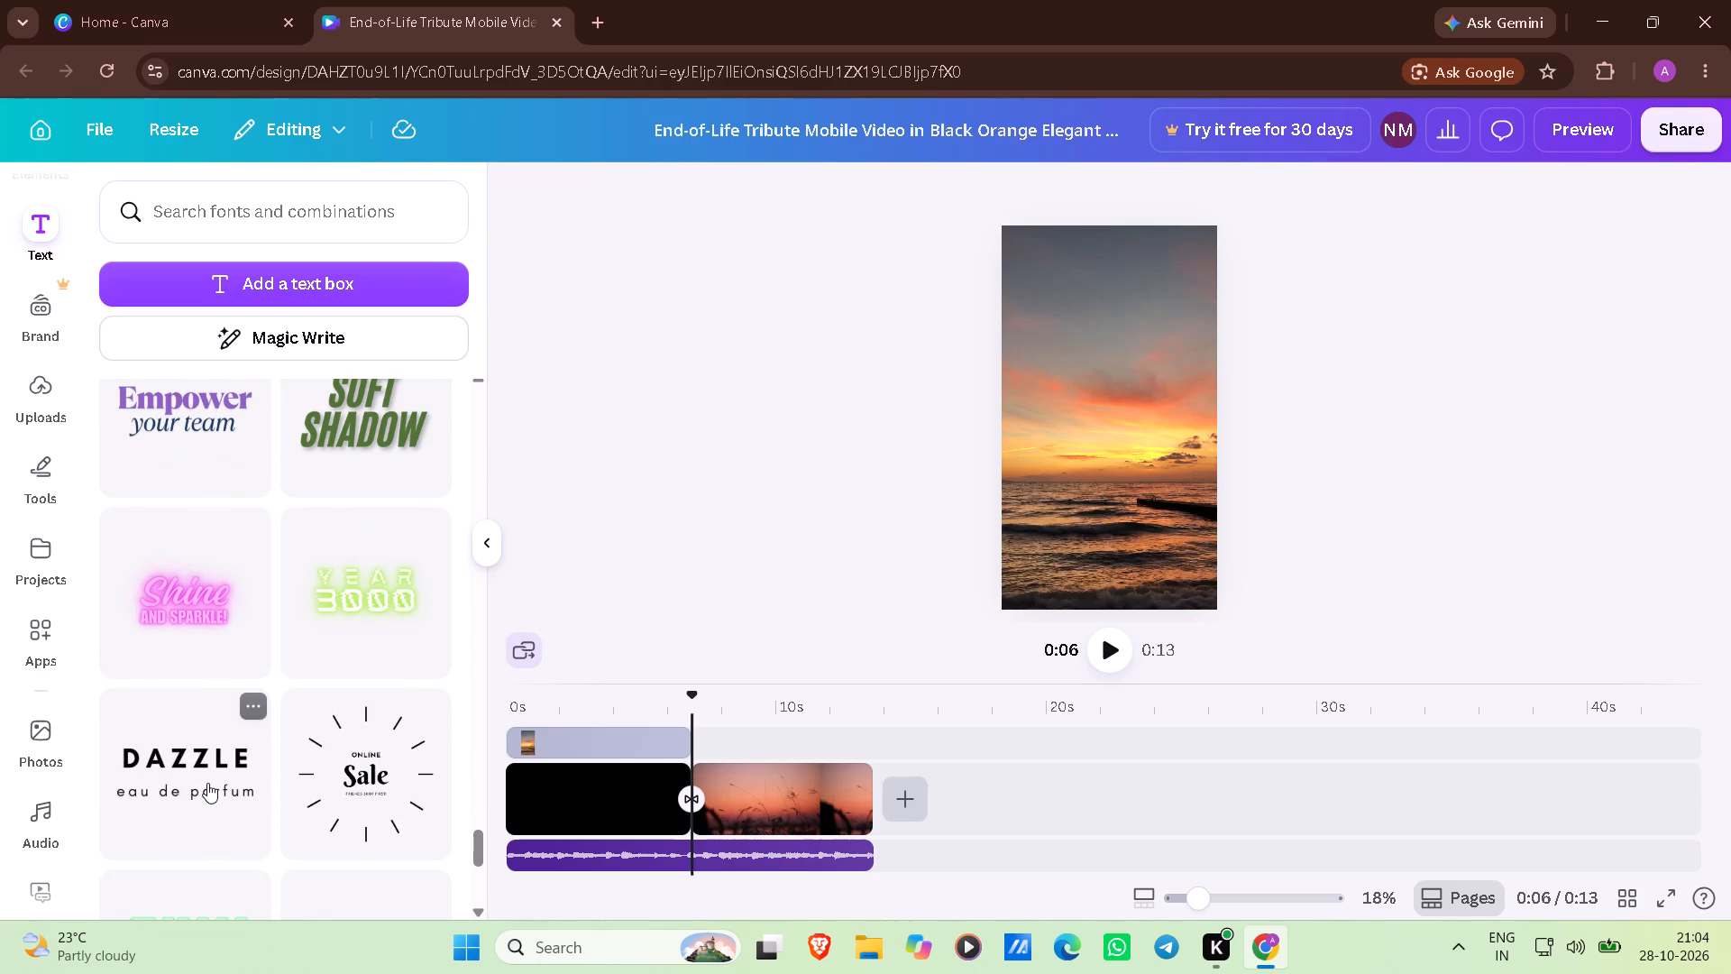
scroll(207, 783, "down", 3)
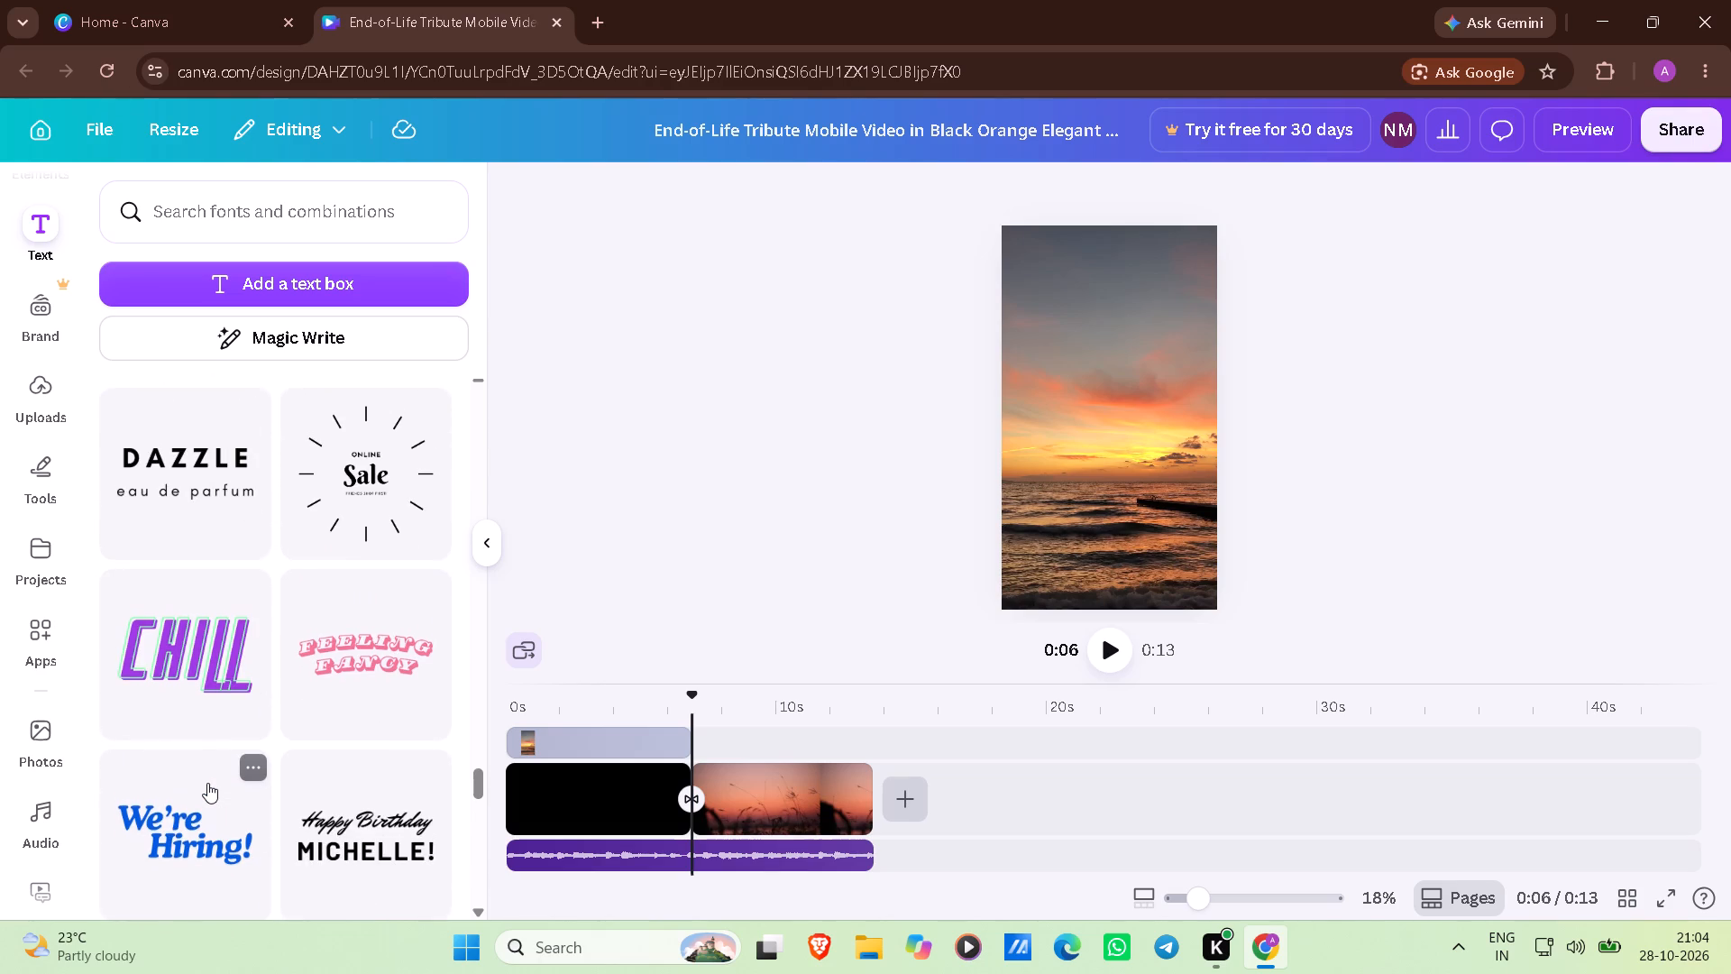
scroll(207, 783, "down", 3)
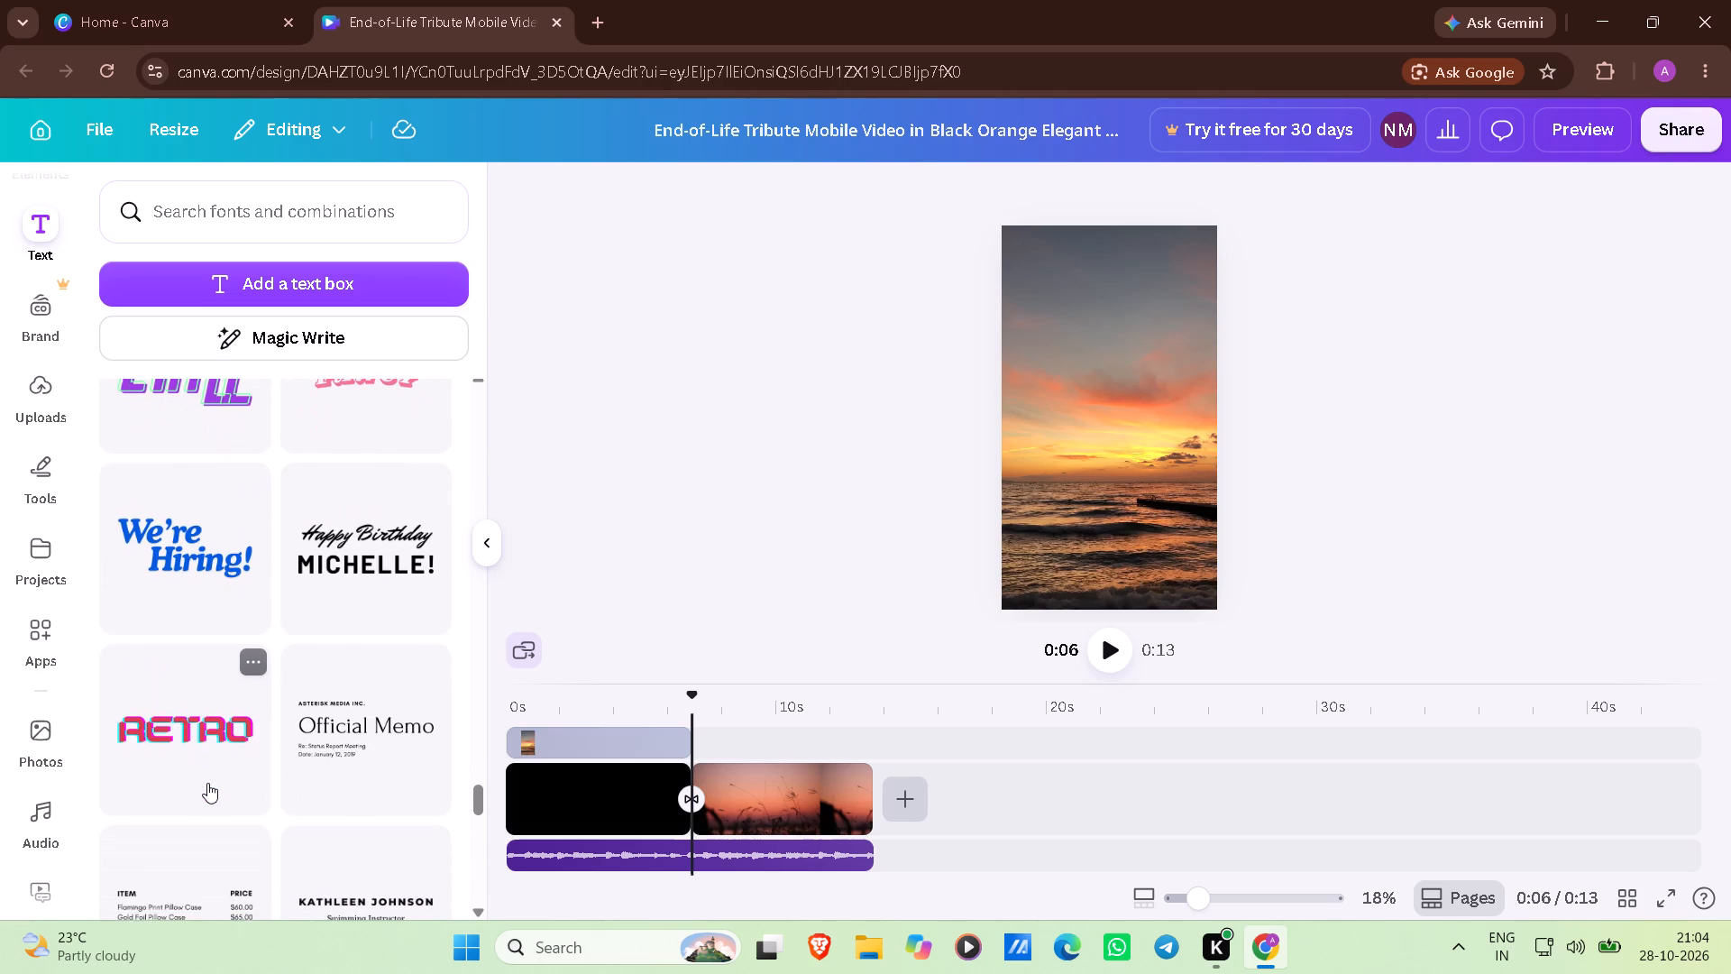
scroll(207, 783, "down", 3)
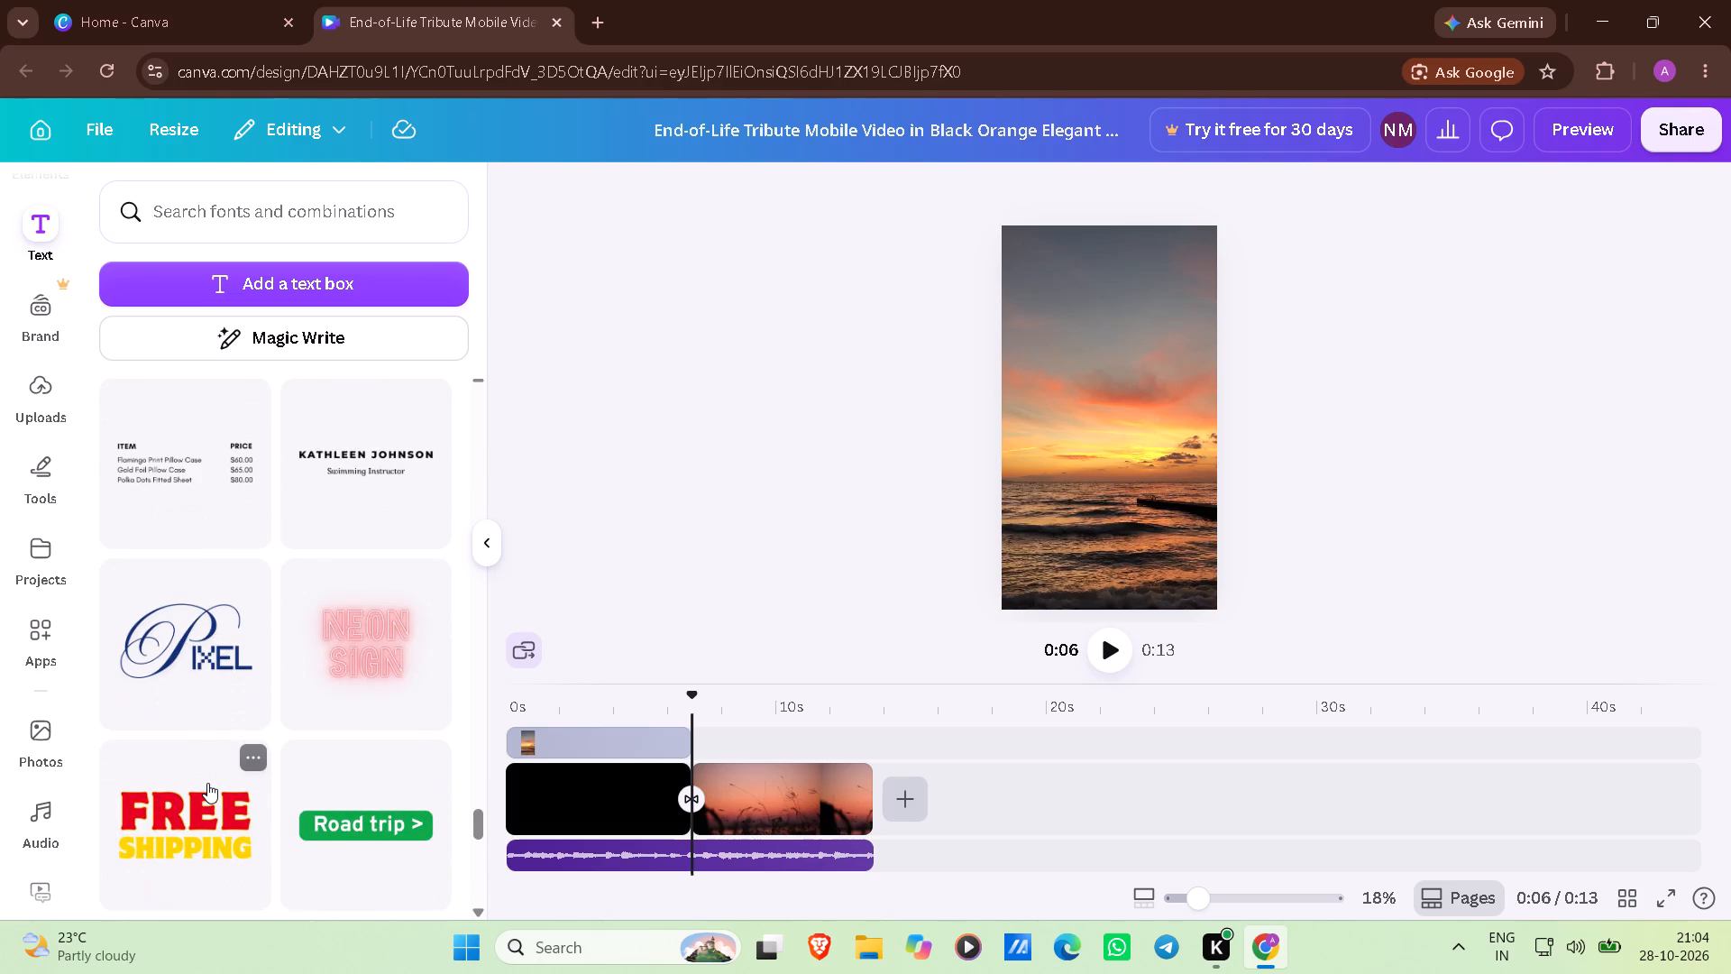
scroll(207, 783, "down", 6)
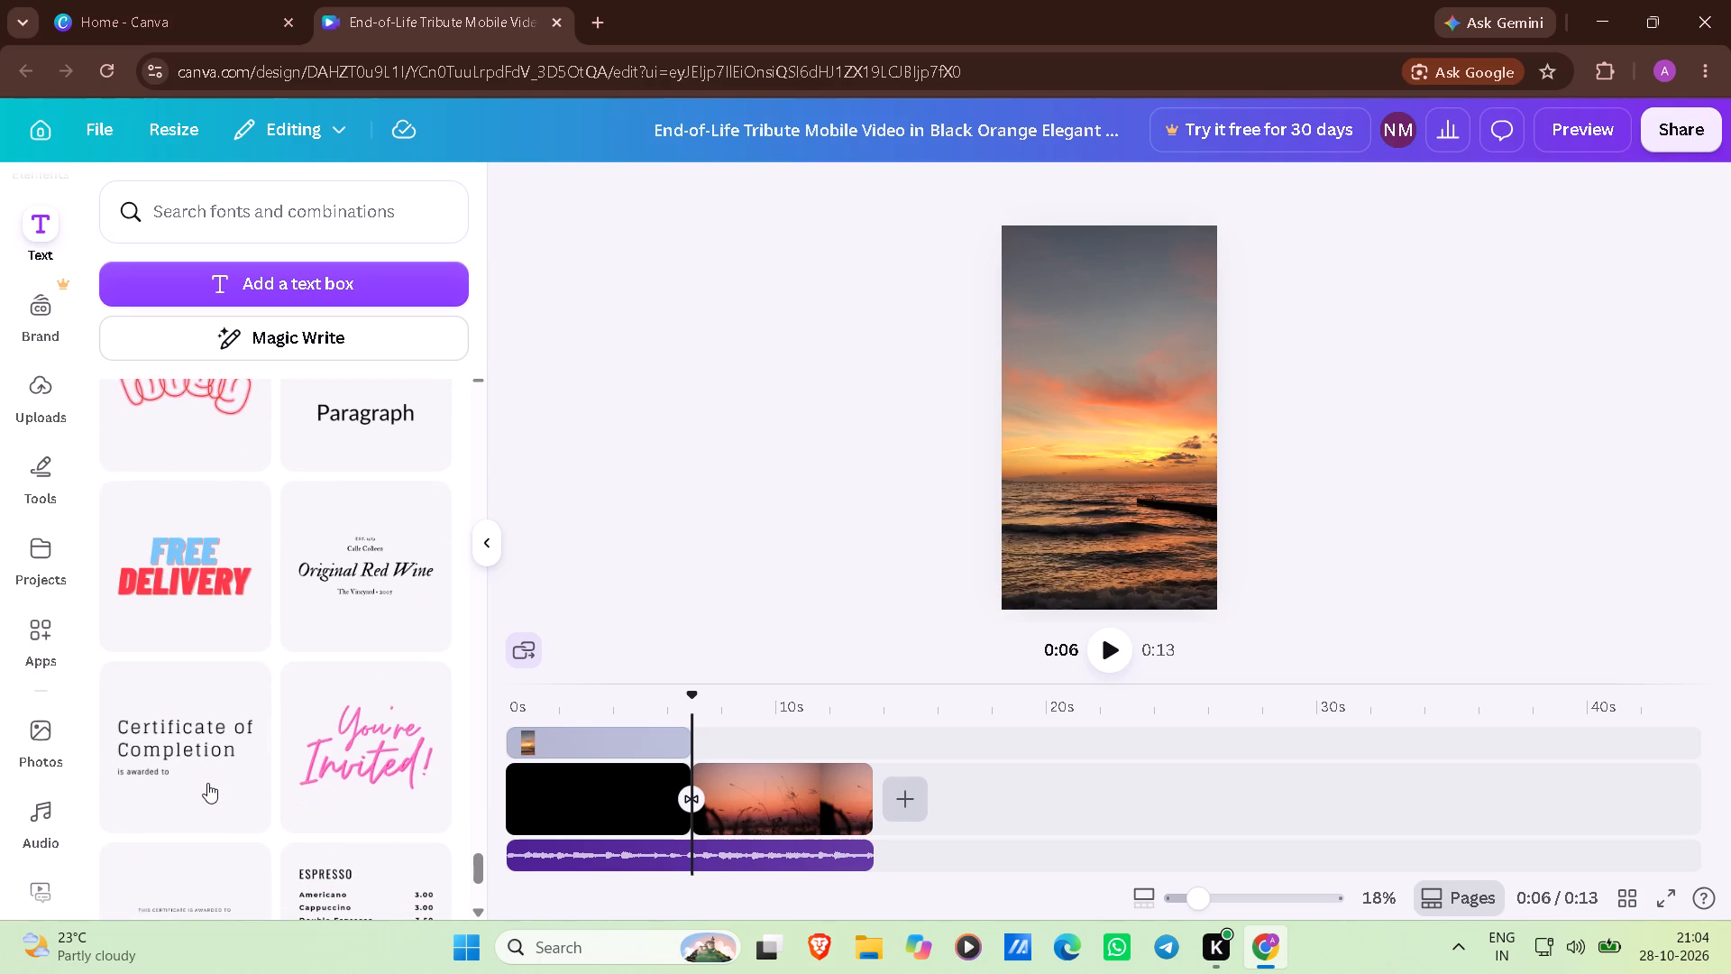
scroll(207, 783, "down", 4)
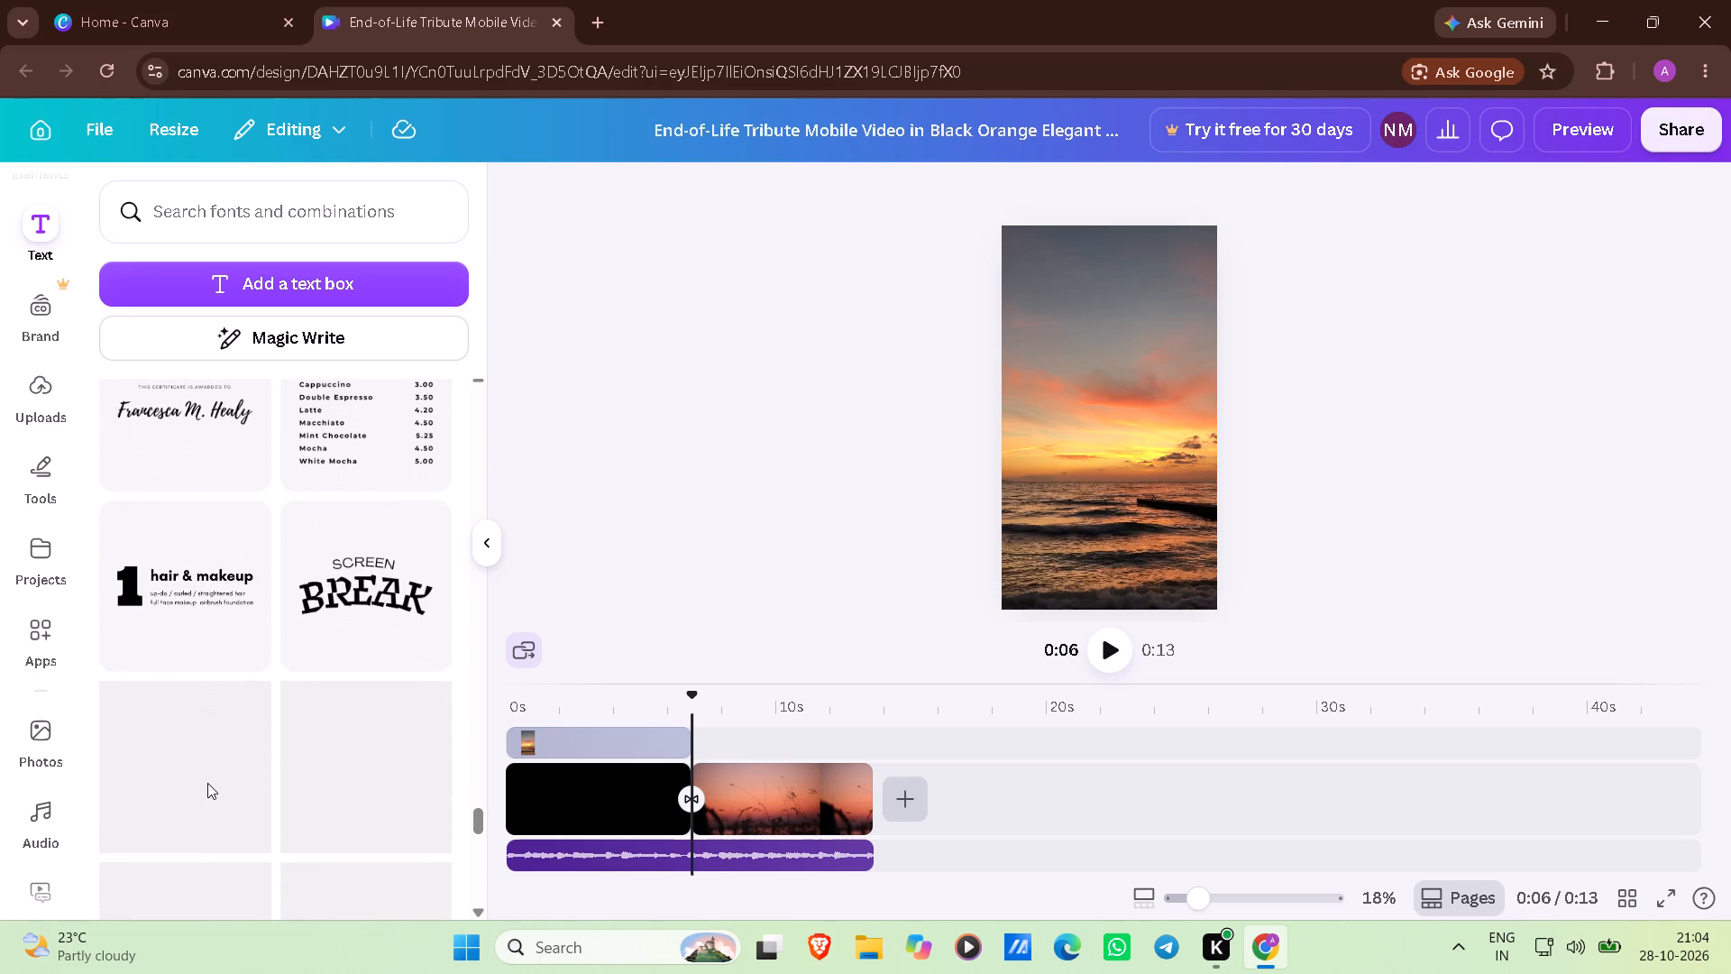
scroll(207, 783, "down", 1)
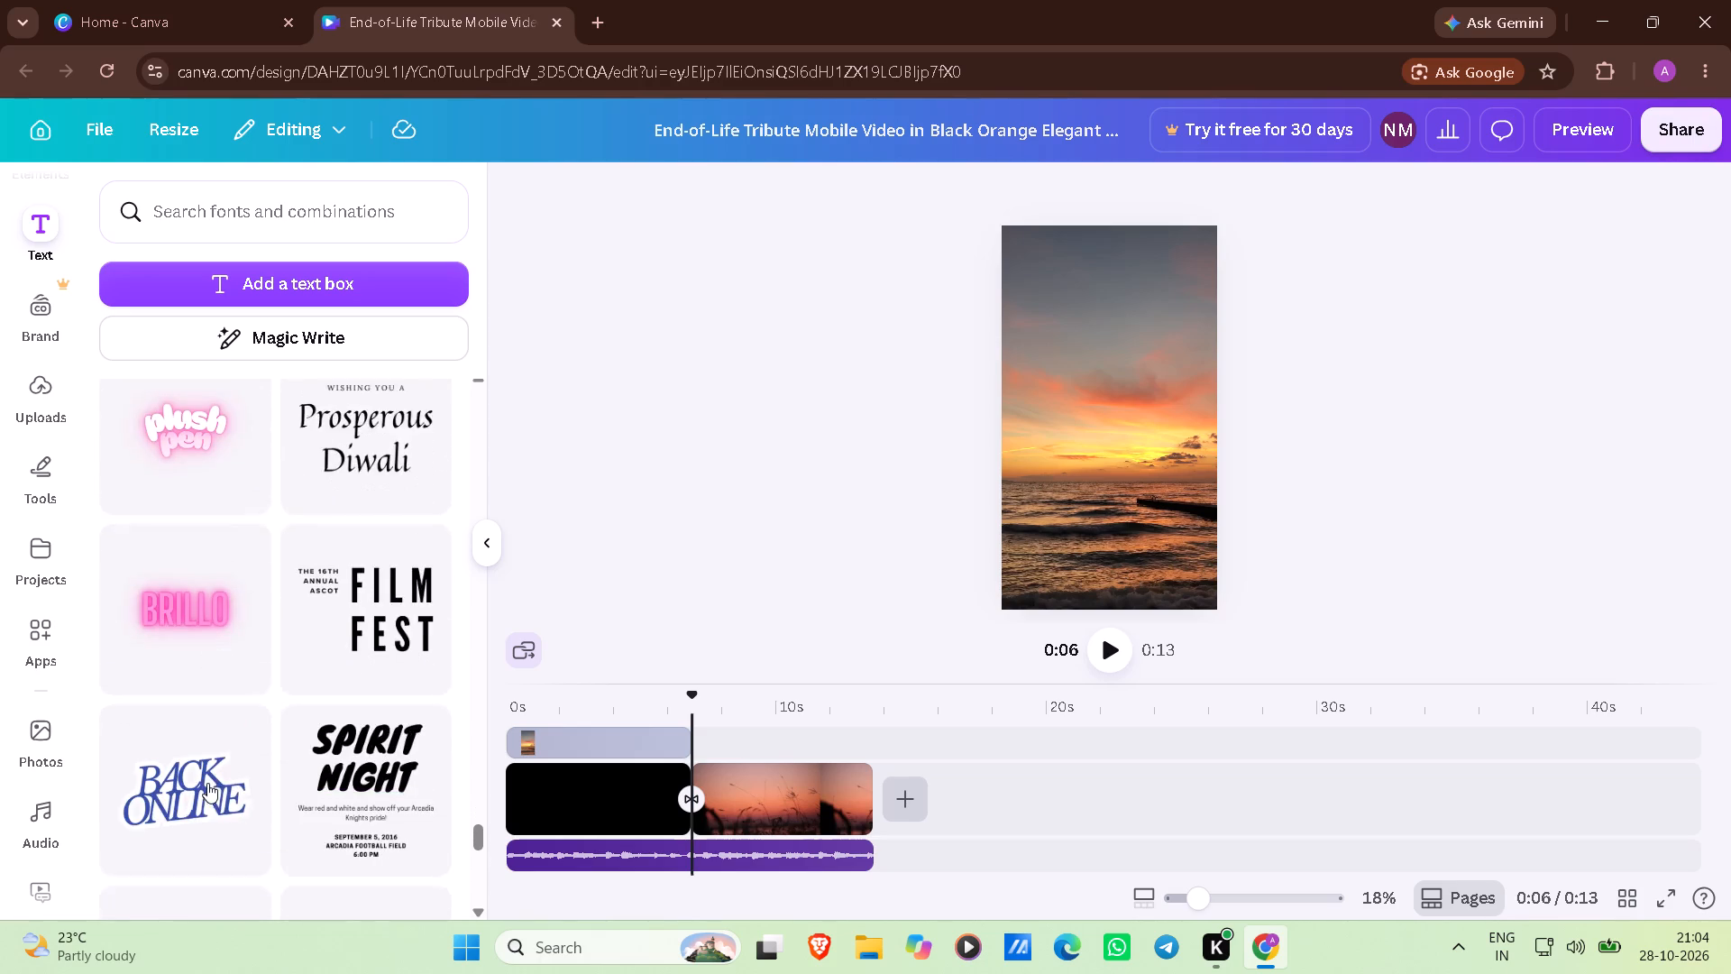
scroll(207, 783, "down", 4)
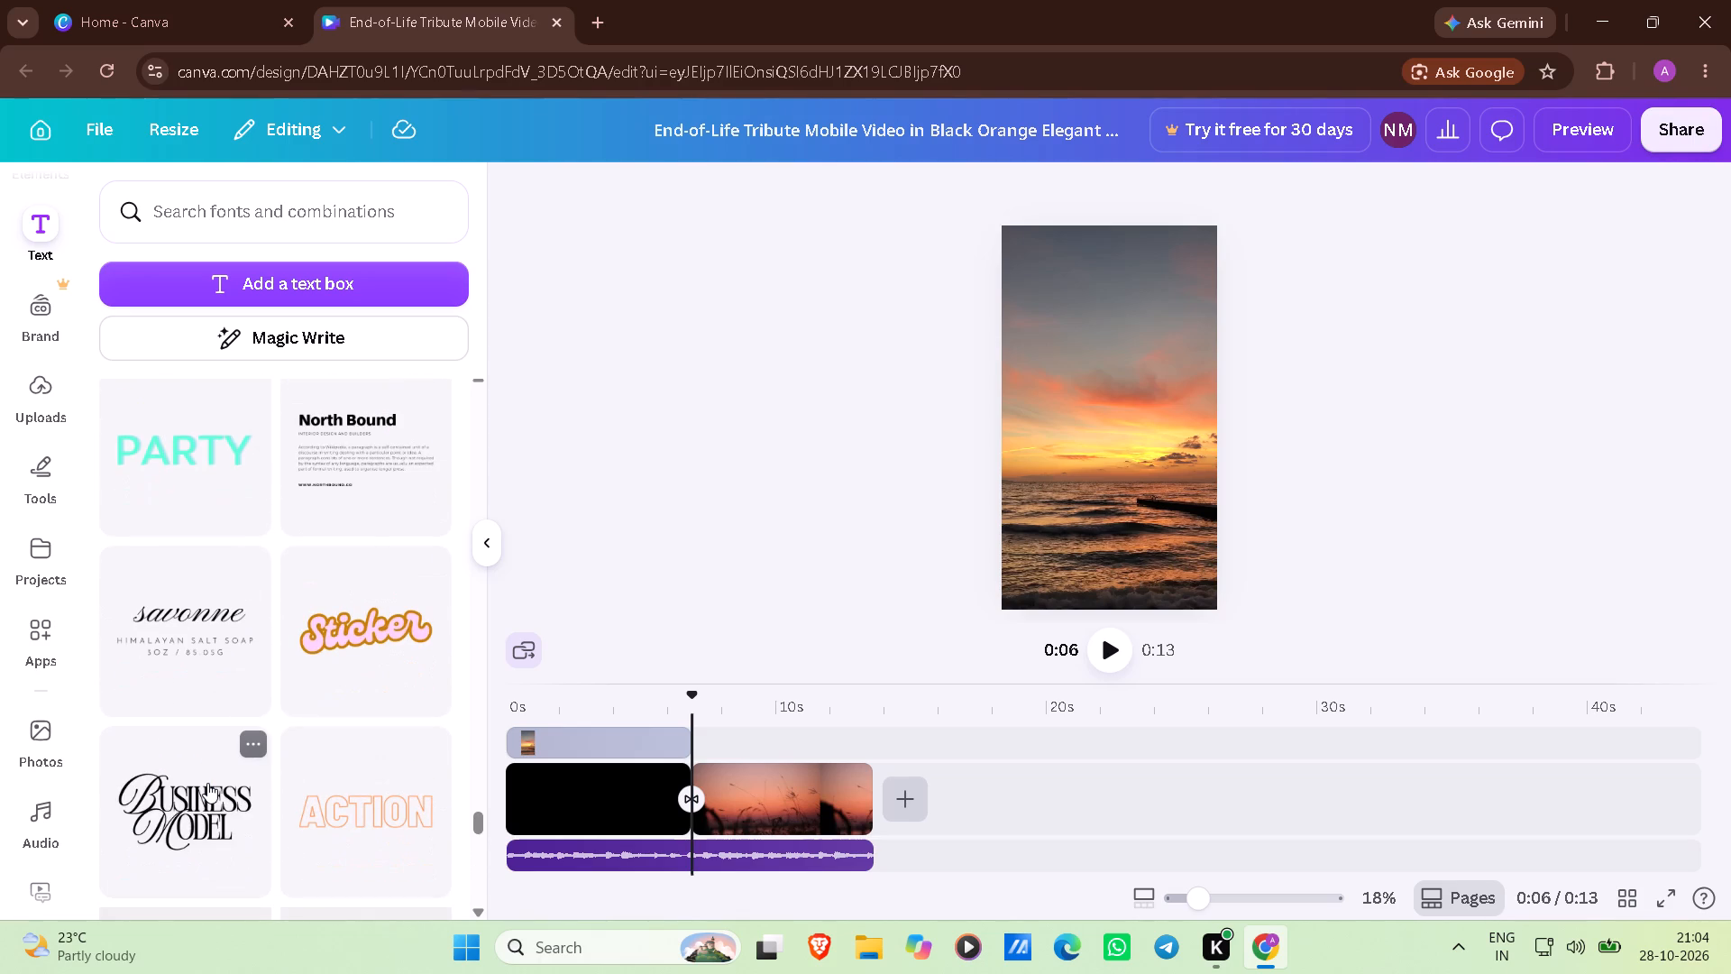
scroll(207, 783, "down", 6)
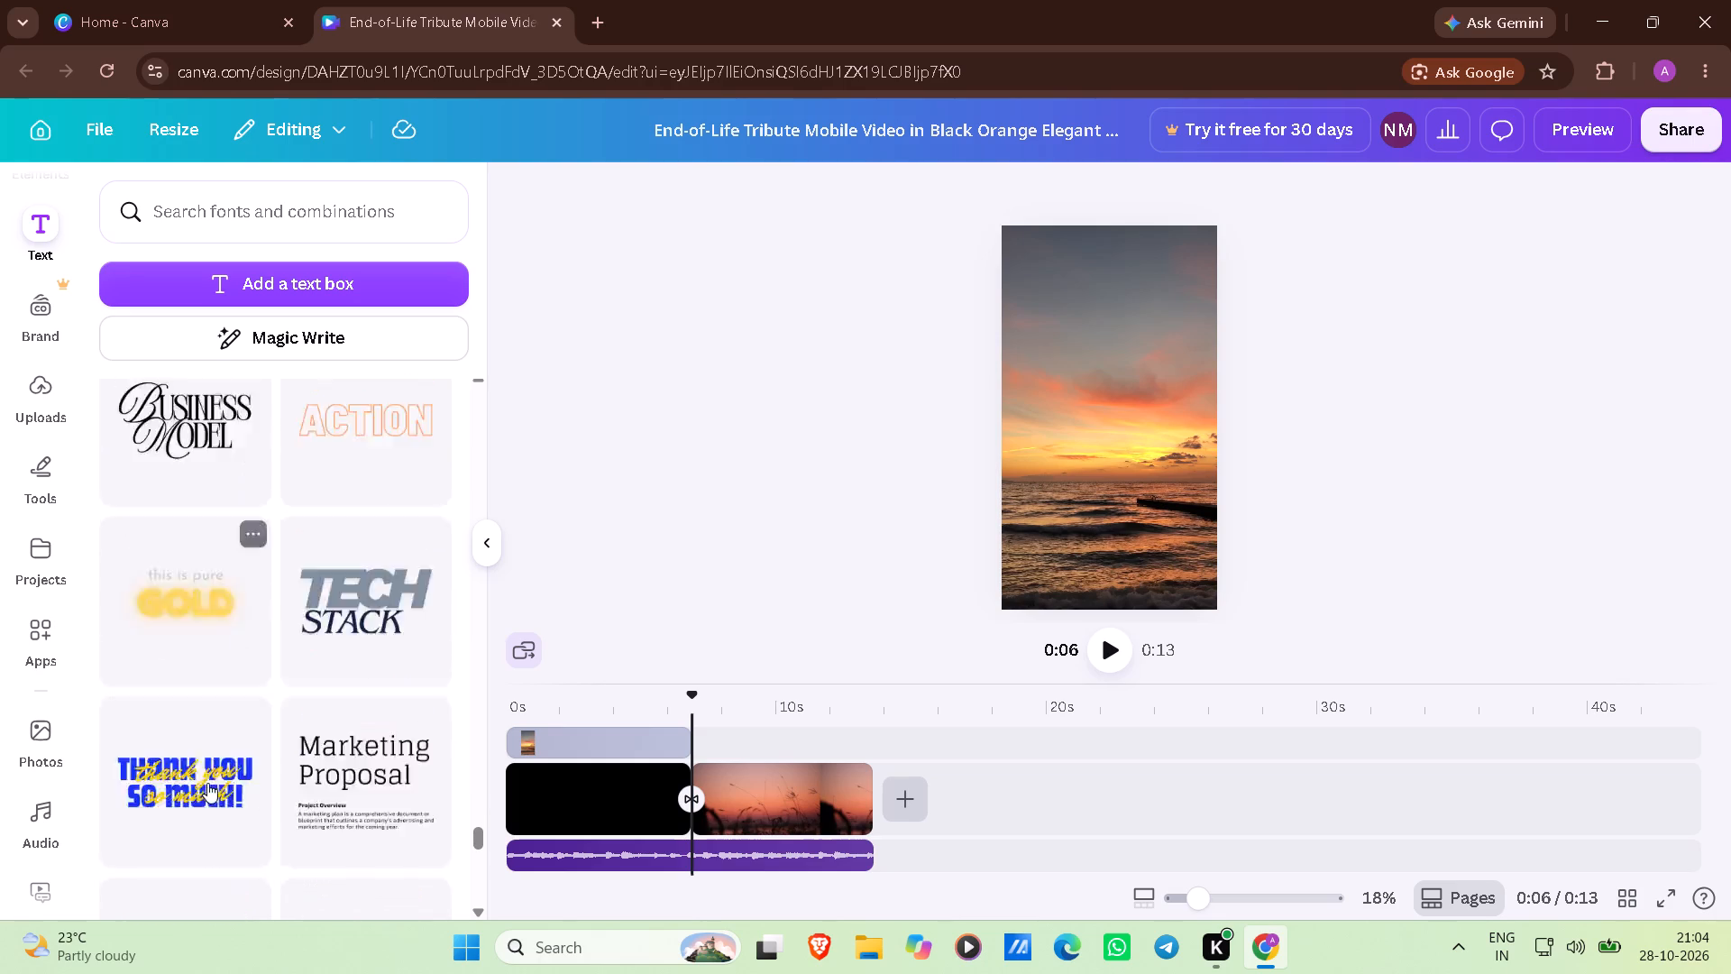
scroll(207, 783, "down", 5)
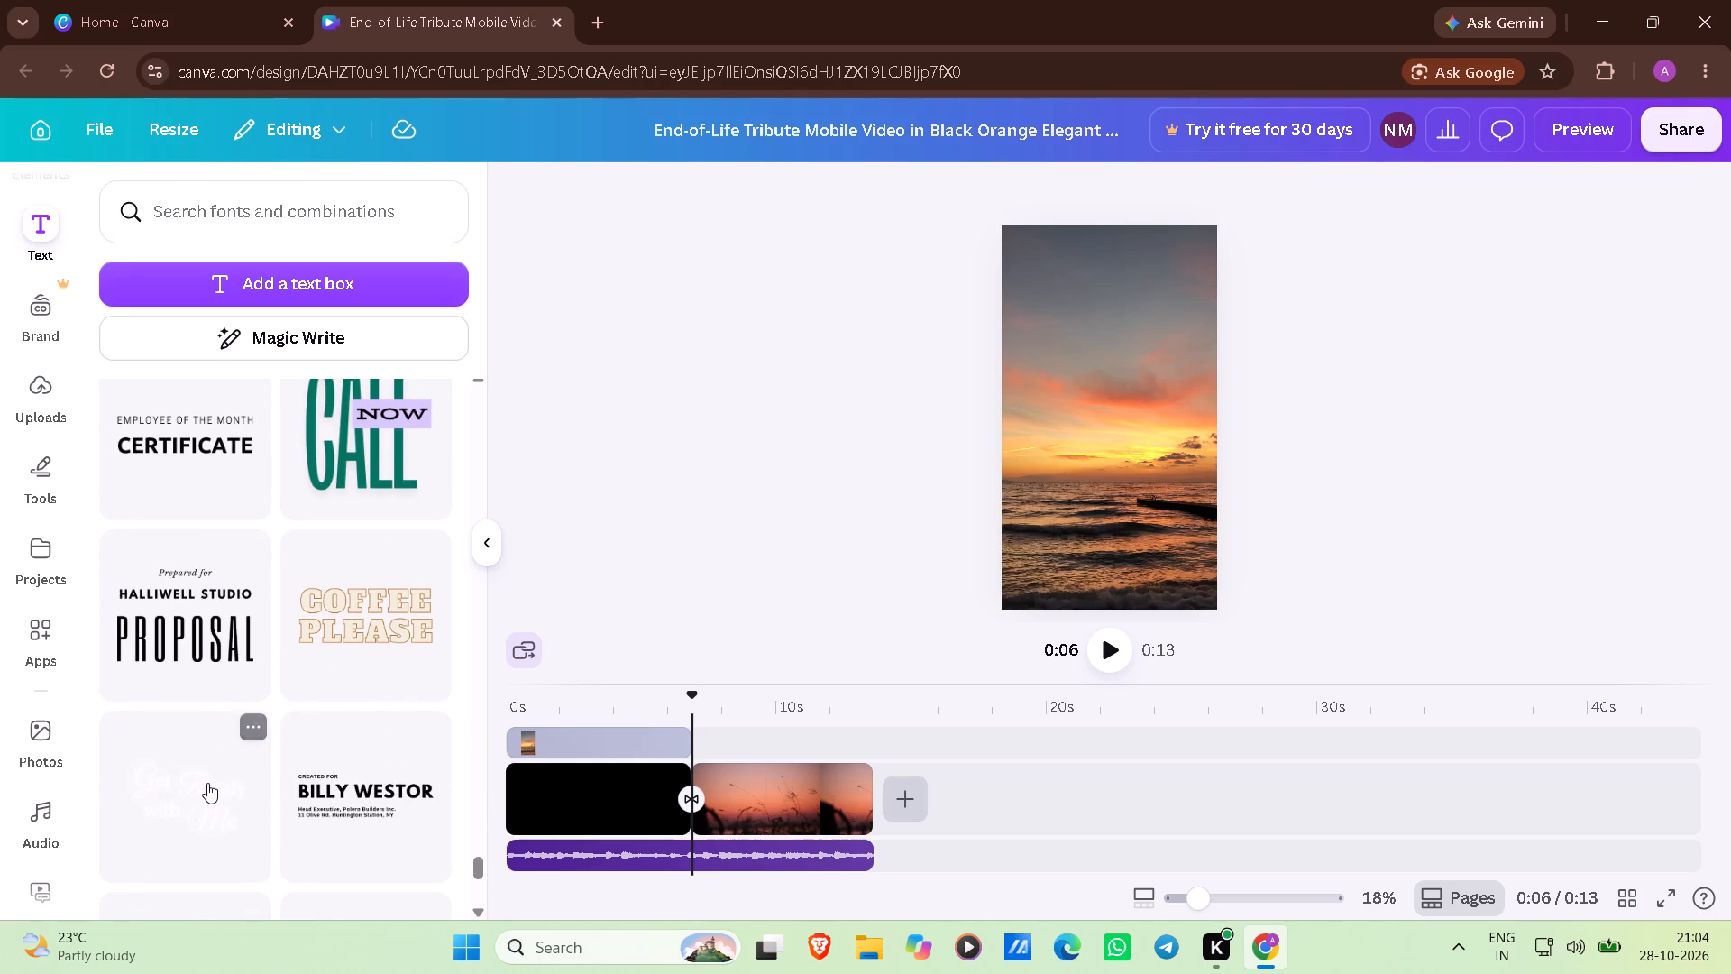
scroll(207, 783, "down", 6)
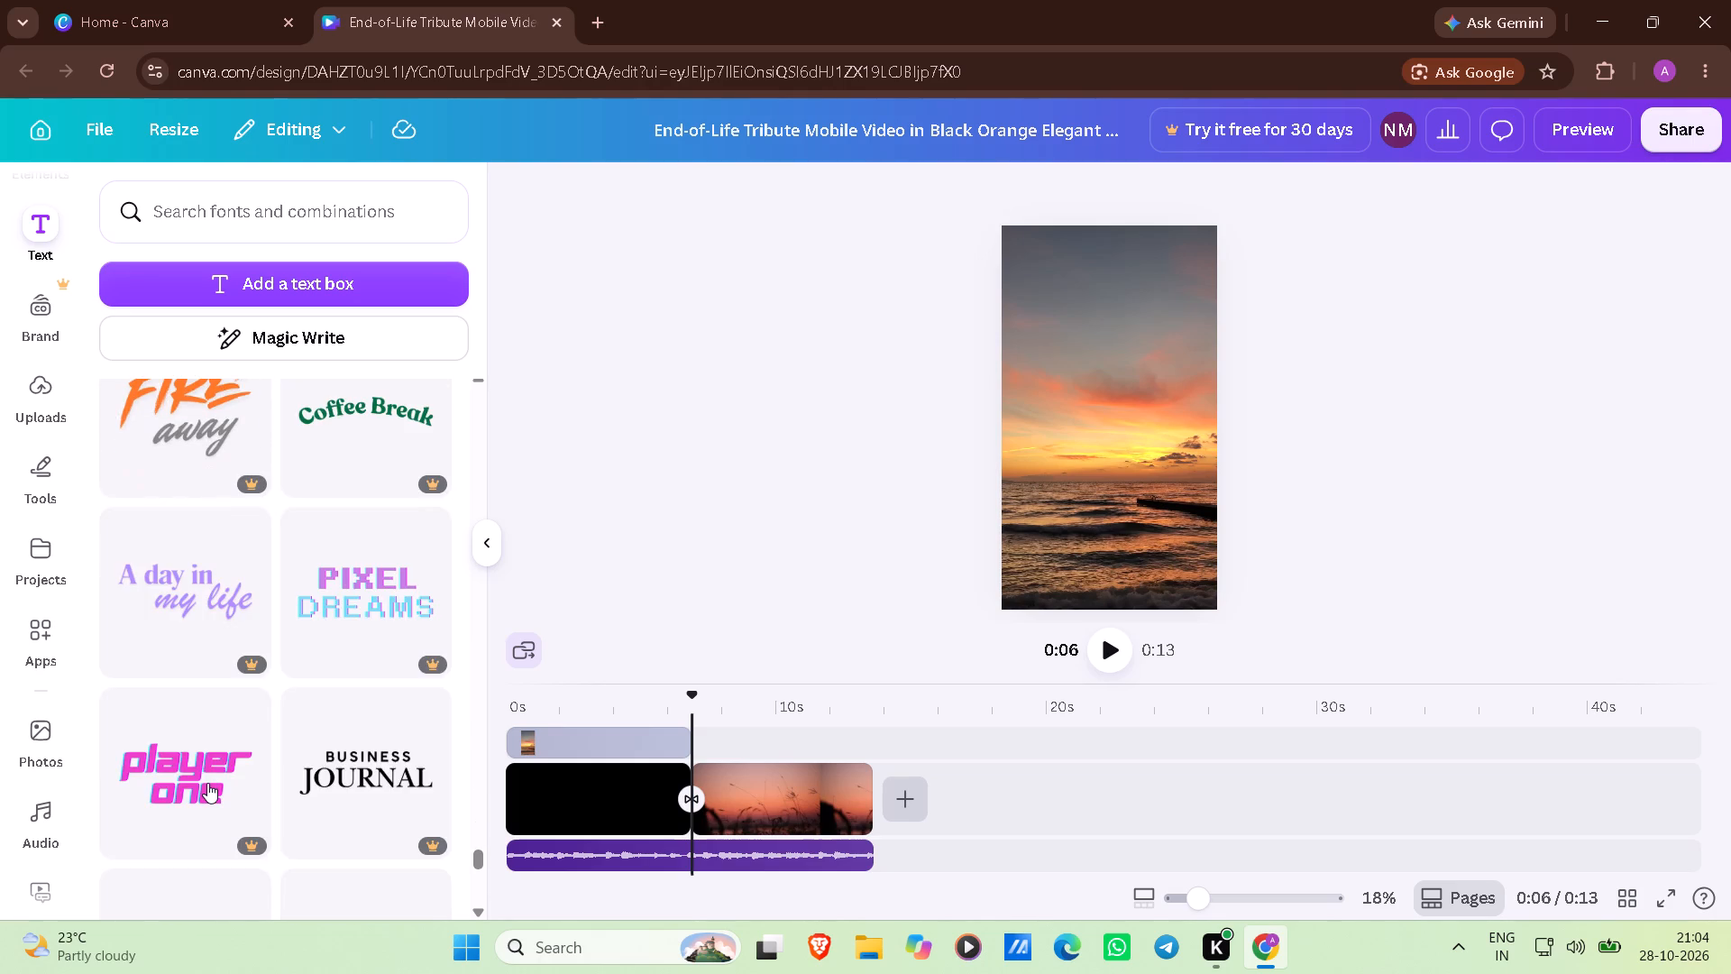
scroll(207, 783, "down", 9)
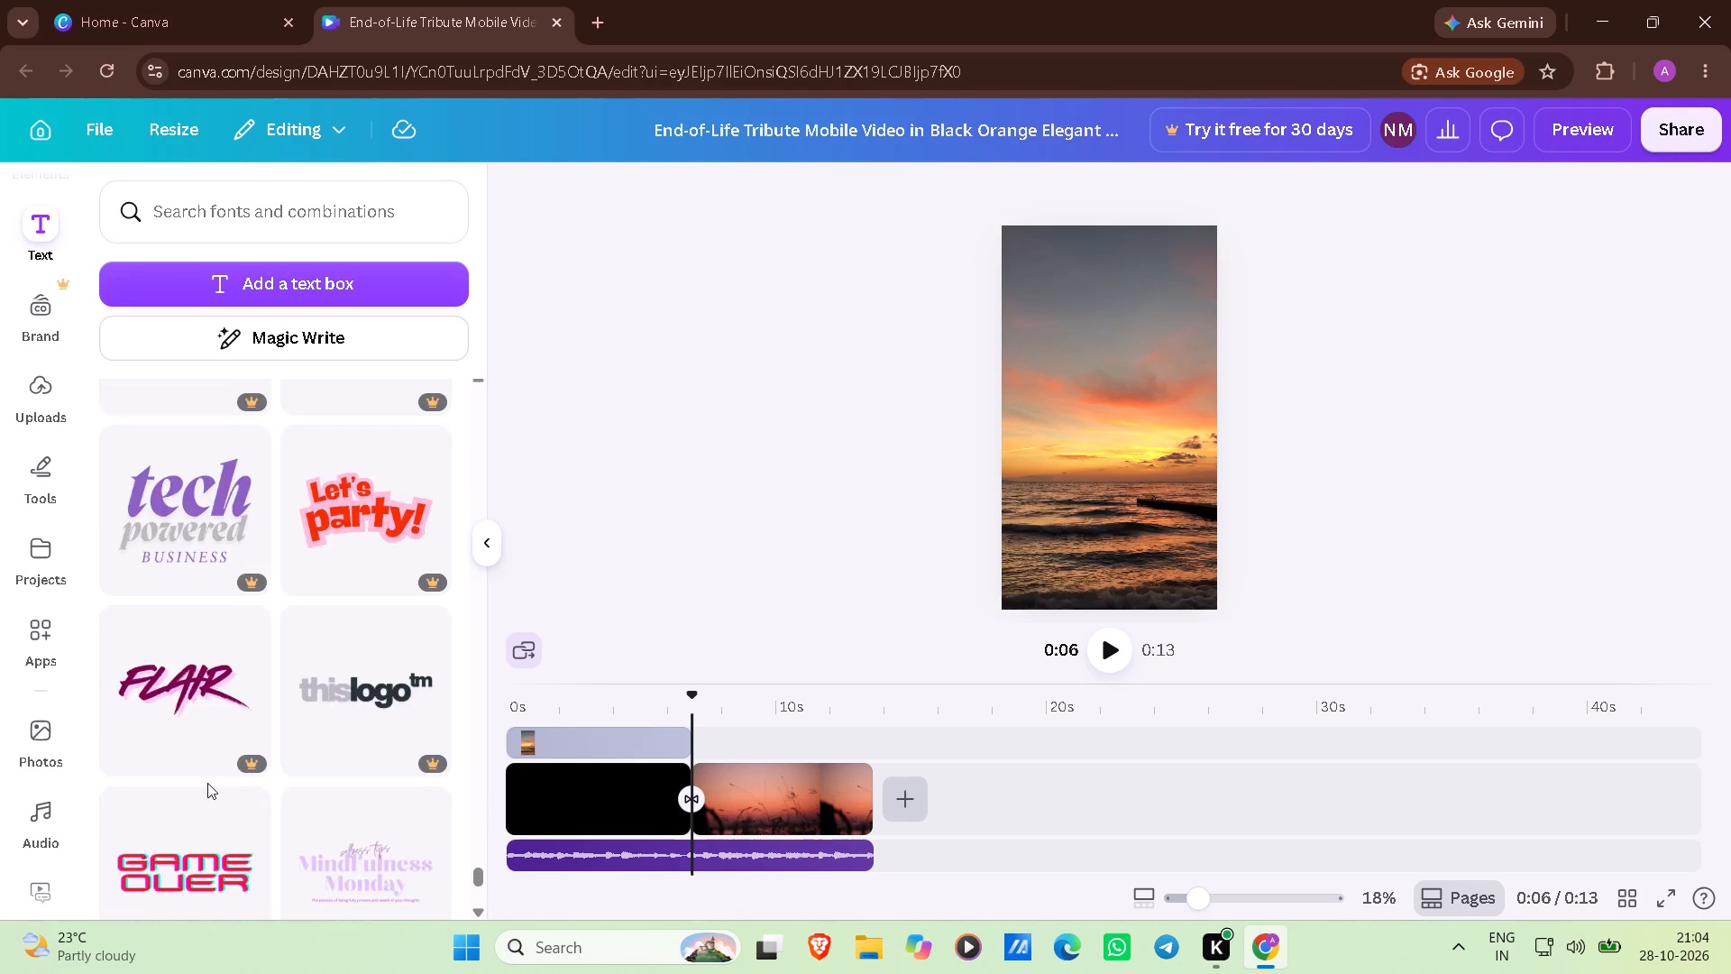
Add a plain text box over the sunset frame at 0:06 and place the cursor in its placeholder text.
scroll(207, 783, "up", 4)
scroll(207, 783, "up", 20)
scroll(207, 783, "up", 1)
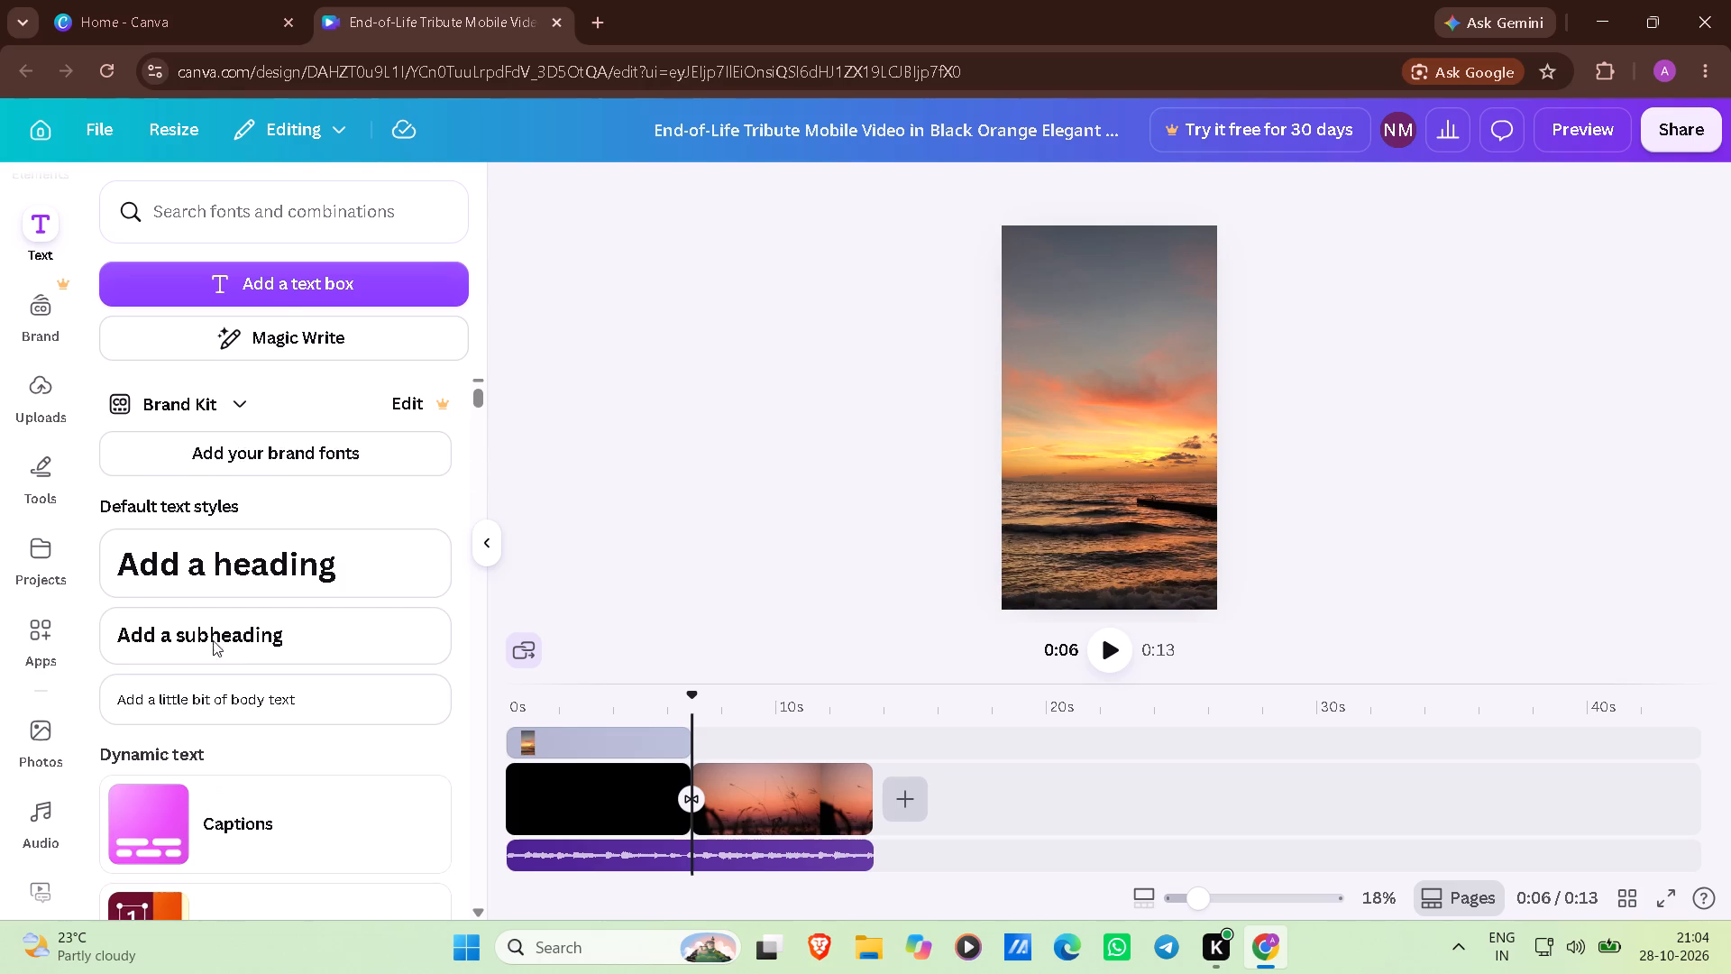
left_click(282, 280)
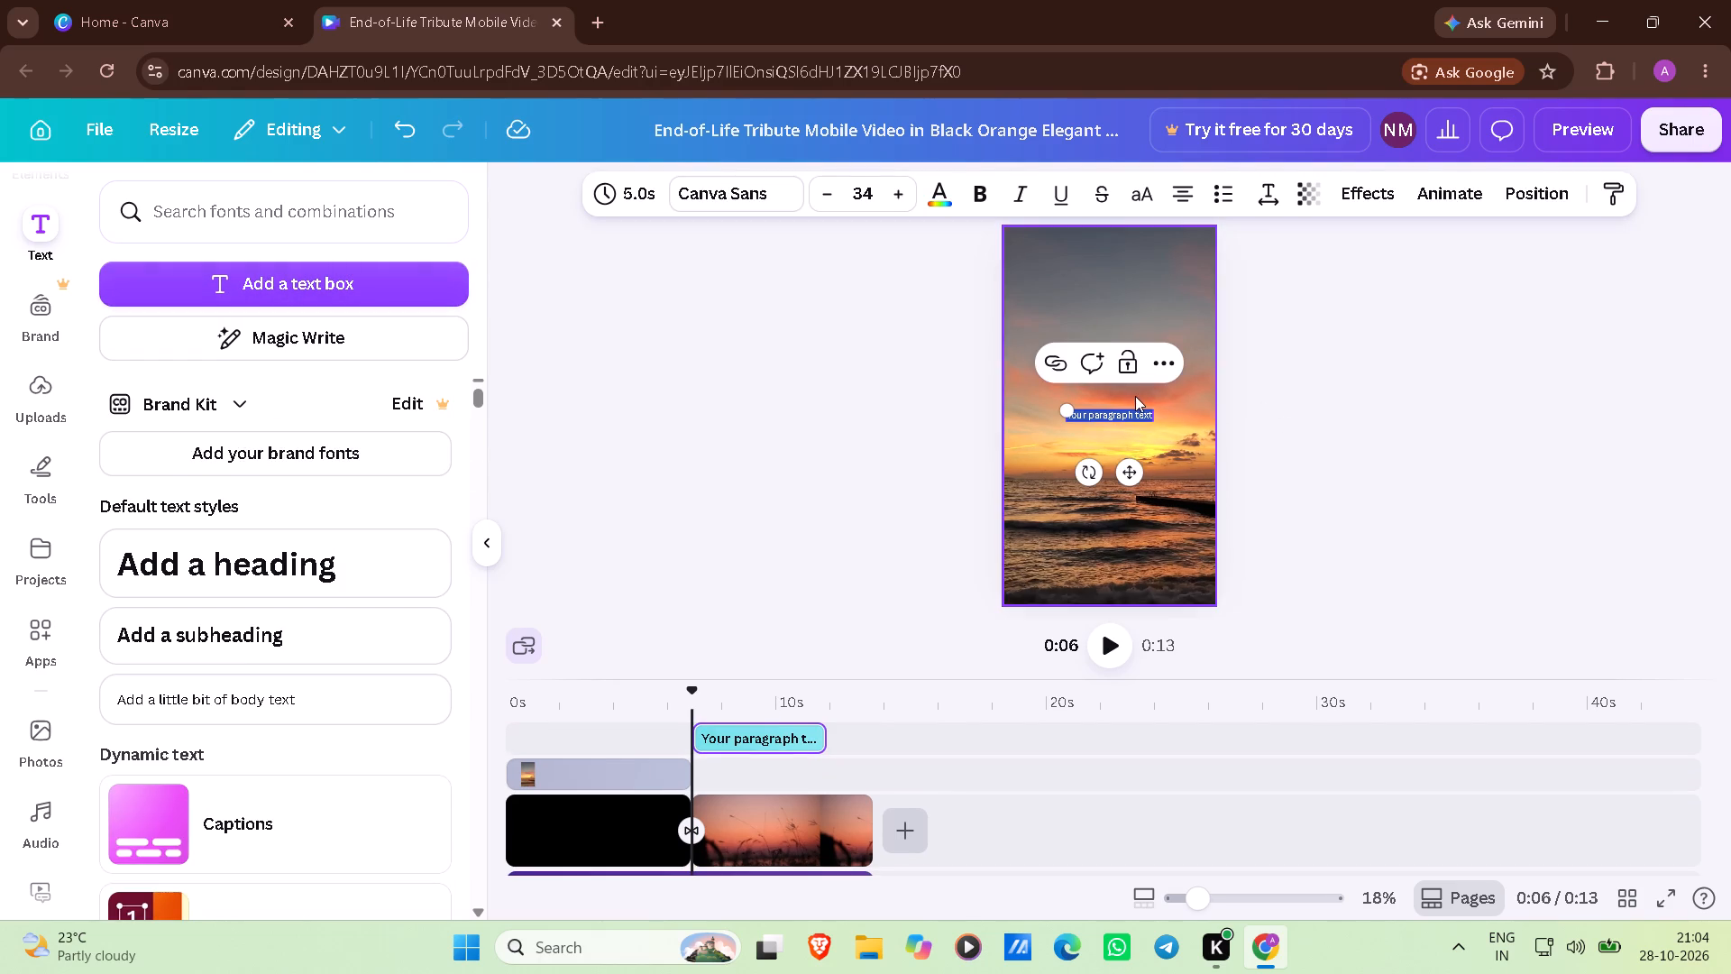
left_click(1122, 417)
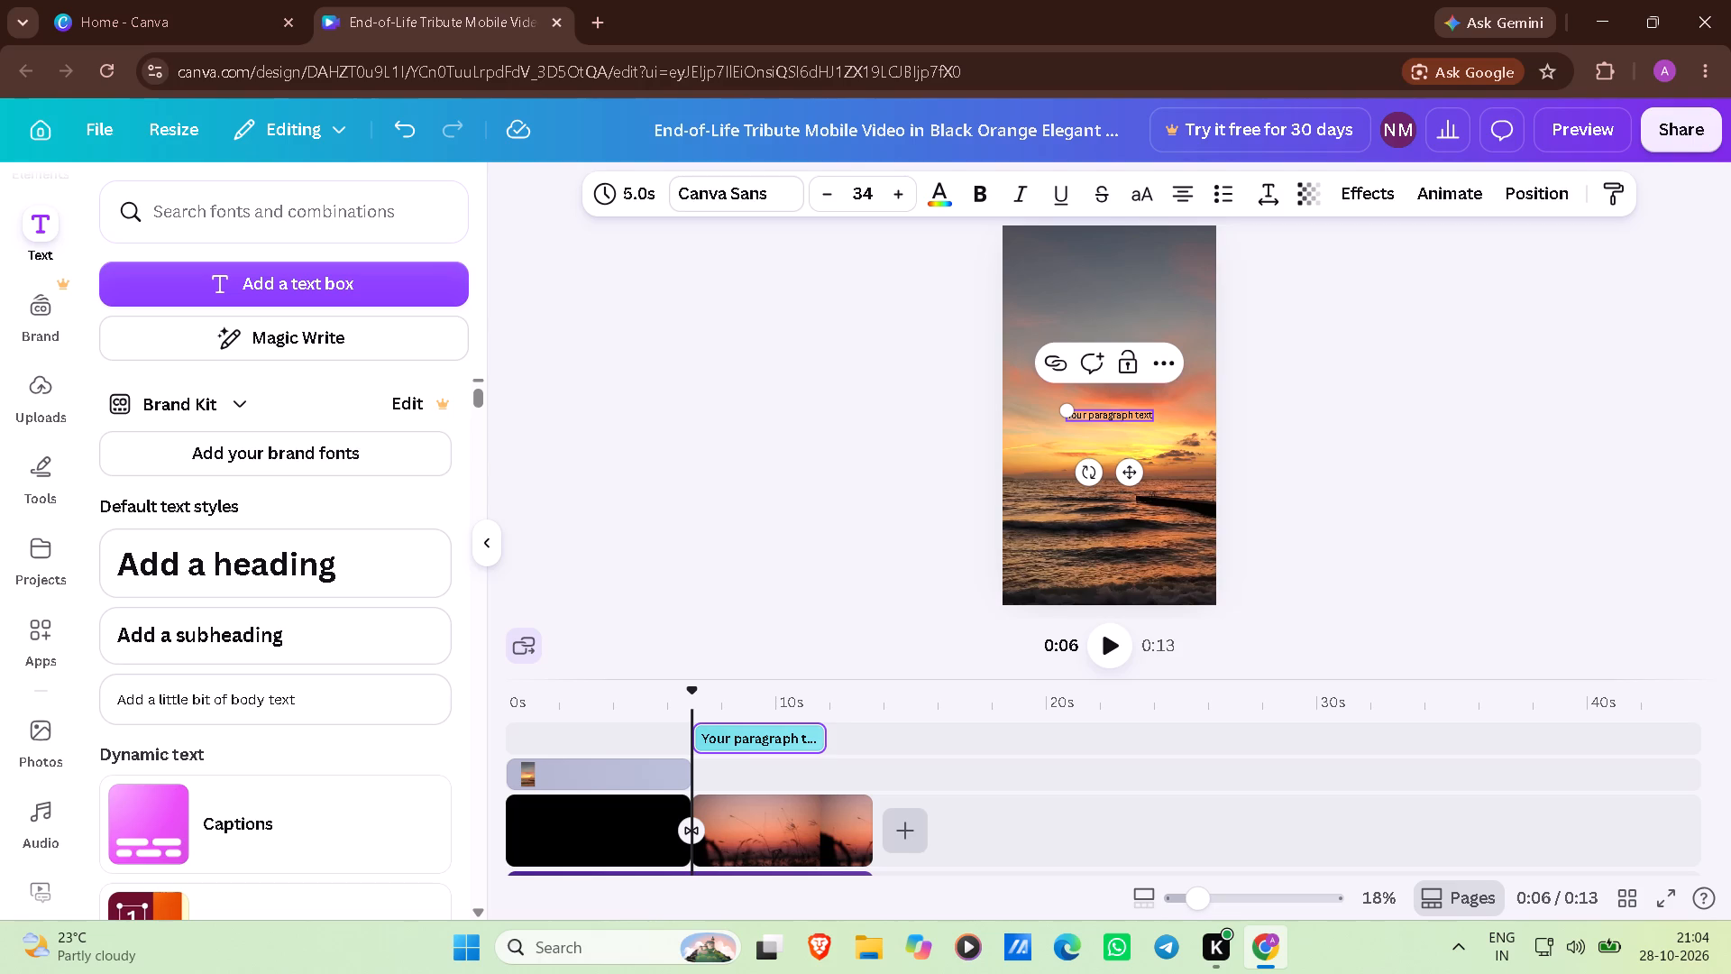
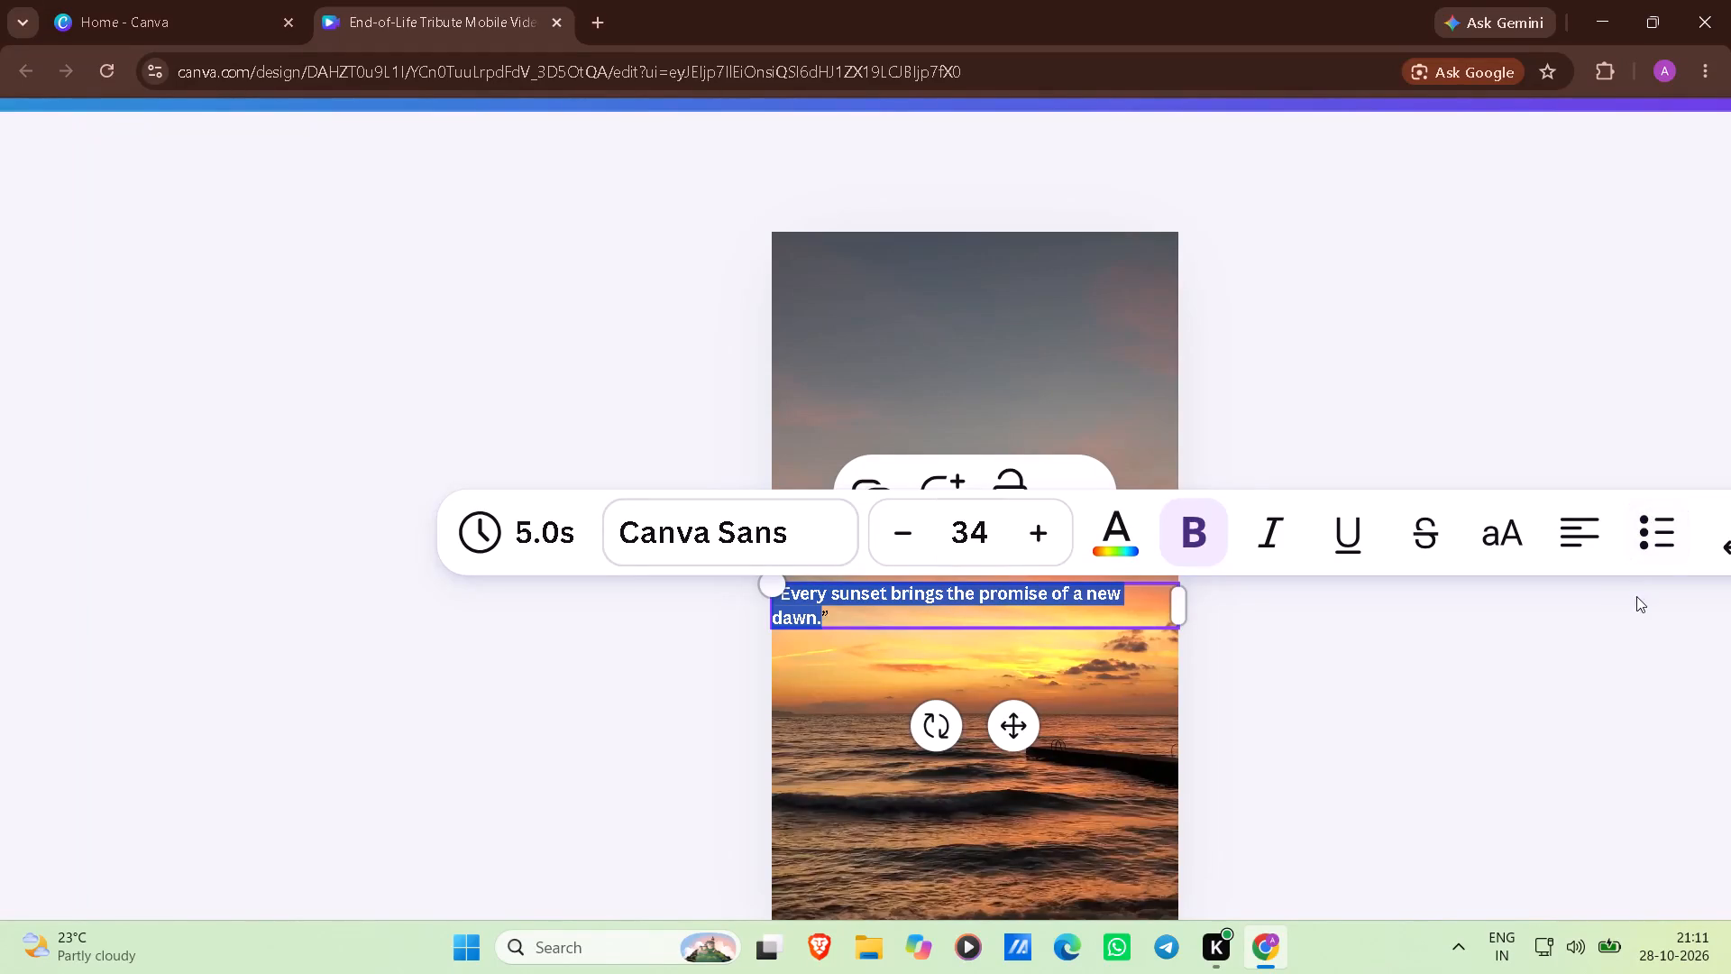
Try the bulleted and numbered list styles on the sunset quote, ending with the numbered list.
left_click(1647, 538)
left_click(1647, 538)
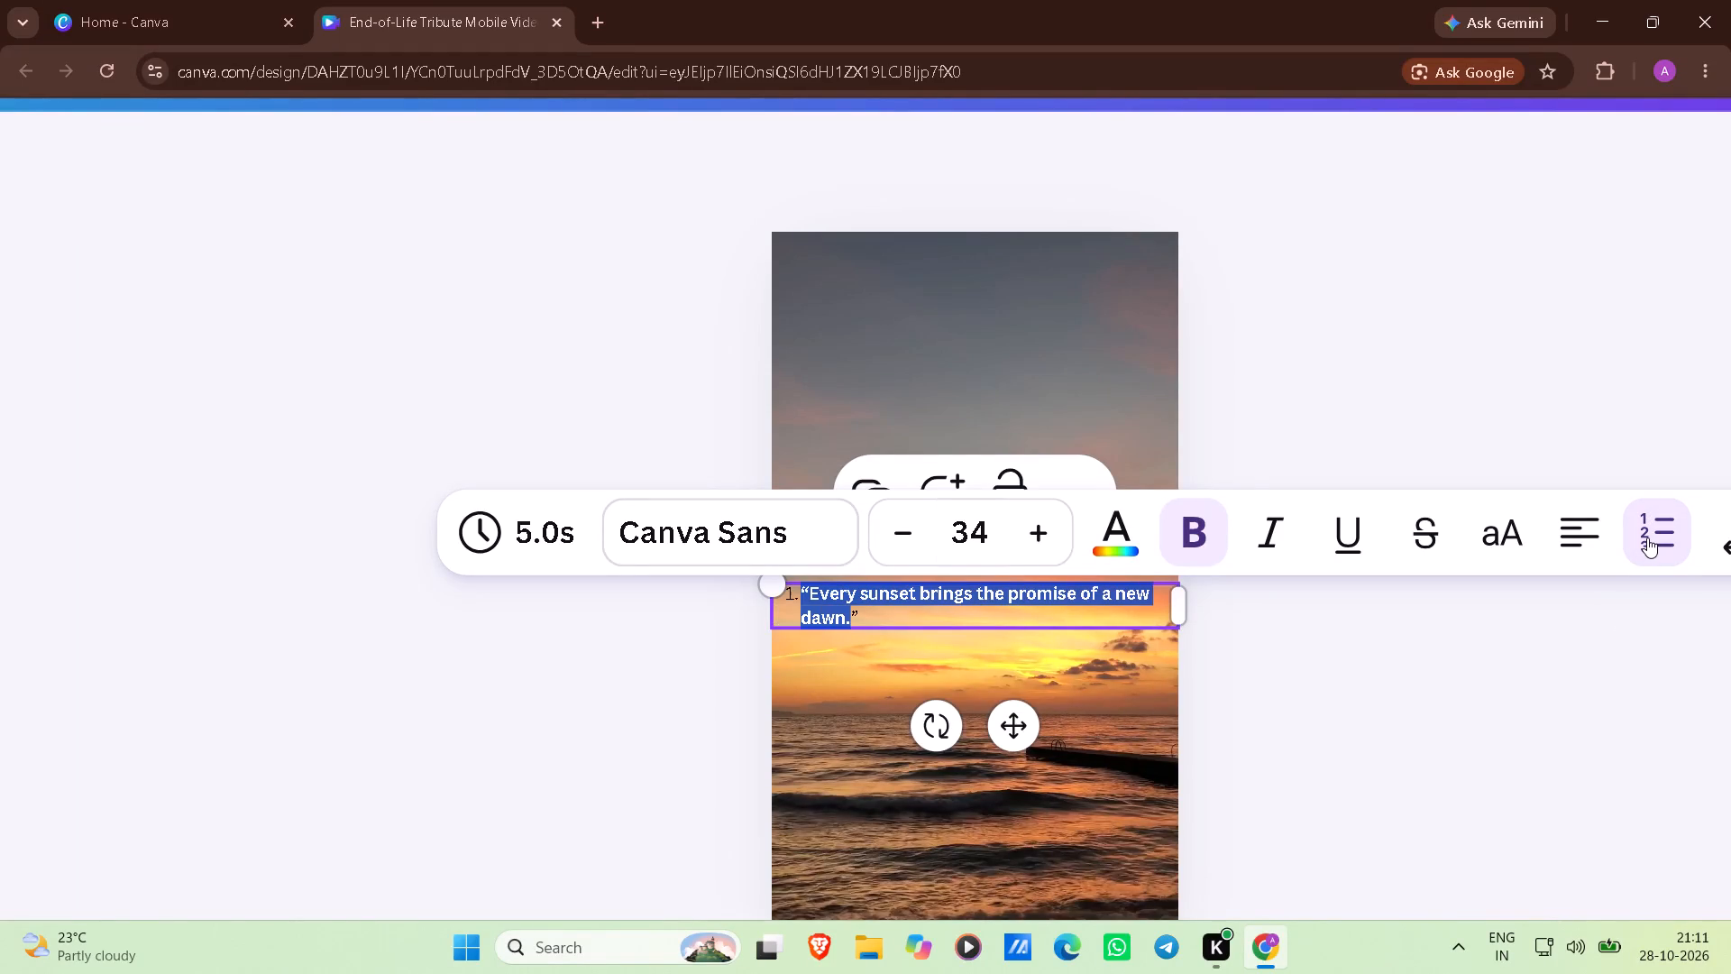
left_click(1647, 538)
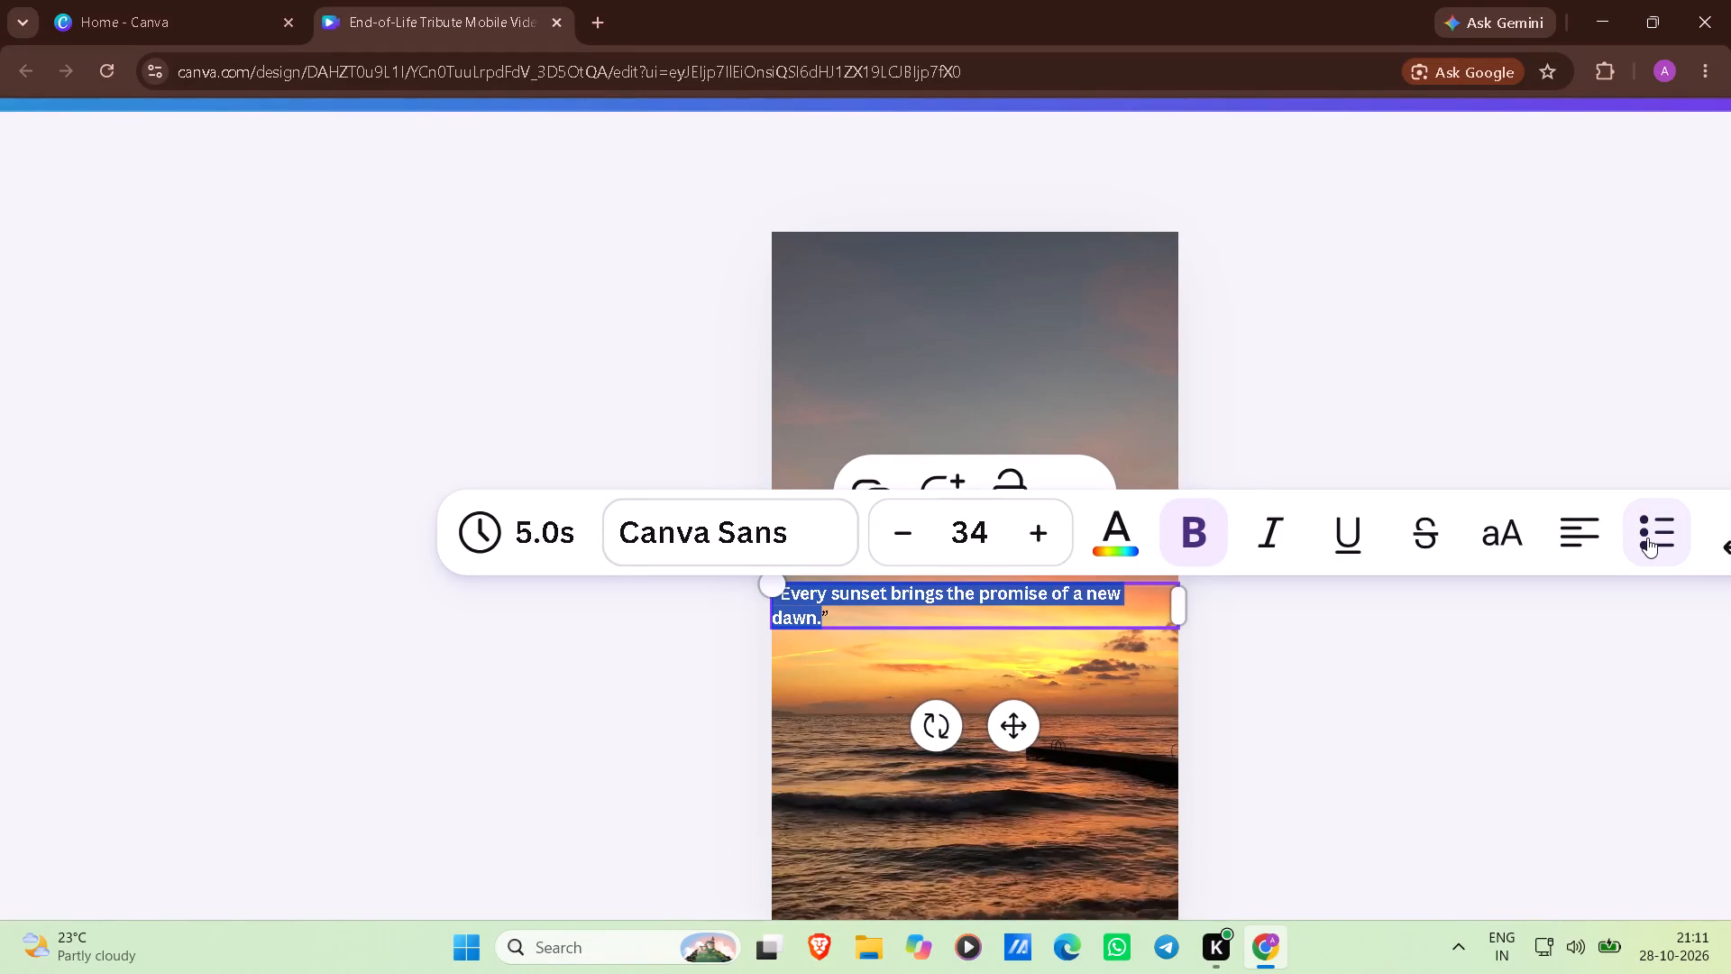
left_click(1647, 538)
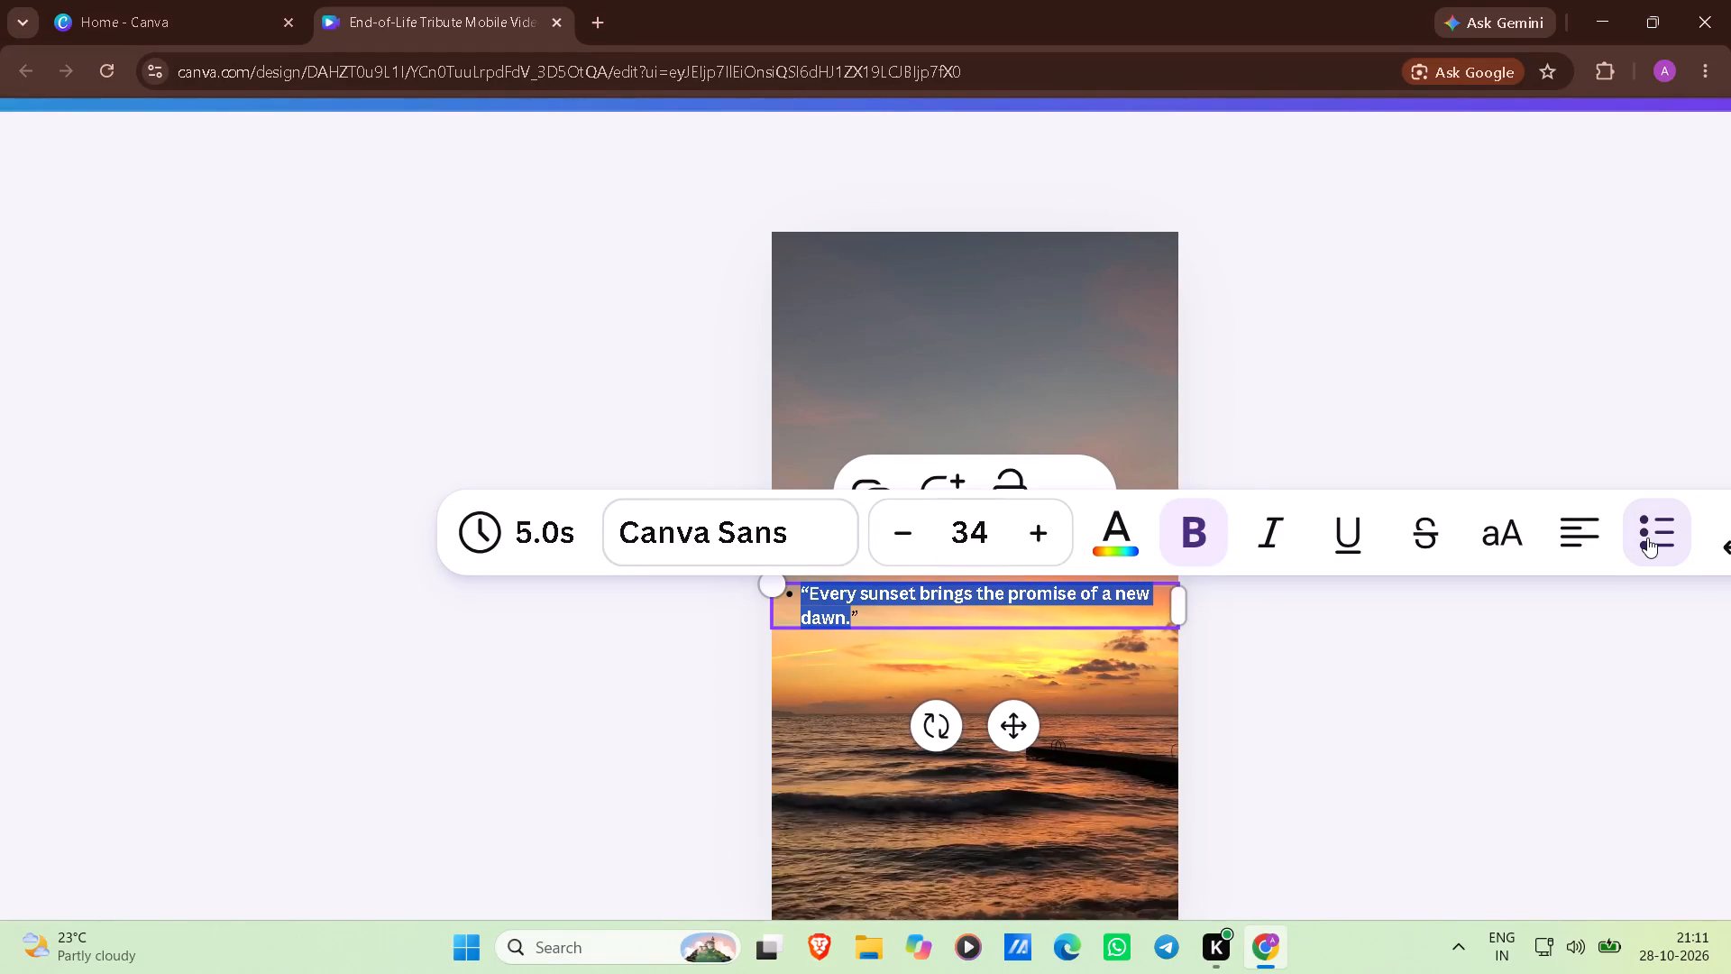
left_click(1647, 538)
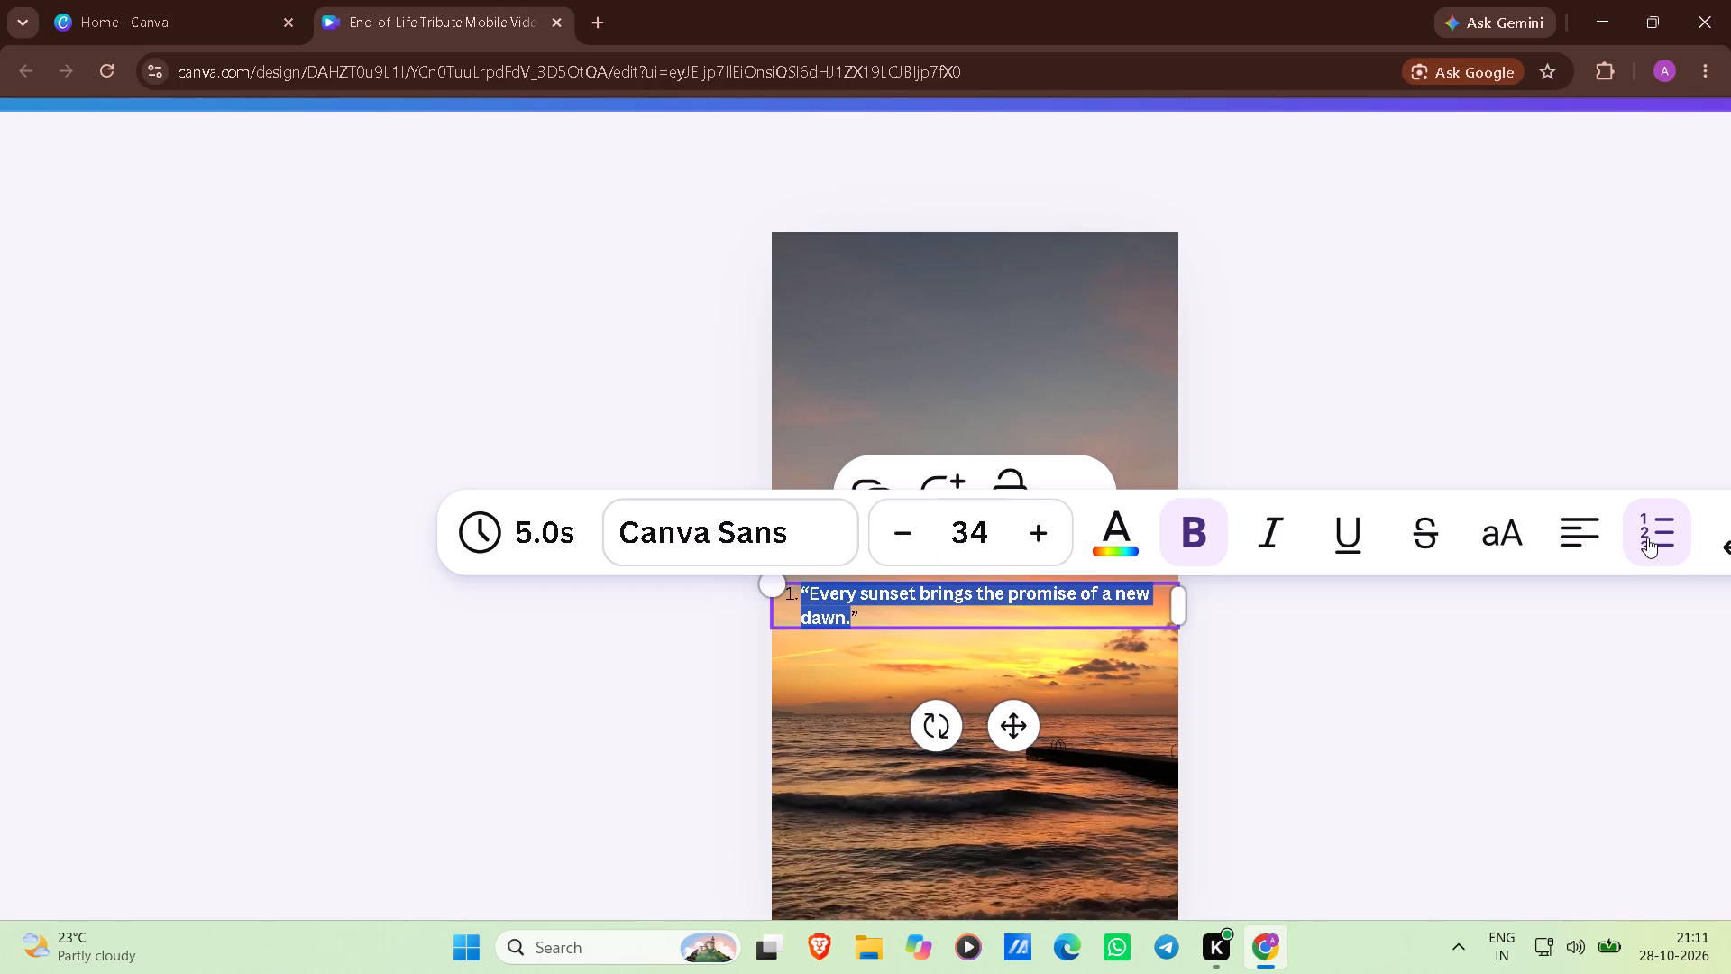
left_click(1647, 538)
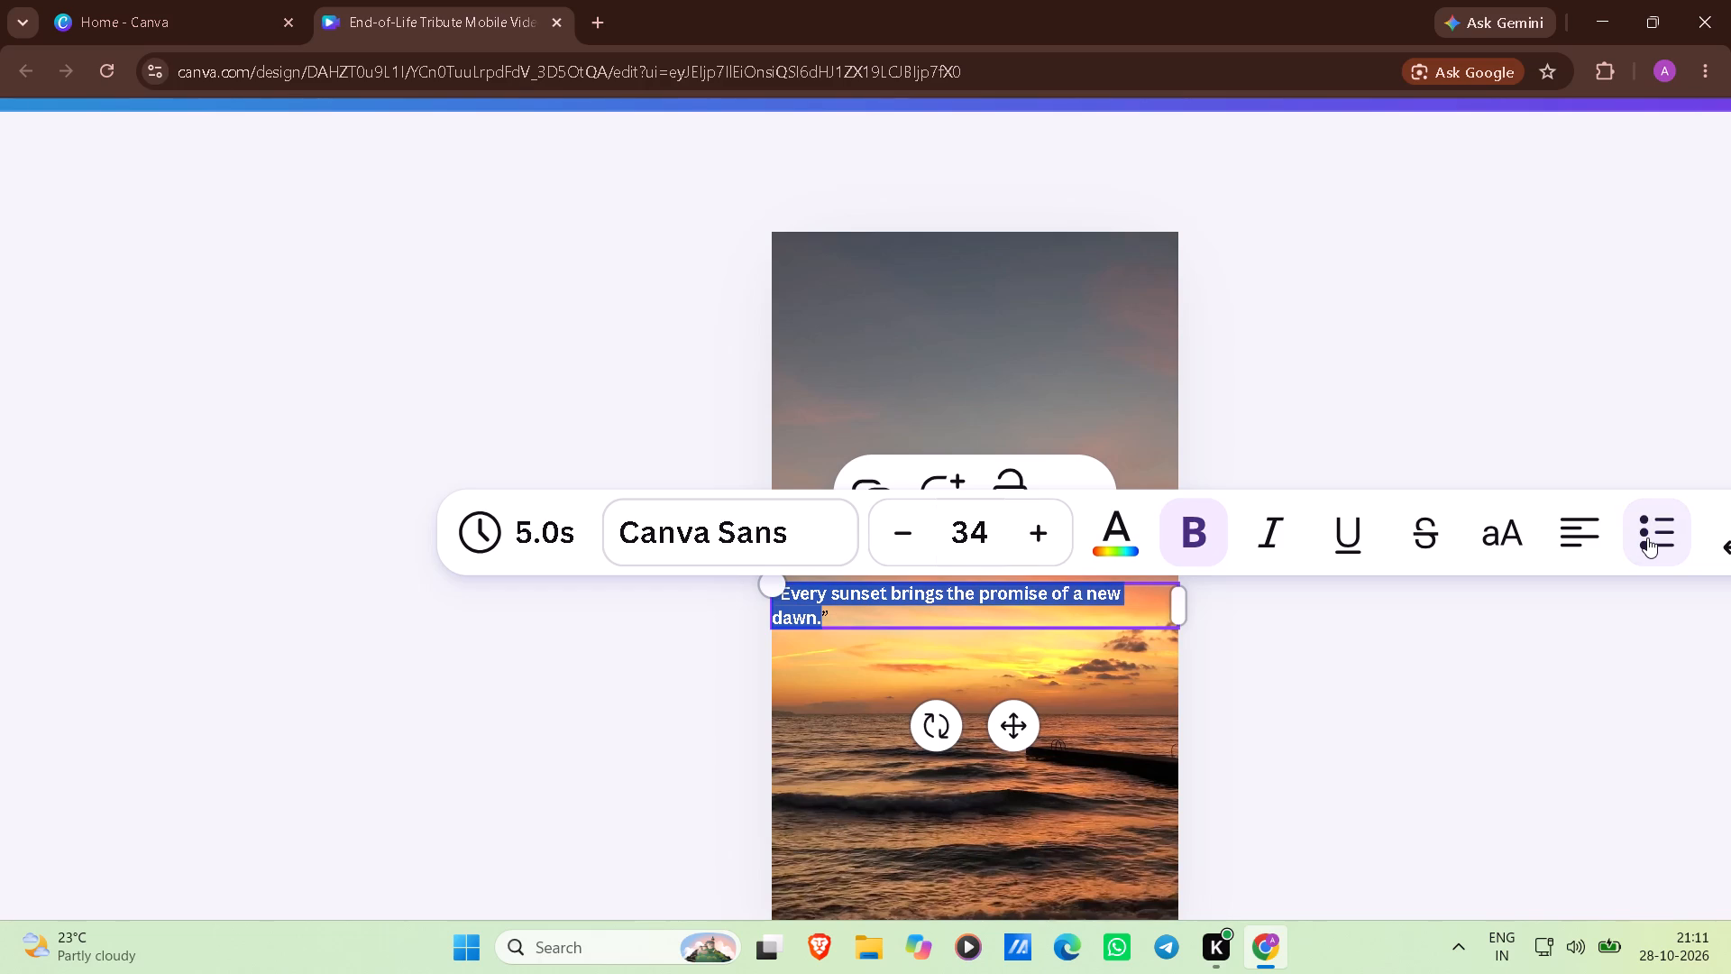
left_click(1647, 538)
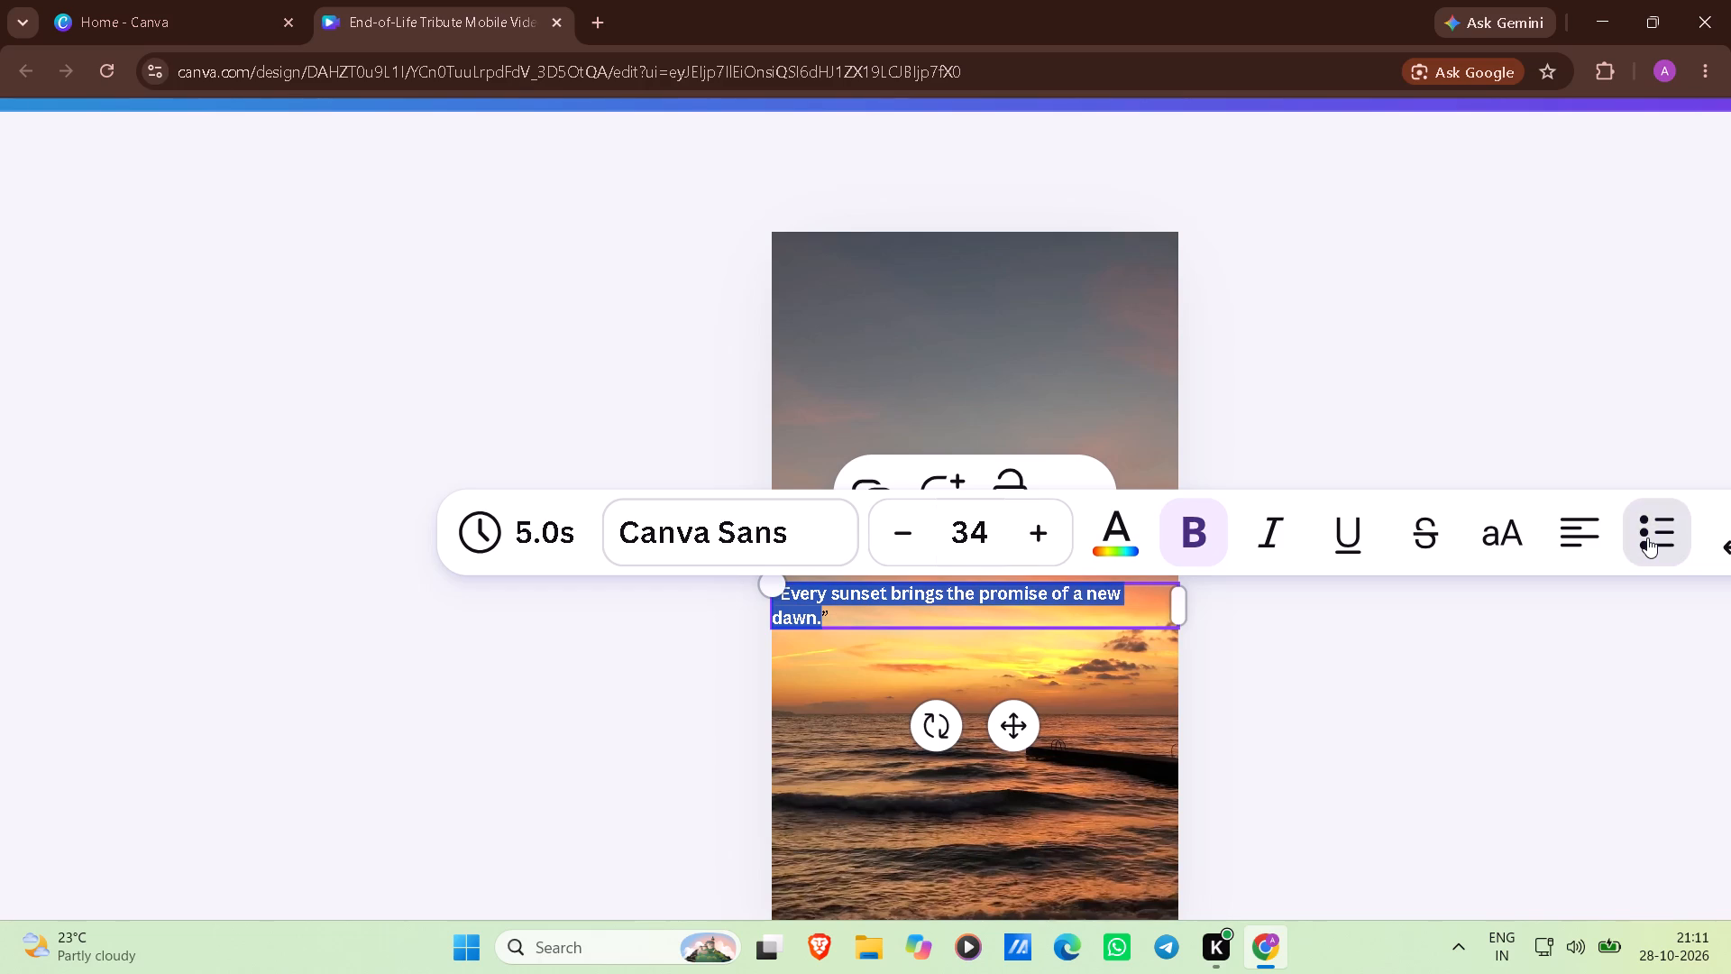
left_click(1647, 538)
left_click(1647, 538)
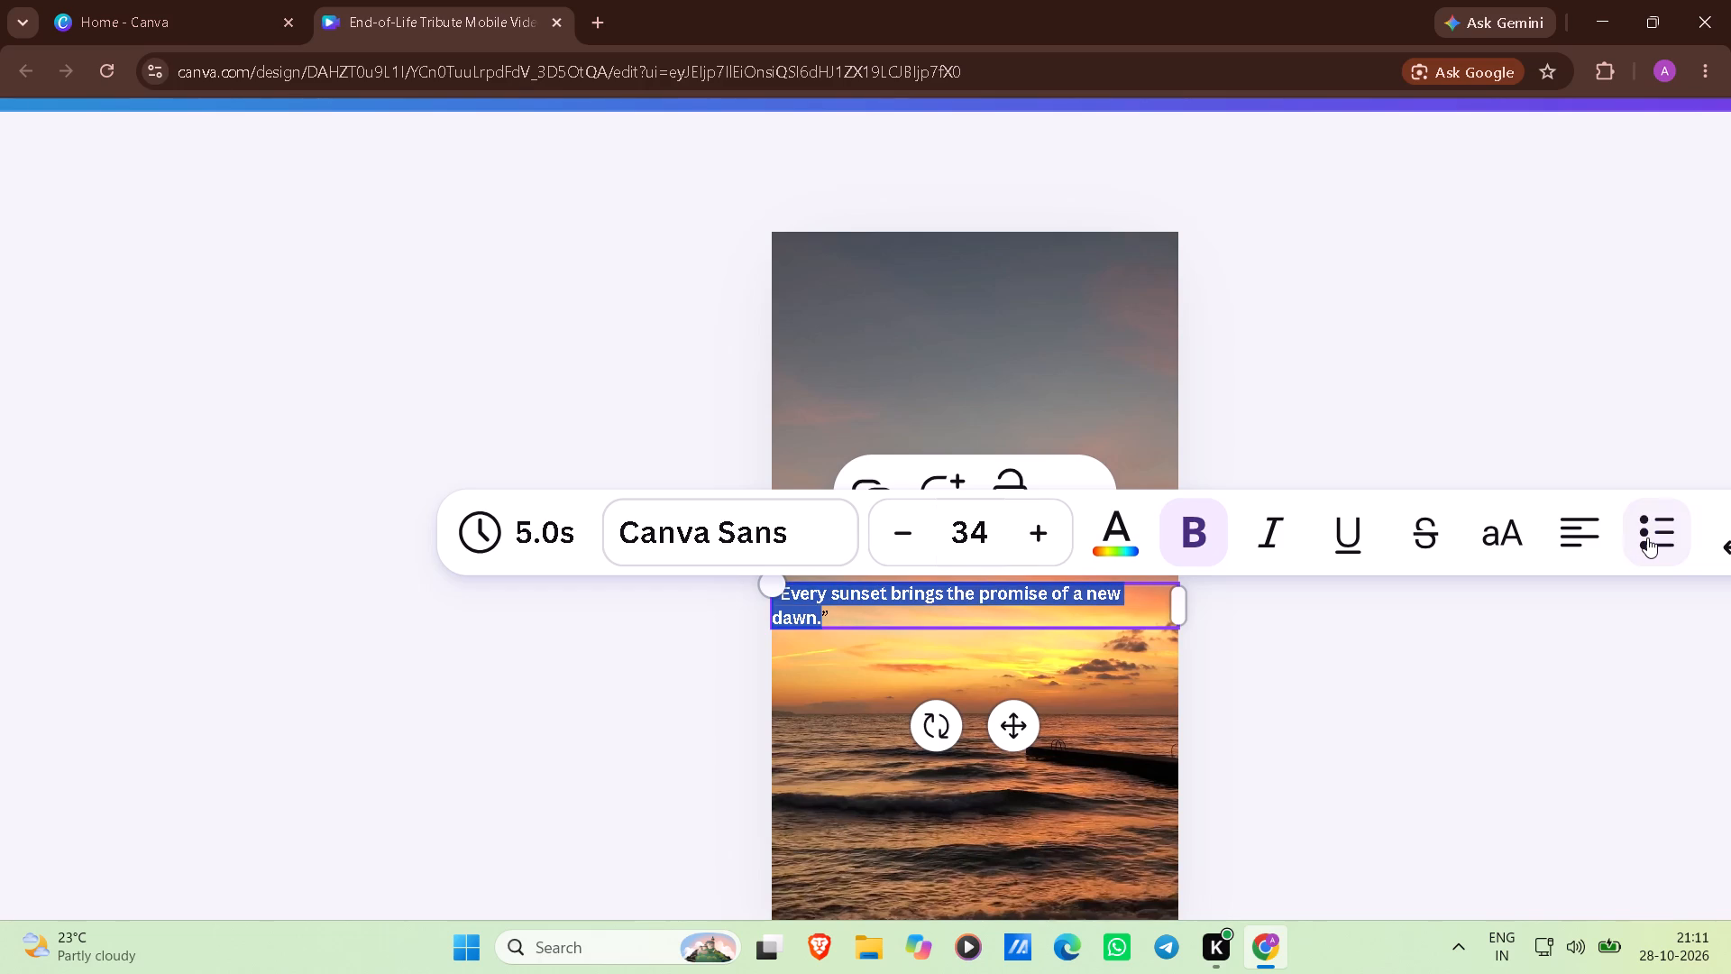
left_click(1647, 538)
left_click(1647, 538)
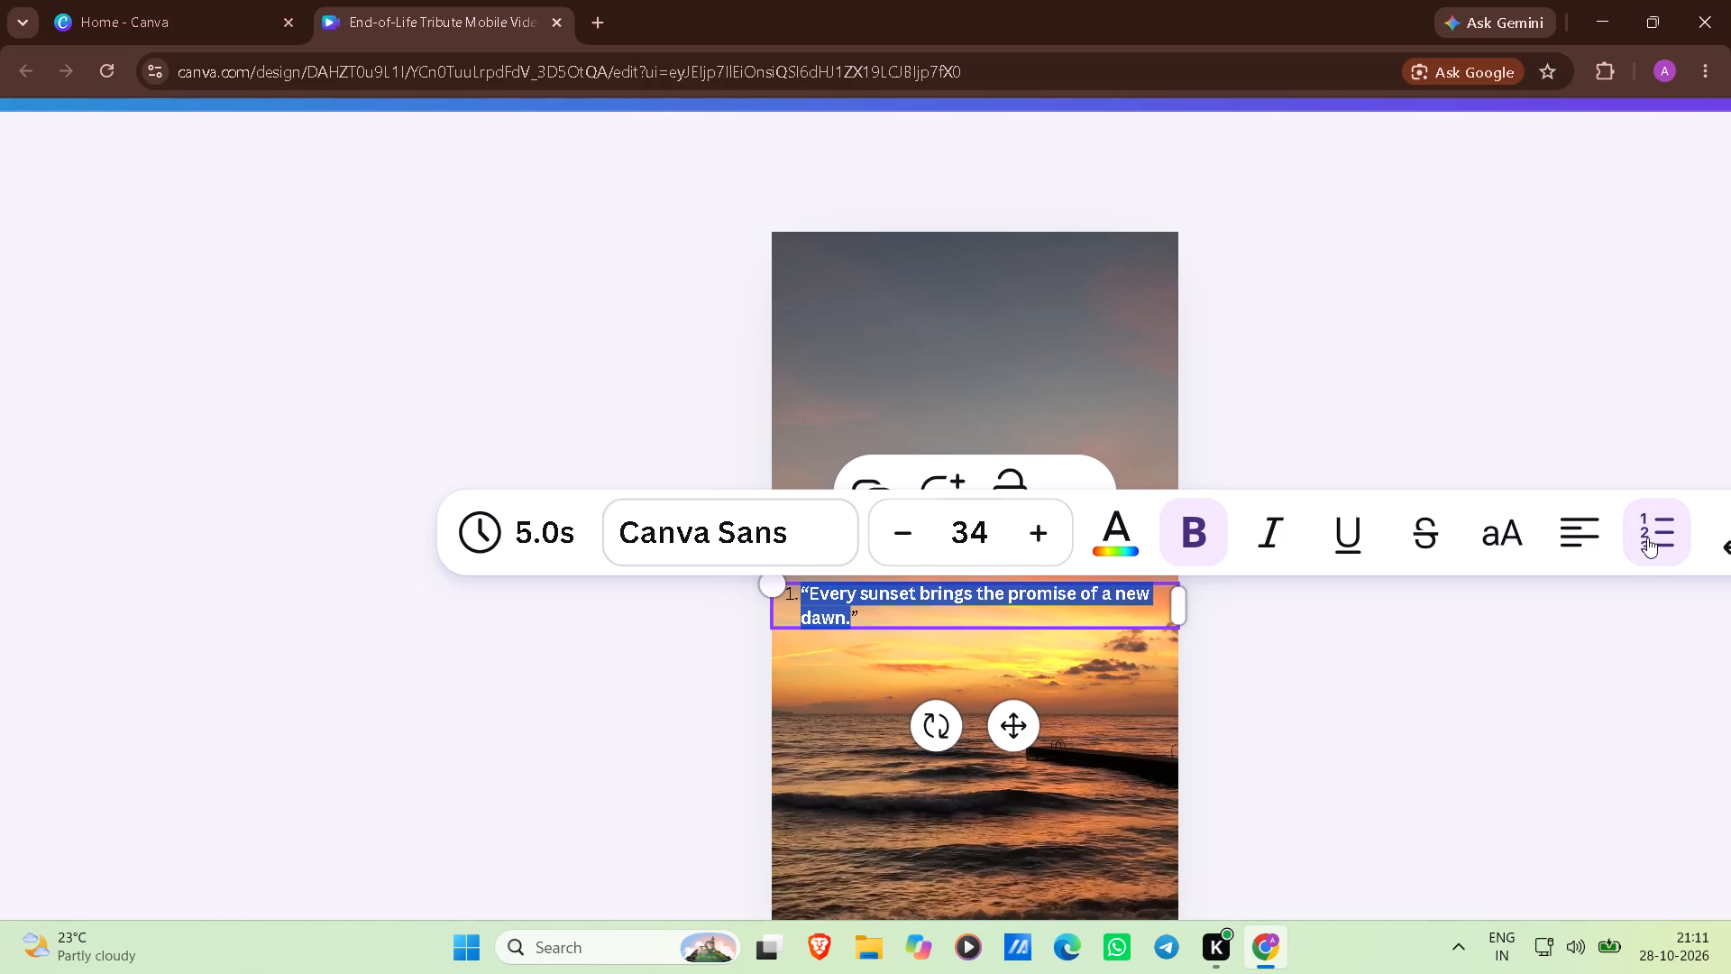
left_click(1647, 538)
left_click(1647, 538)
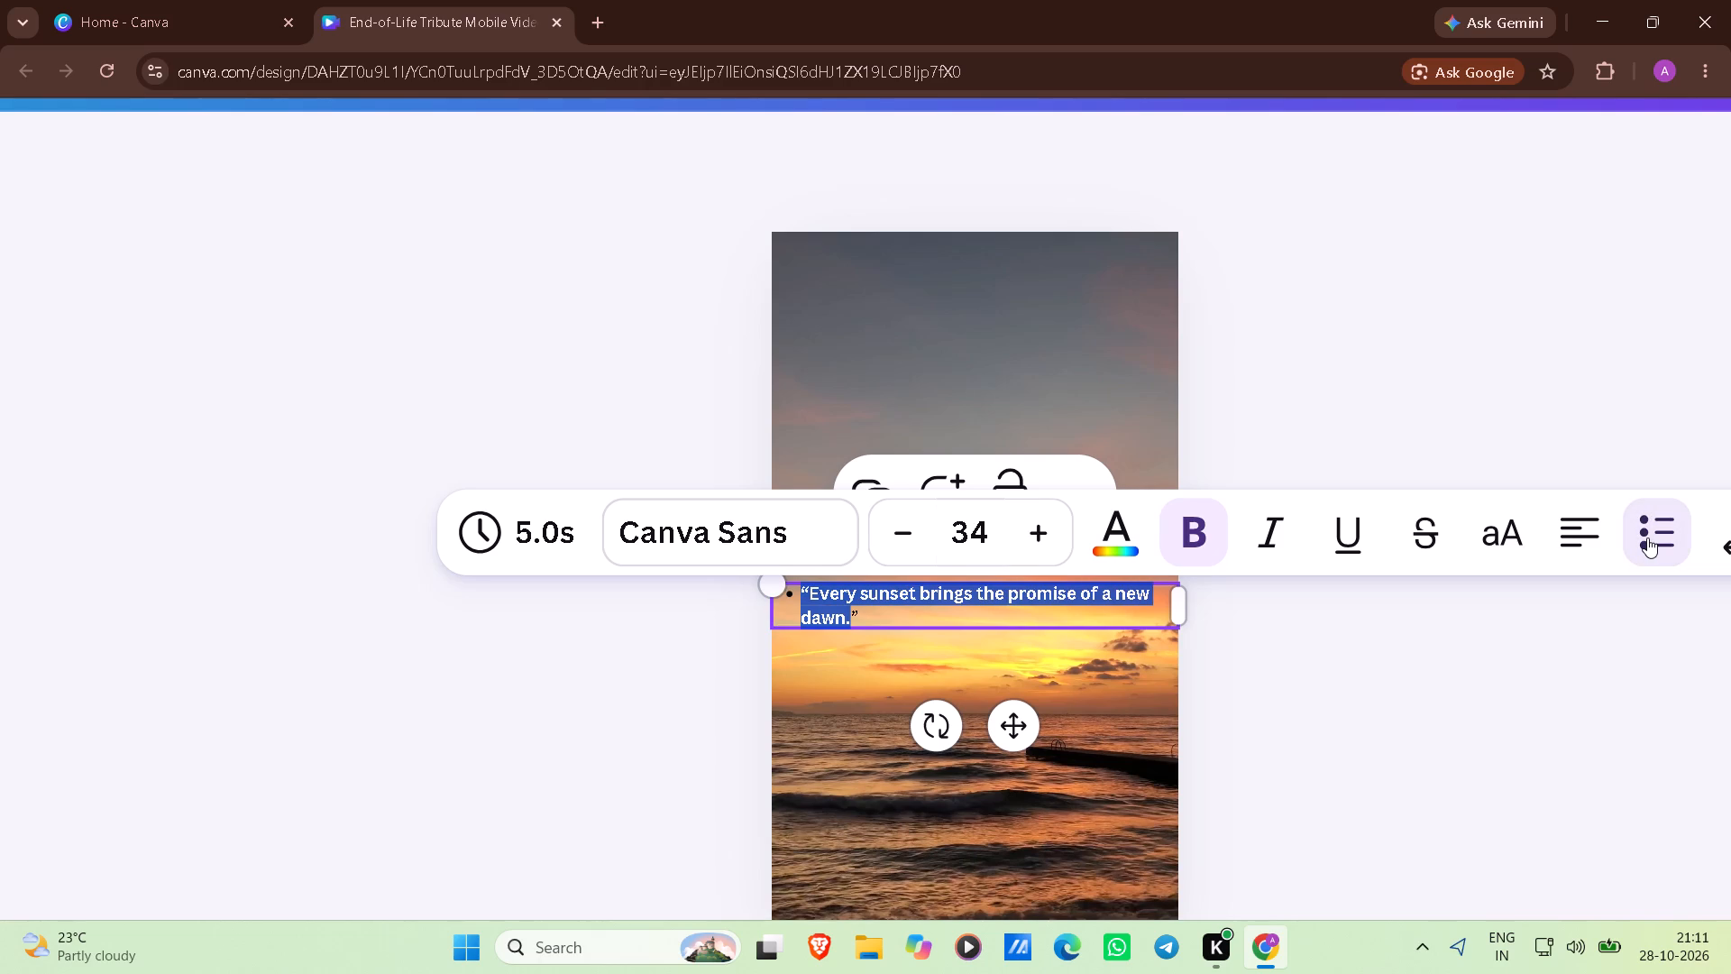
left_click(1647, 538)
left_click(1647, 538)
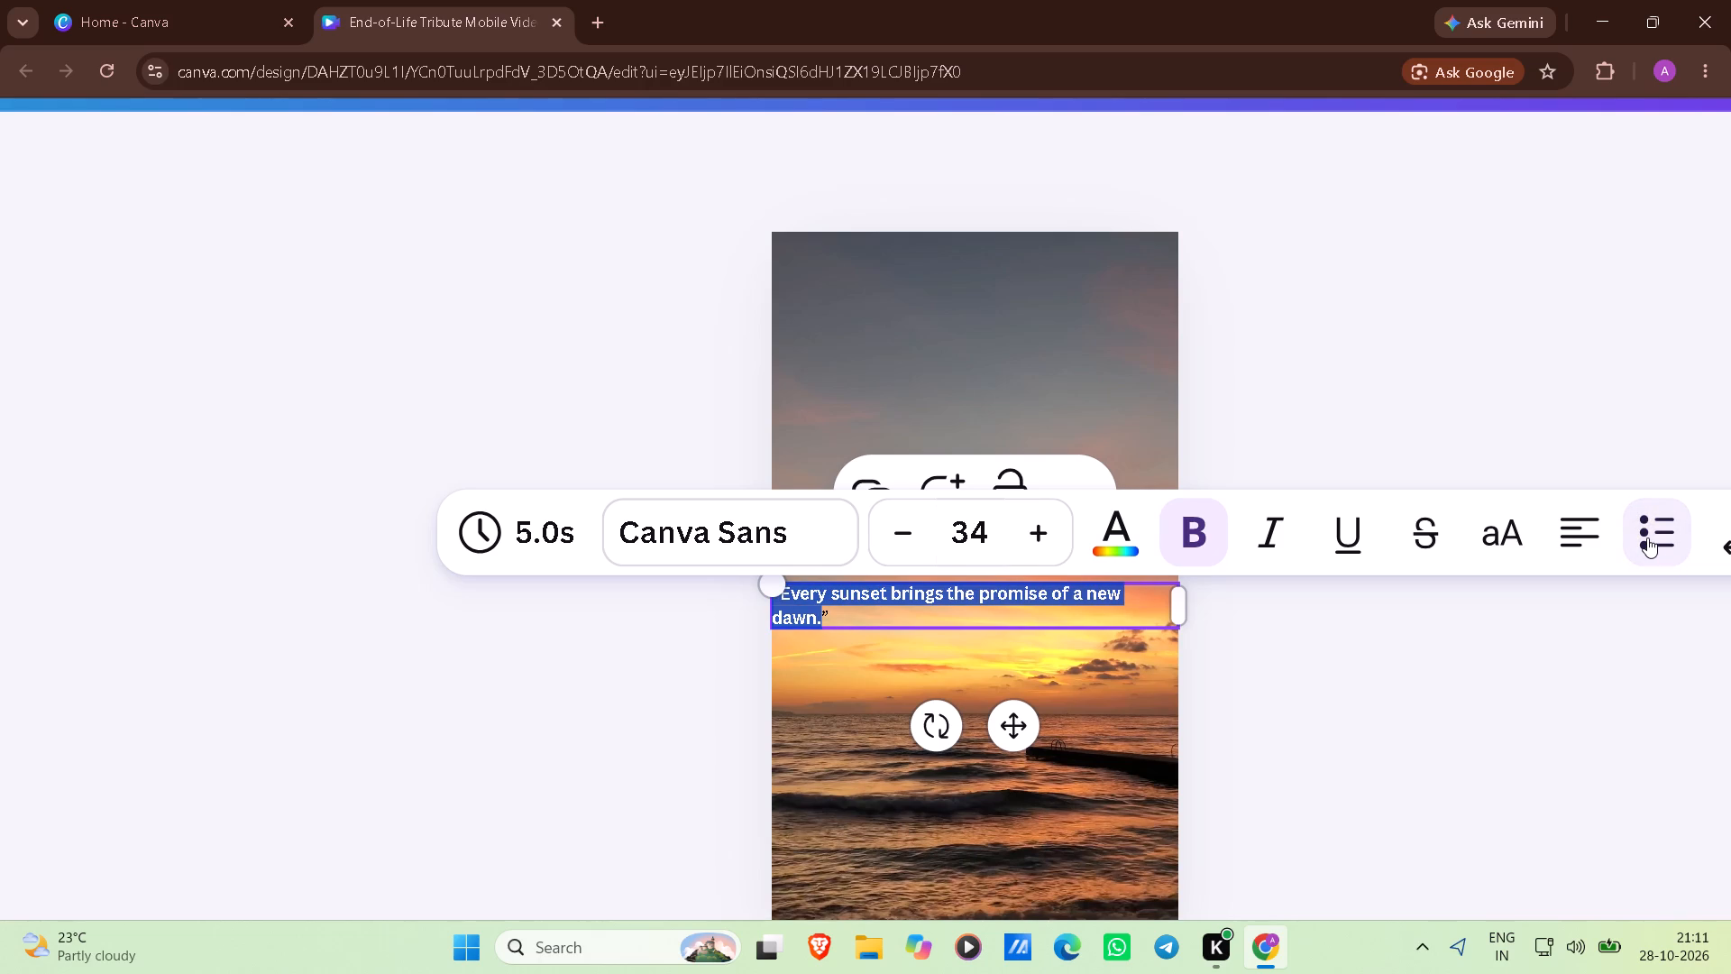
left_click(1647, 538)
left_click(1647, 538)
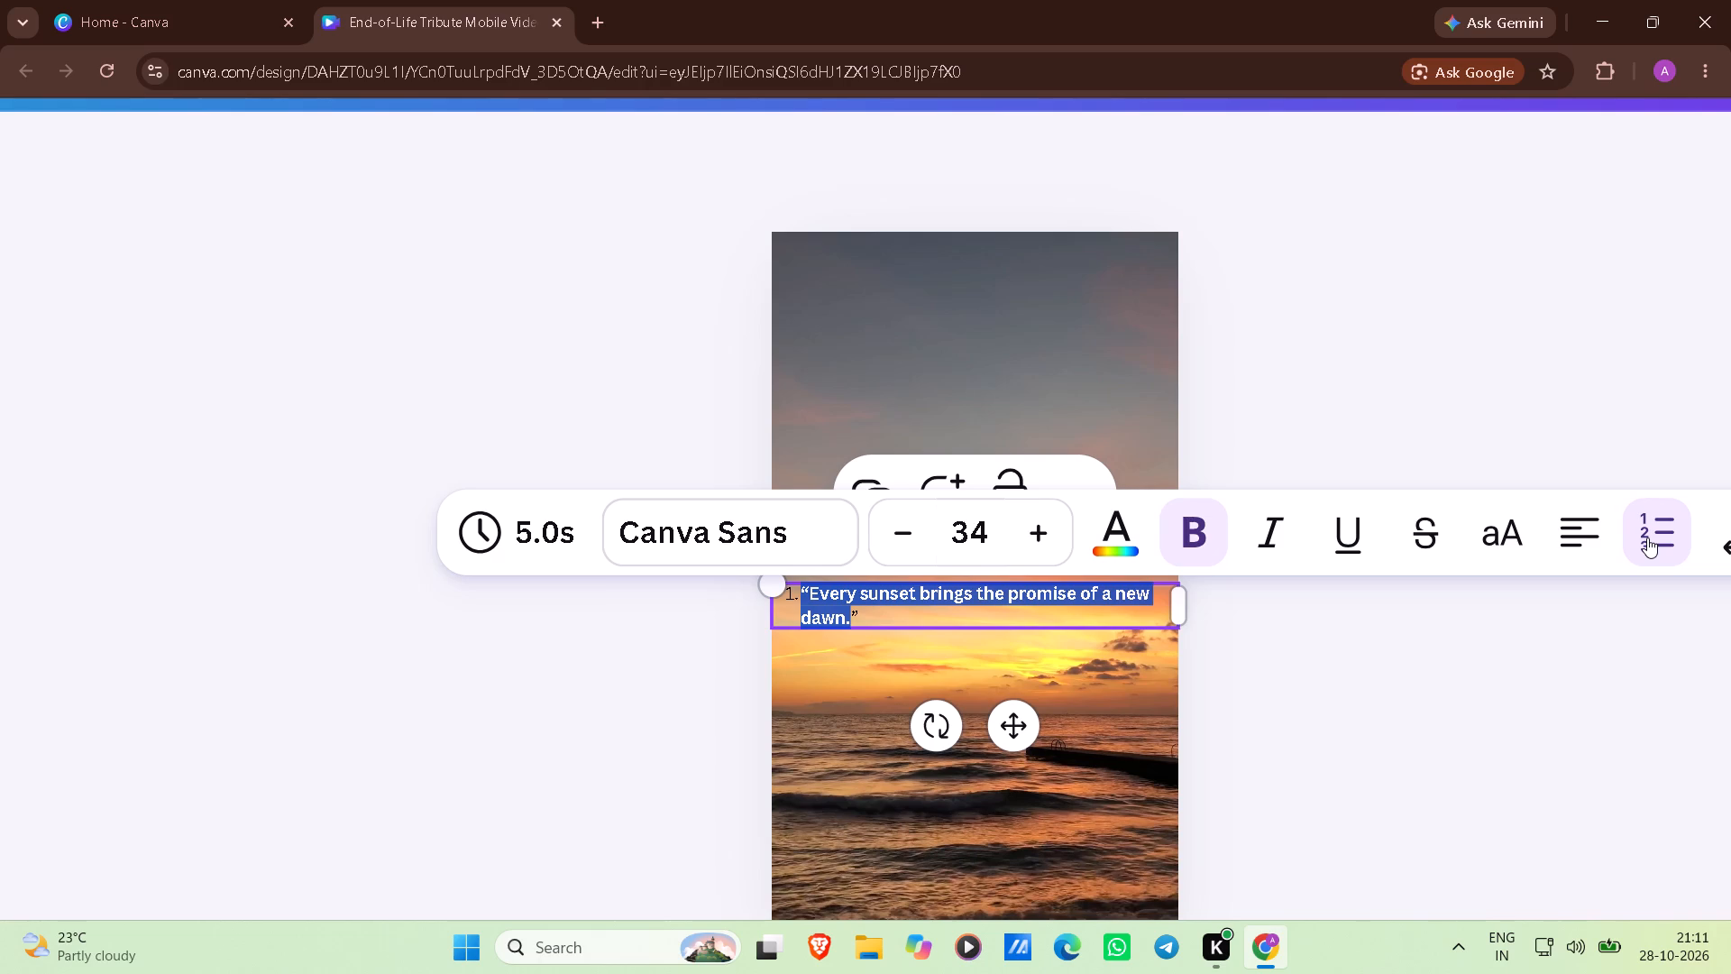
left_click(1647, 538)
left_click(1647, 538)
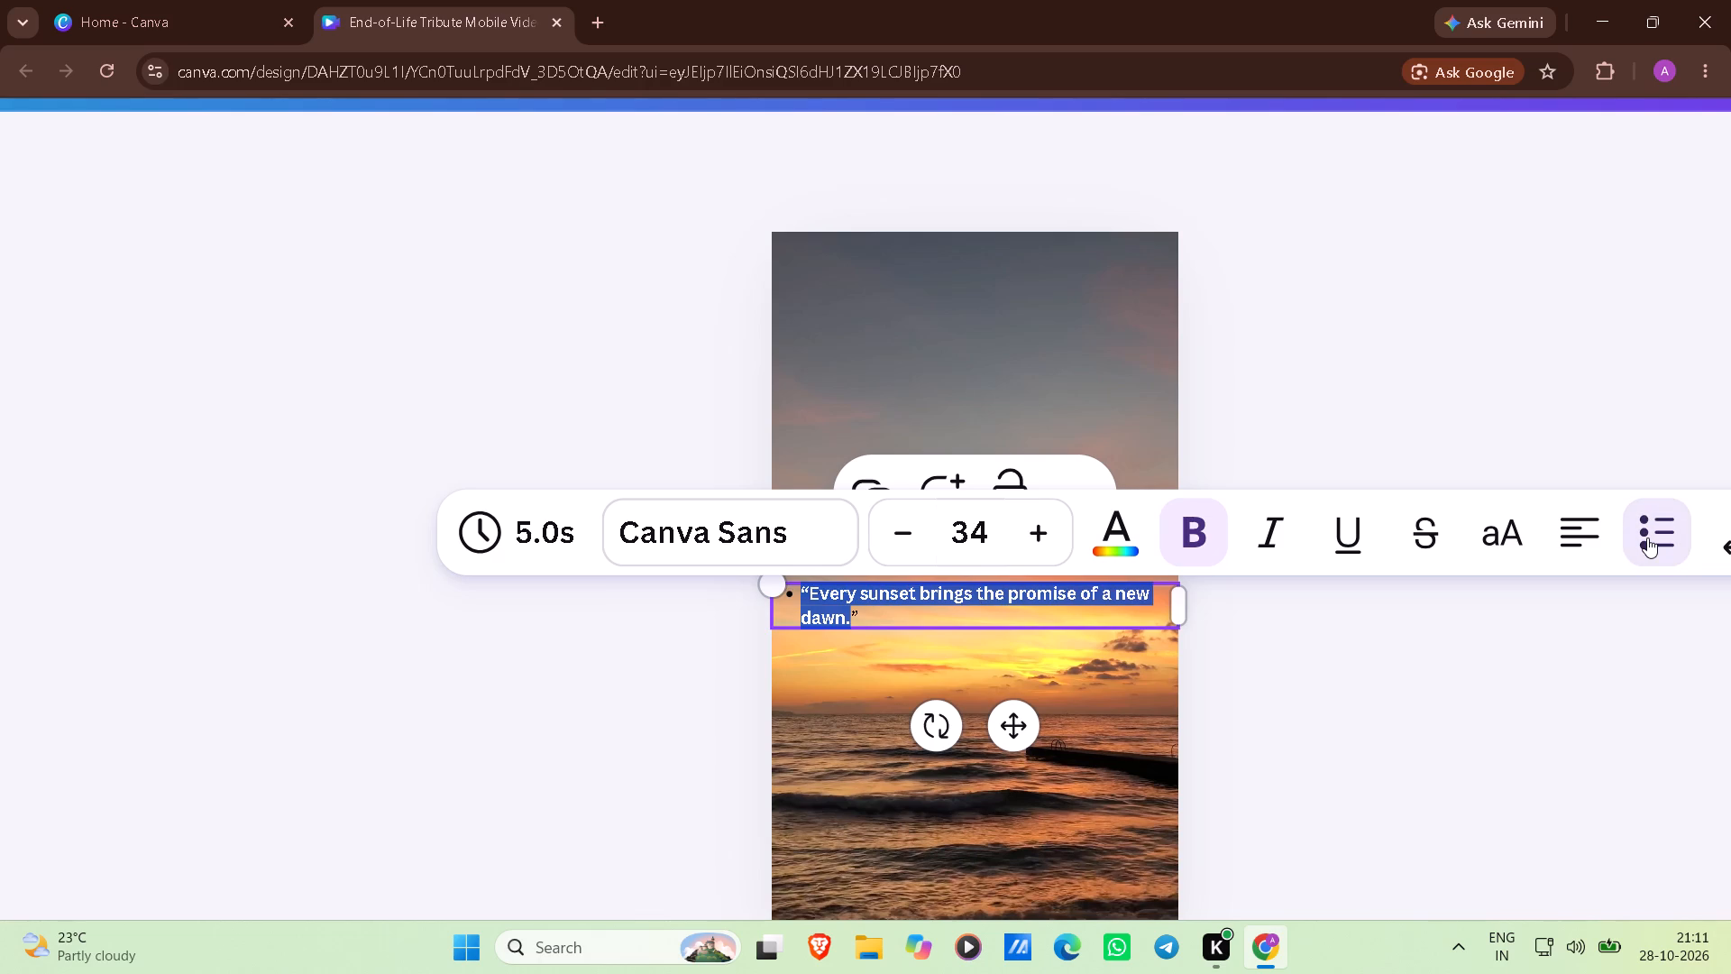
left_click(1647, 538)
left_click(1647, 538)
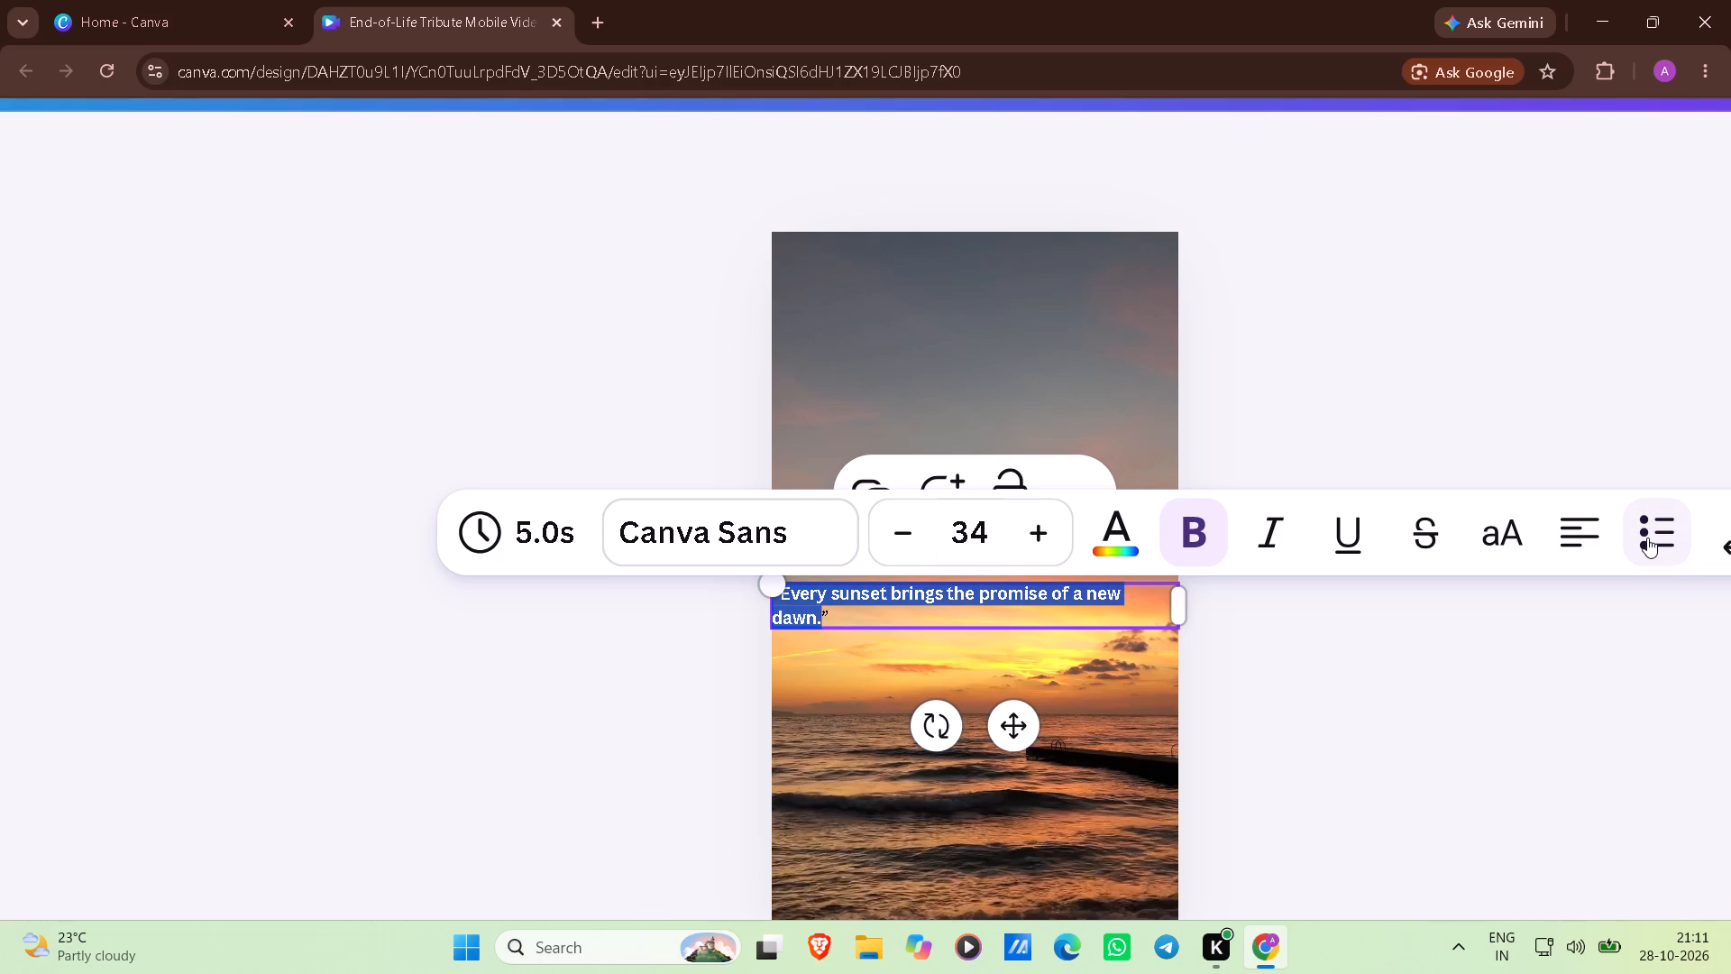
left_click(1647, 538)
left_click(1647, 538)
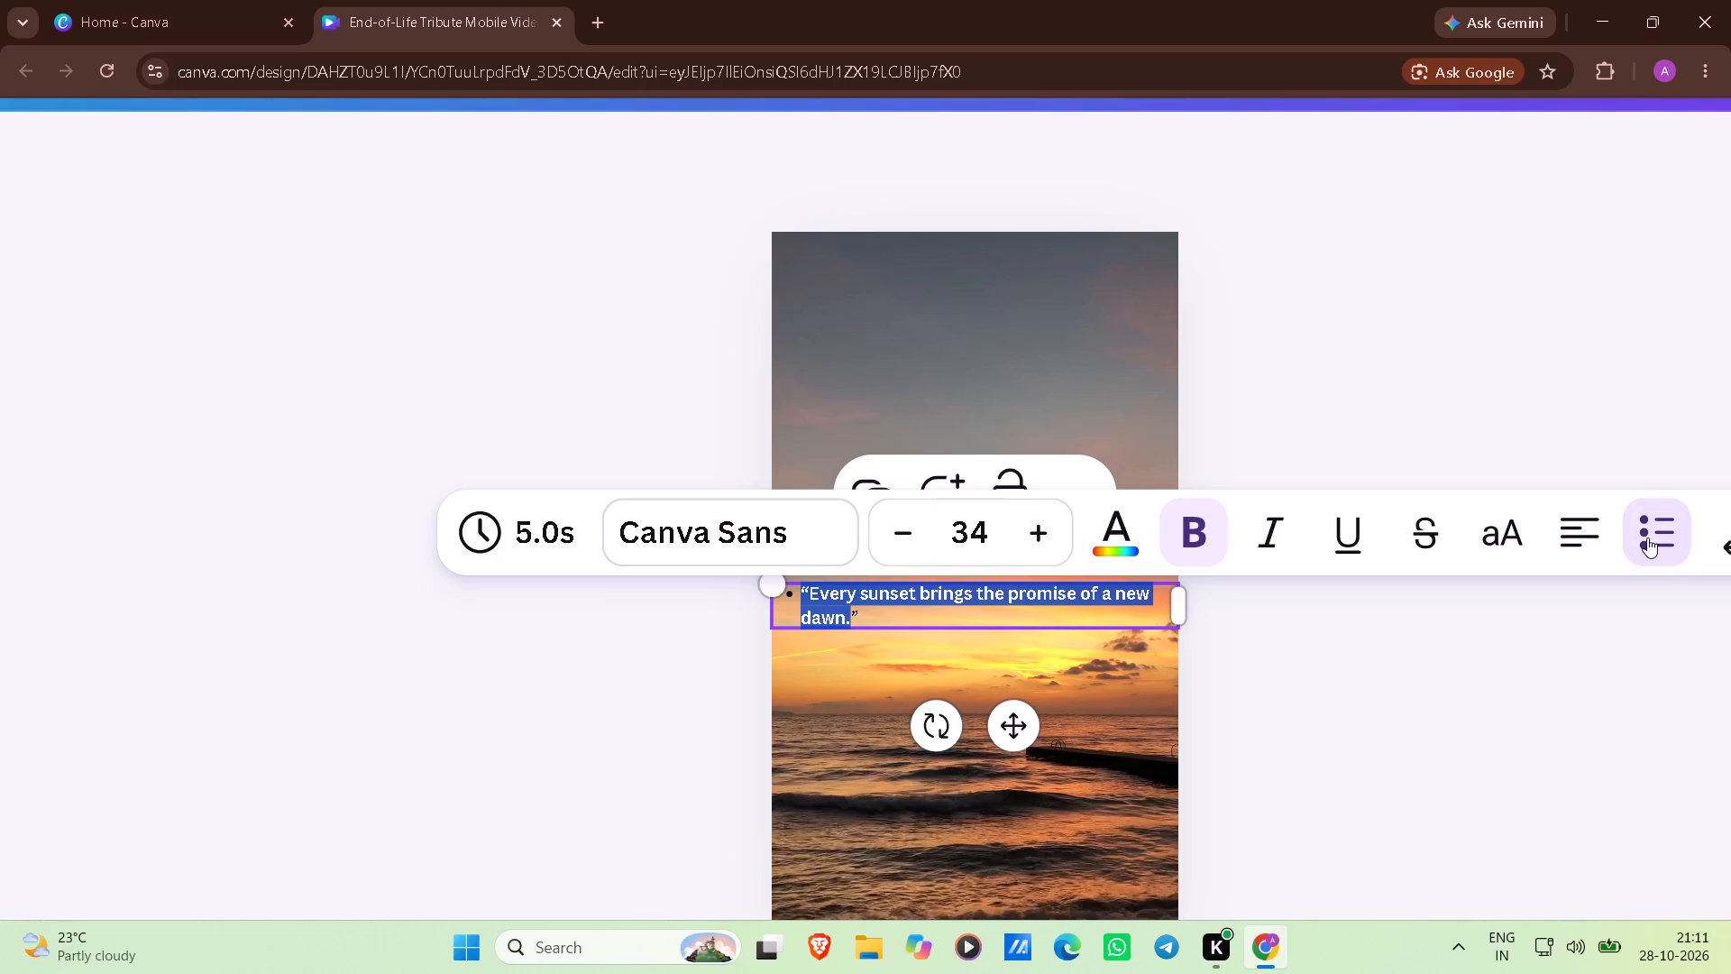
Tighten the letter spacing of the sunset quote to -53 so it fits on one line.
scroll(1647, 538, "left", 2)
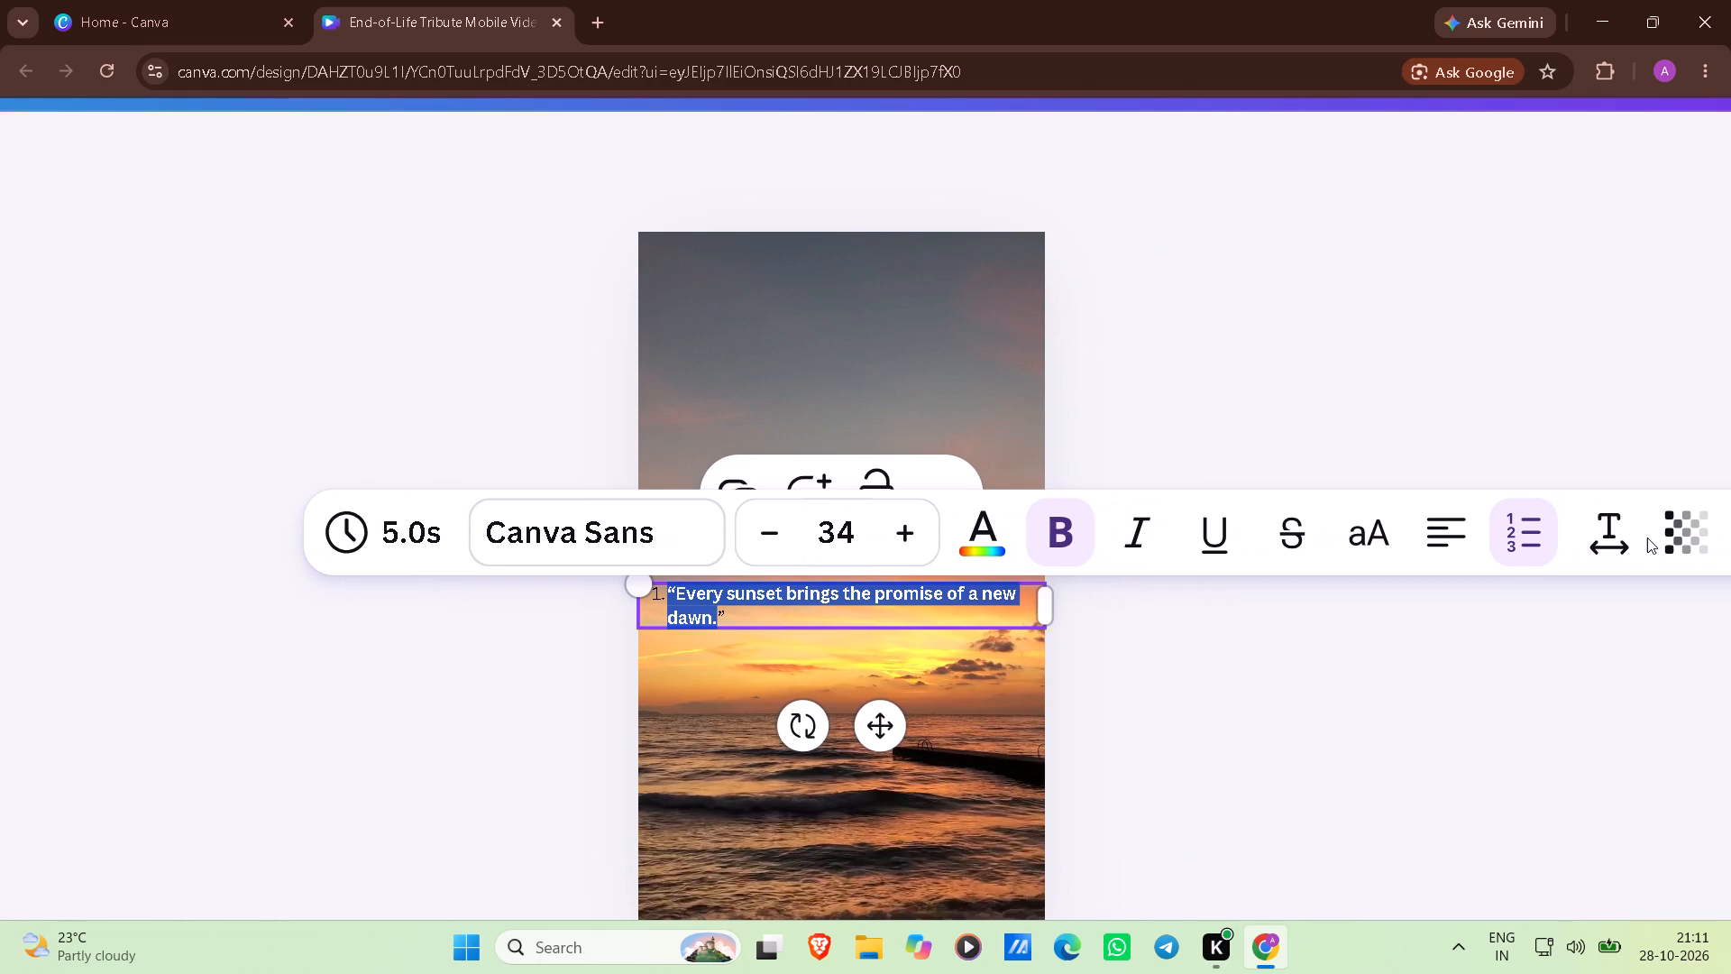
left_click(1628, 538)
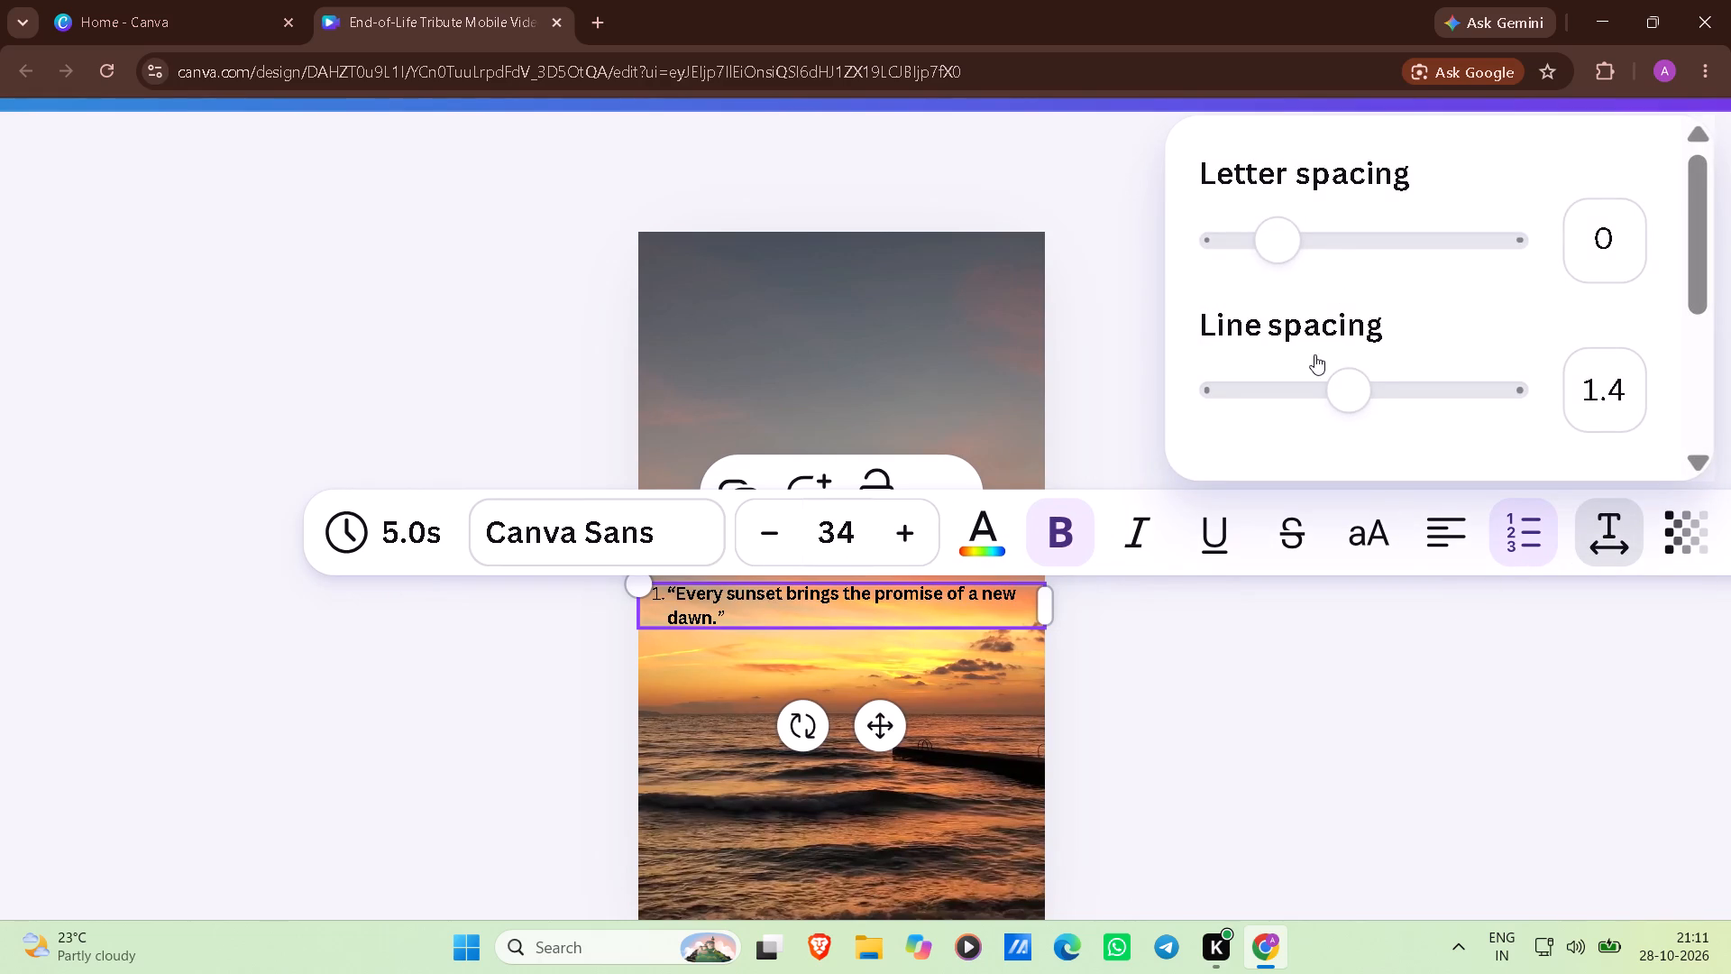
left_click_drag(1268, 256, 1226, 255)
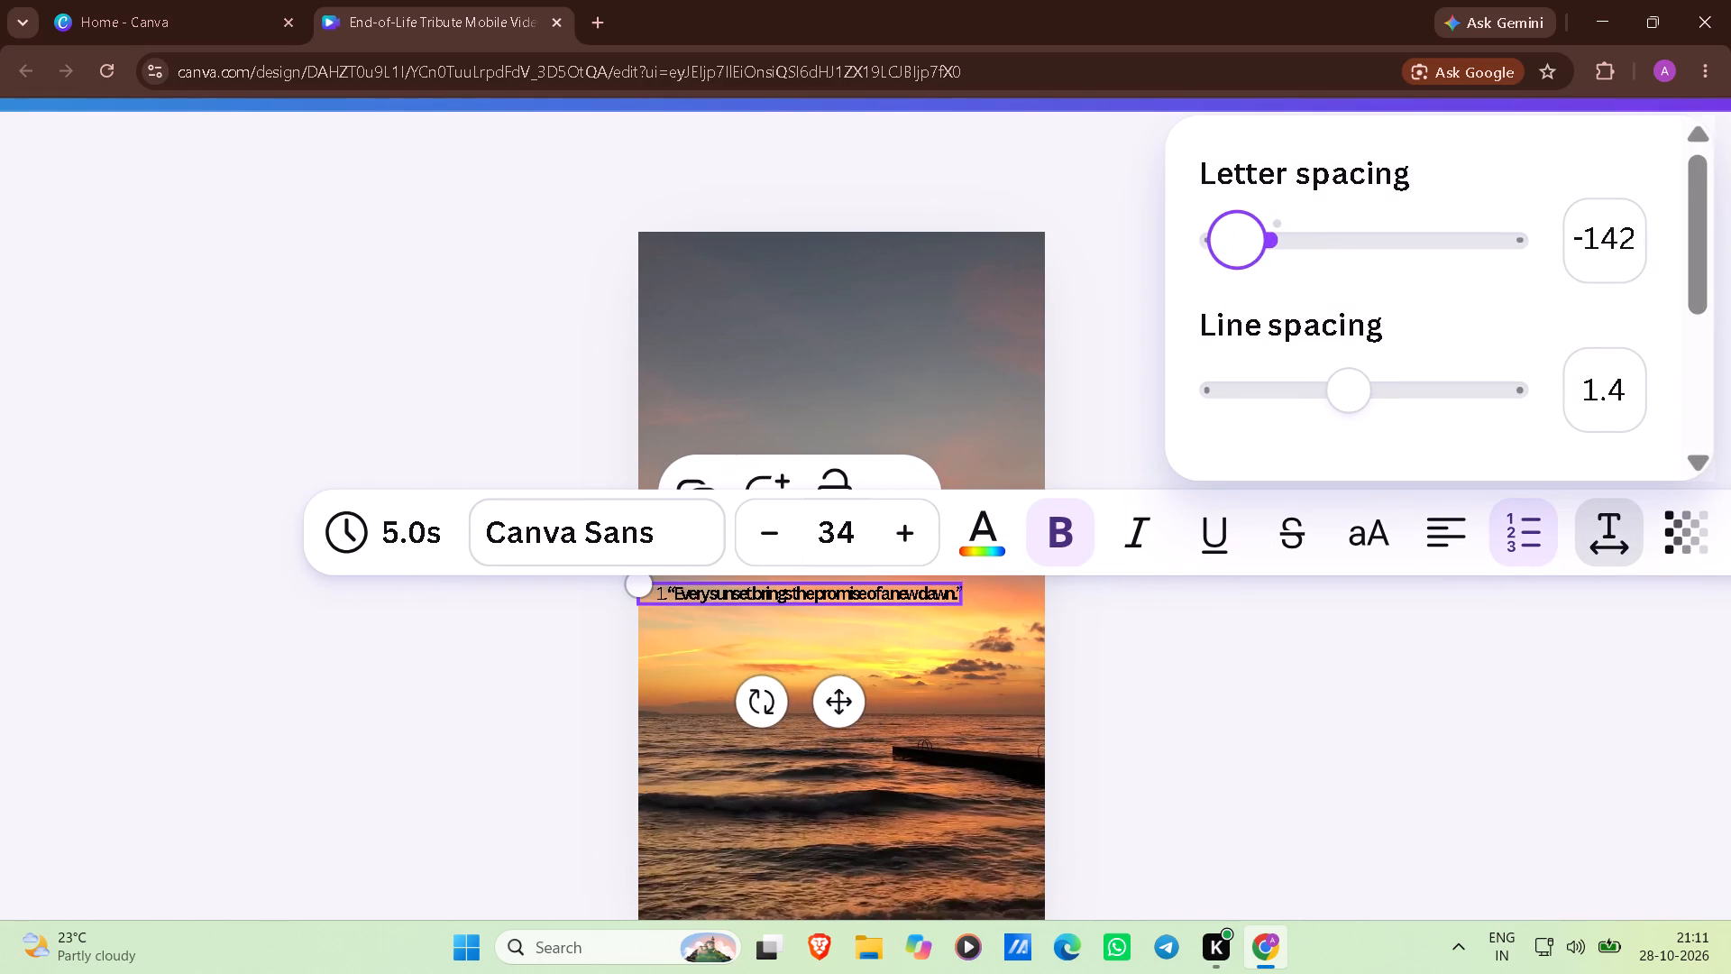
left_click_drag(1226, 255, 1252, 257)
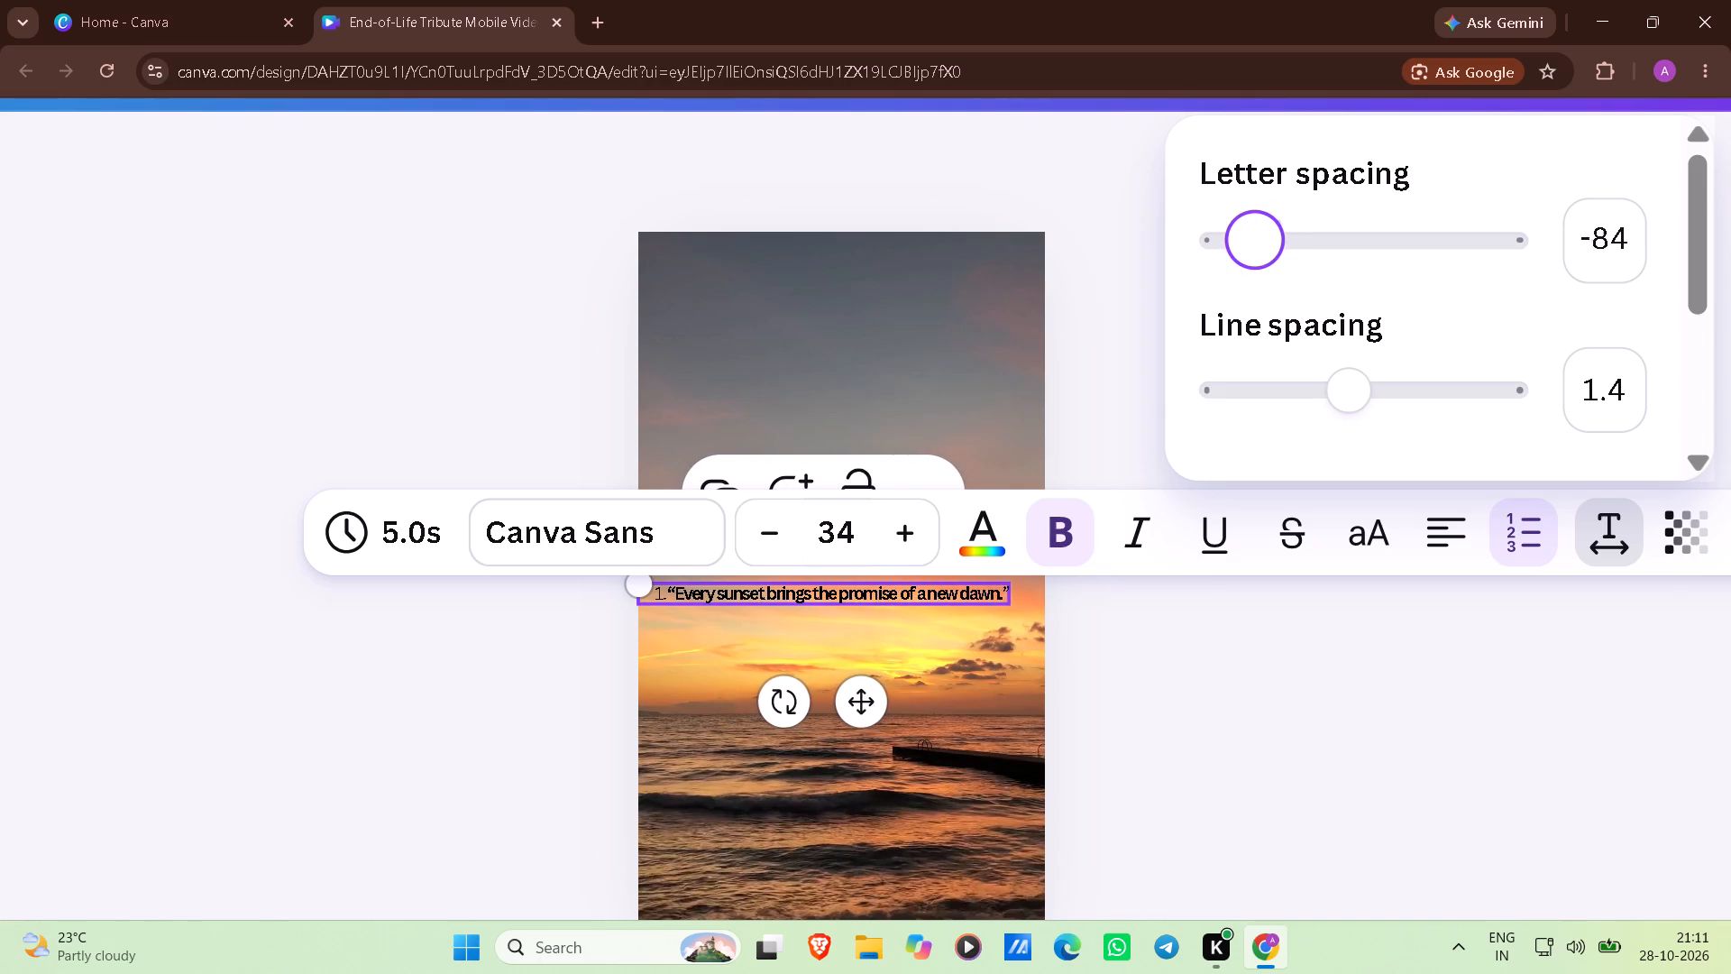
left_click_drag(1252, 257, 1255, 258)
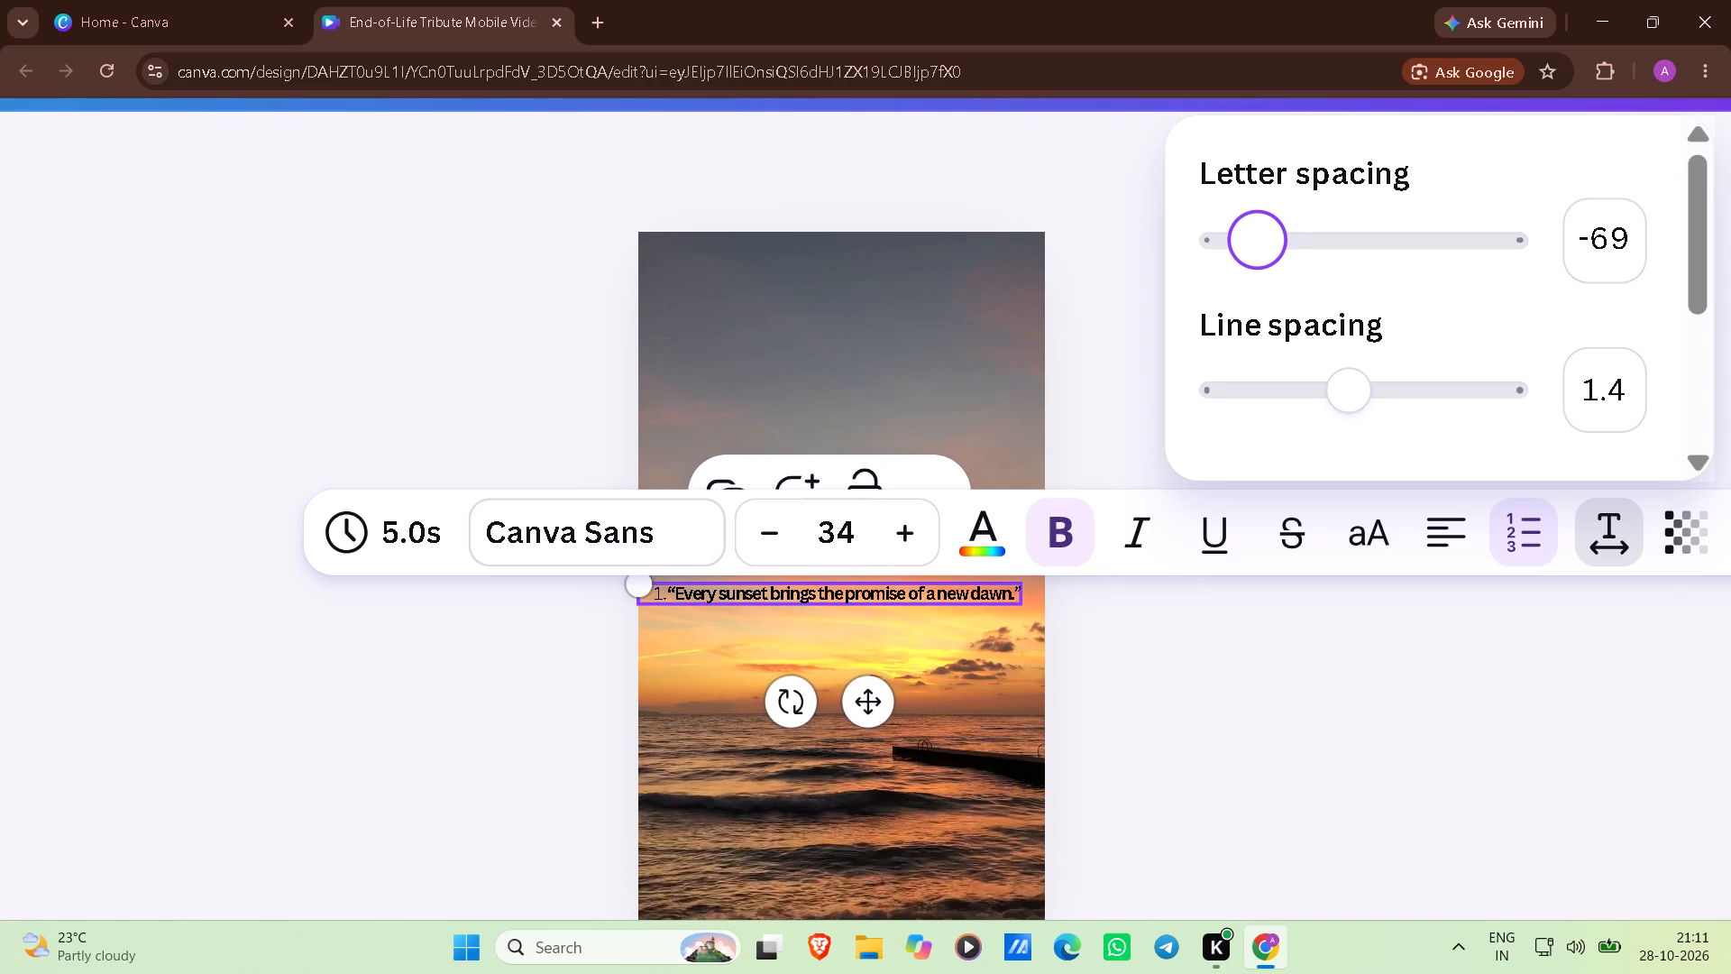
left_click_drag(1255, 258, 1266, 260)
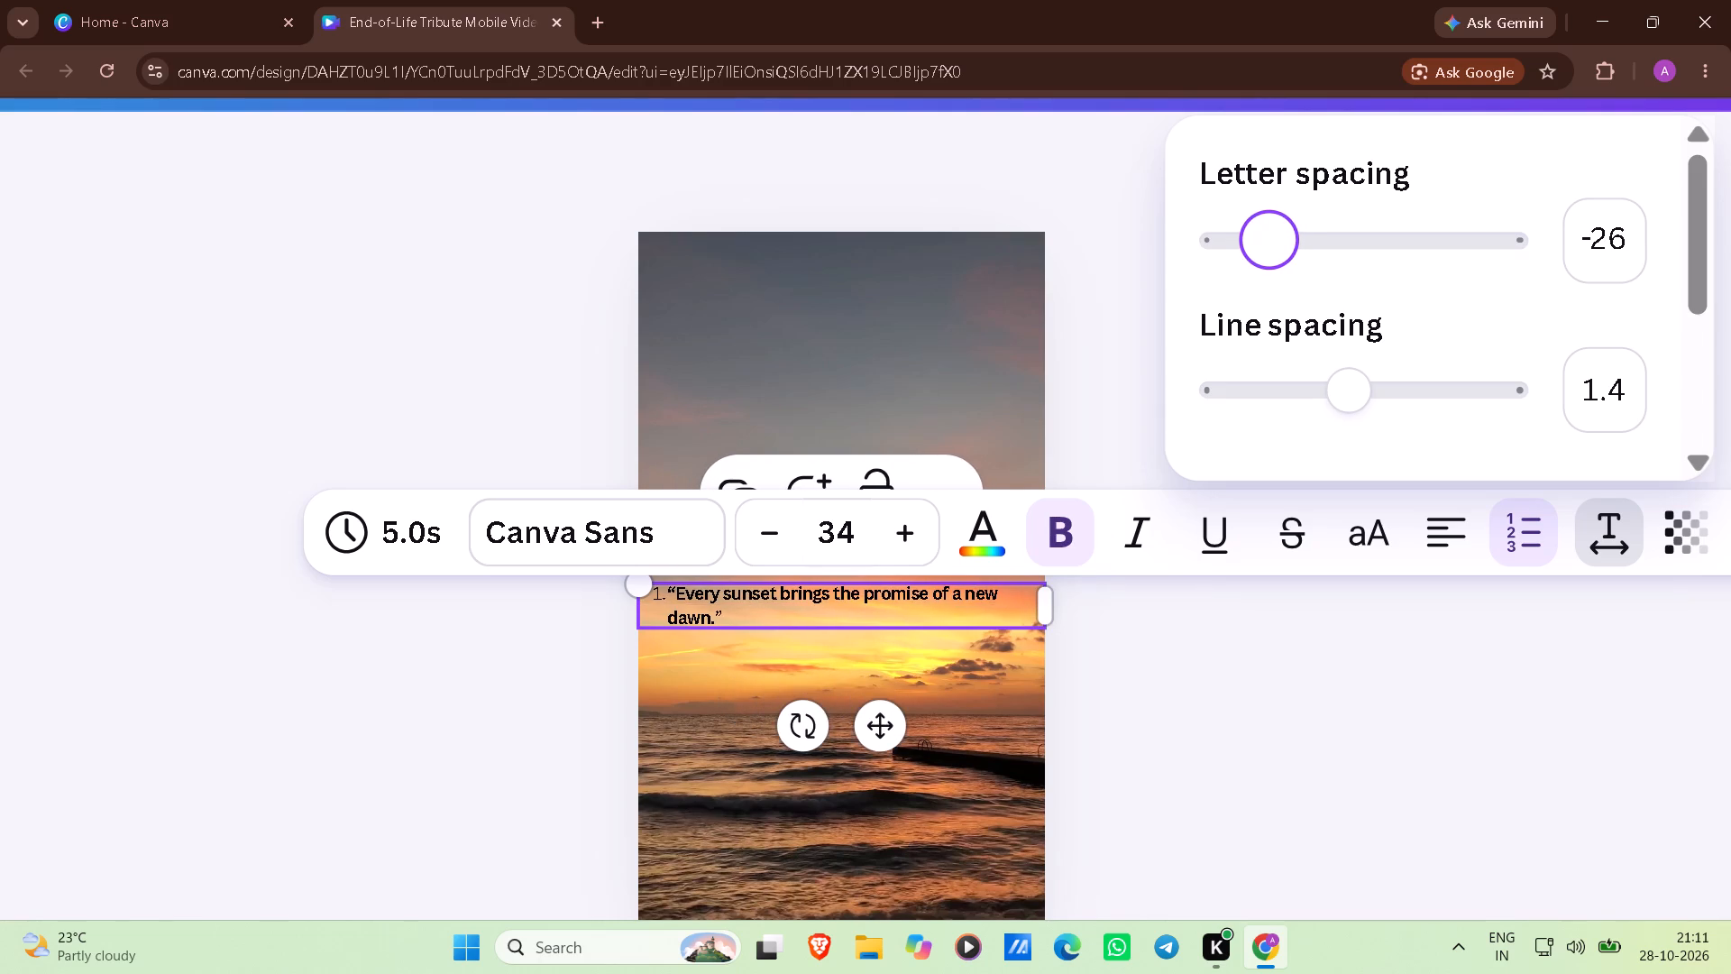
left_click_drag(1266, 260, 1265, 259)
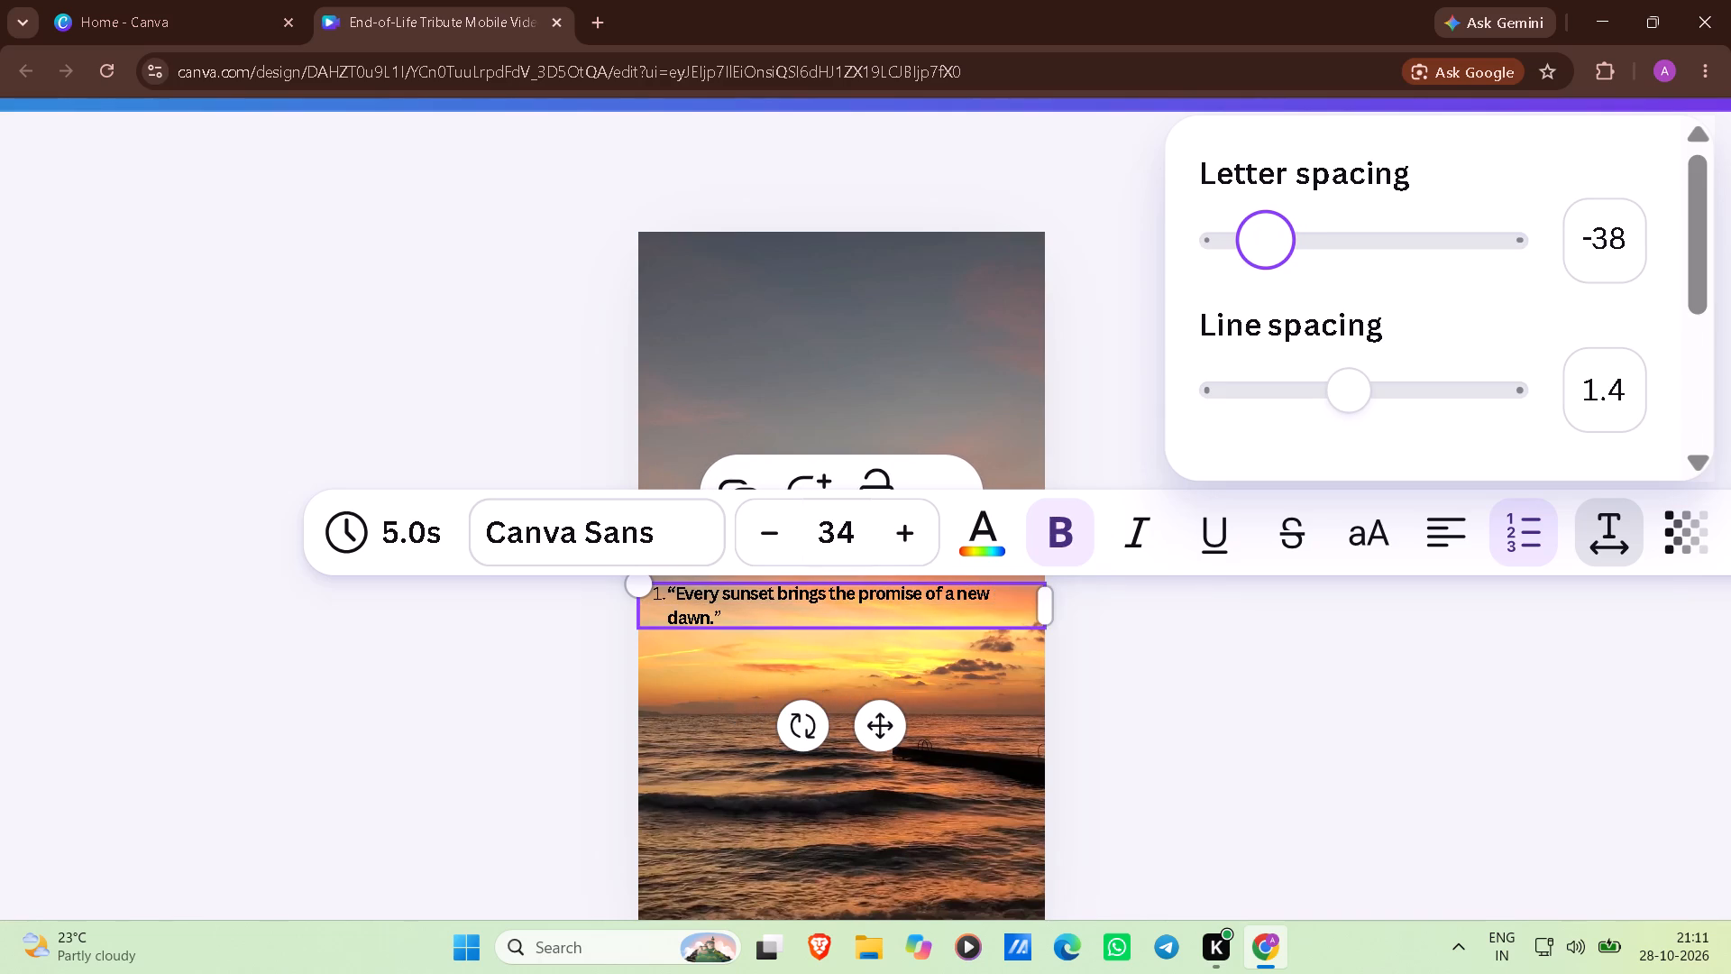
left_click(1265, 259)
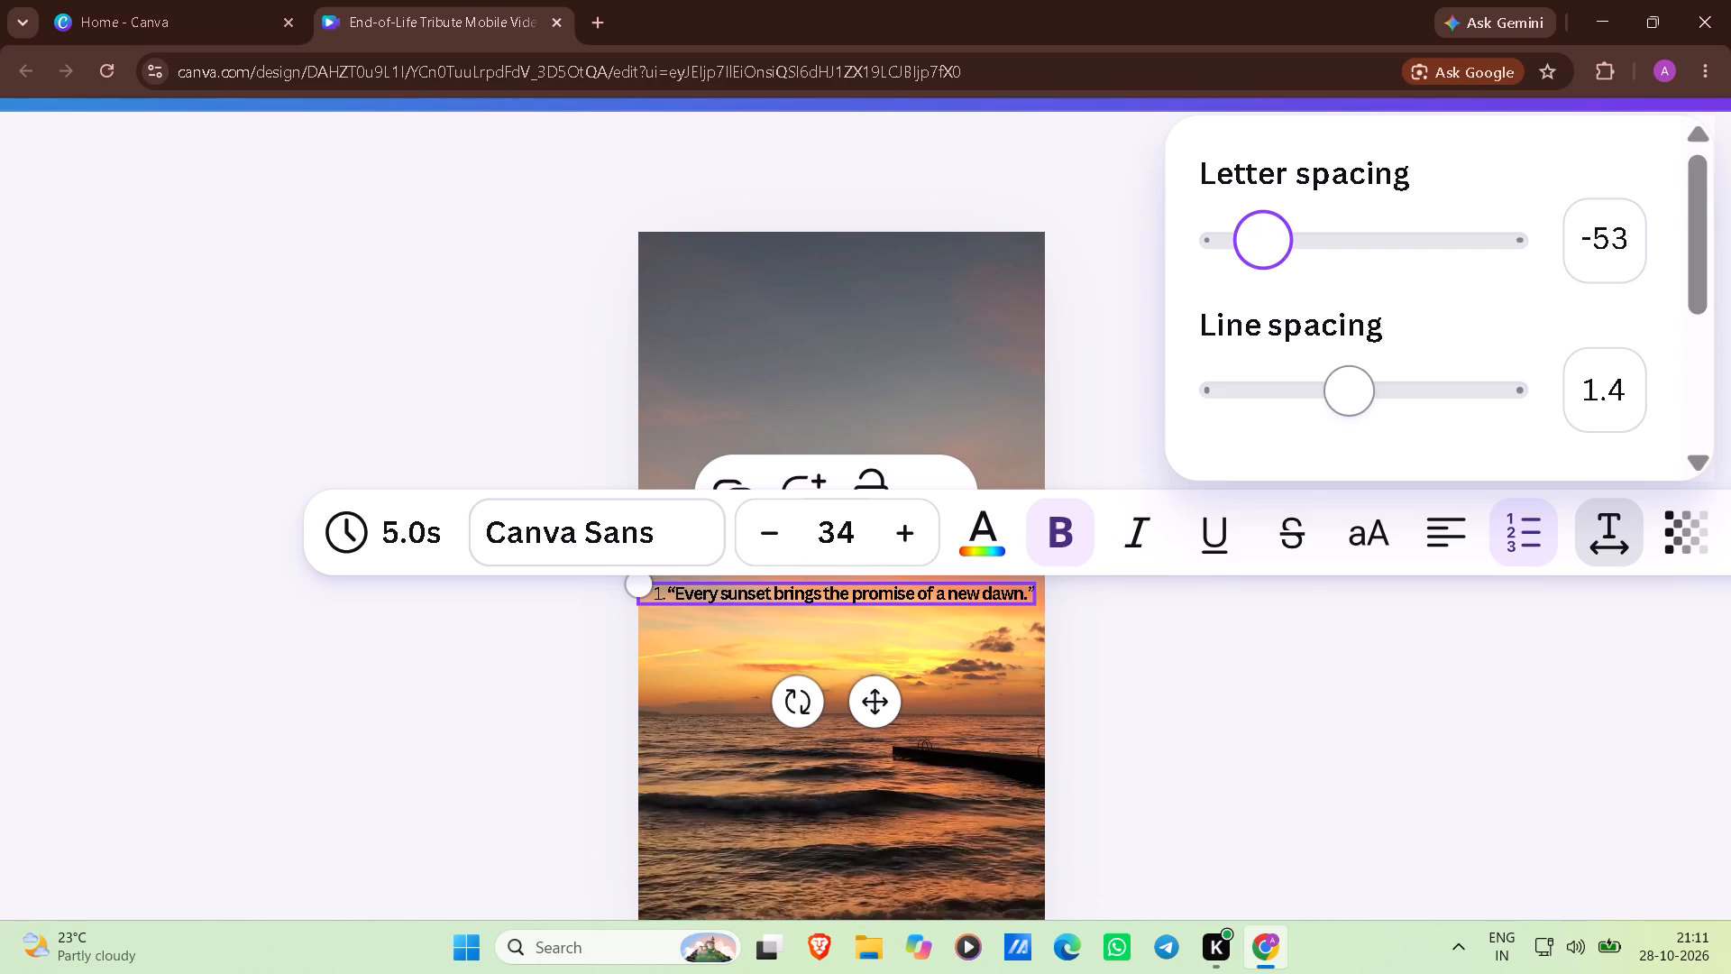
Set the line spacing of the sunset quote to 1.35 and leave the text box.
left_click_drag(1350, 391, 1455, 393)
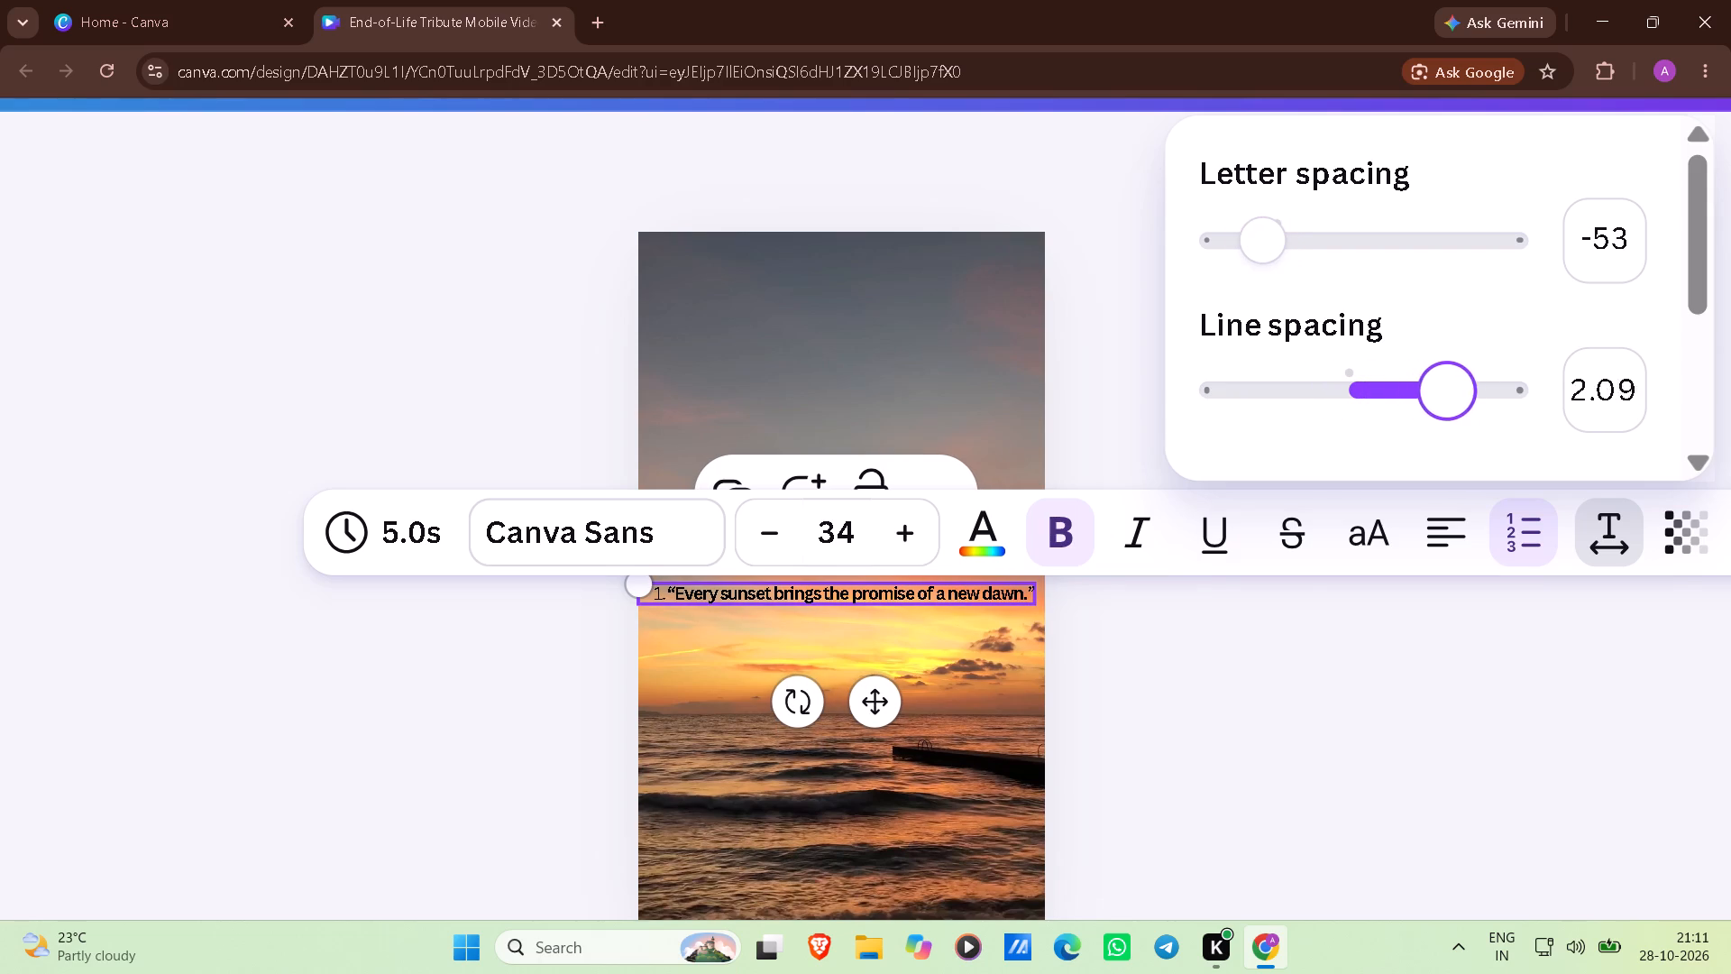
left_click_drag(1455, 393, 1344, 401)
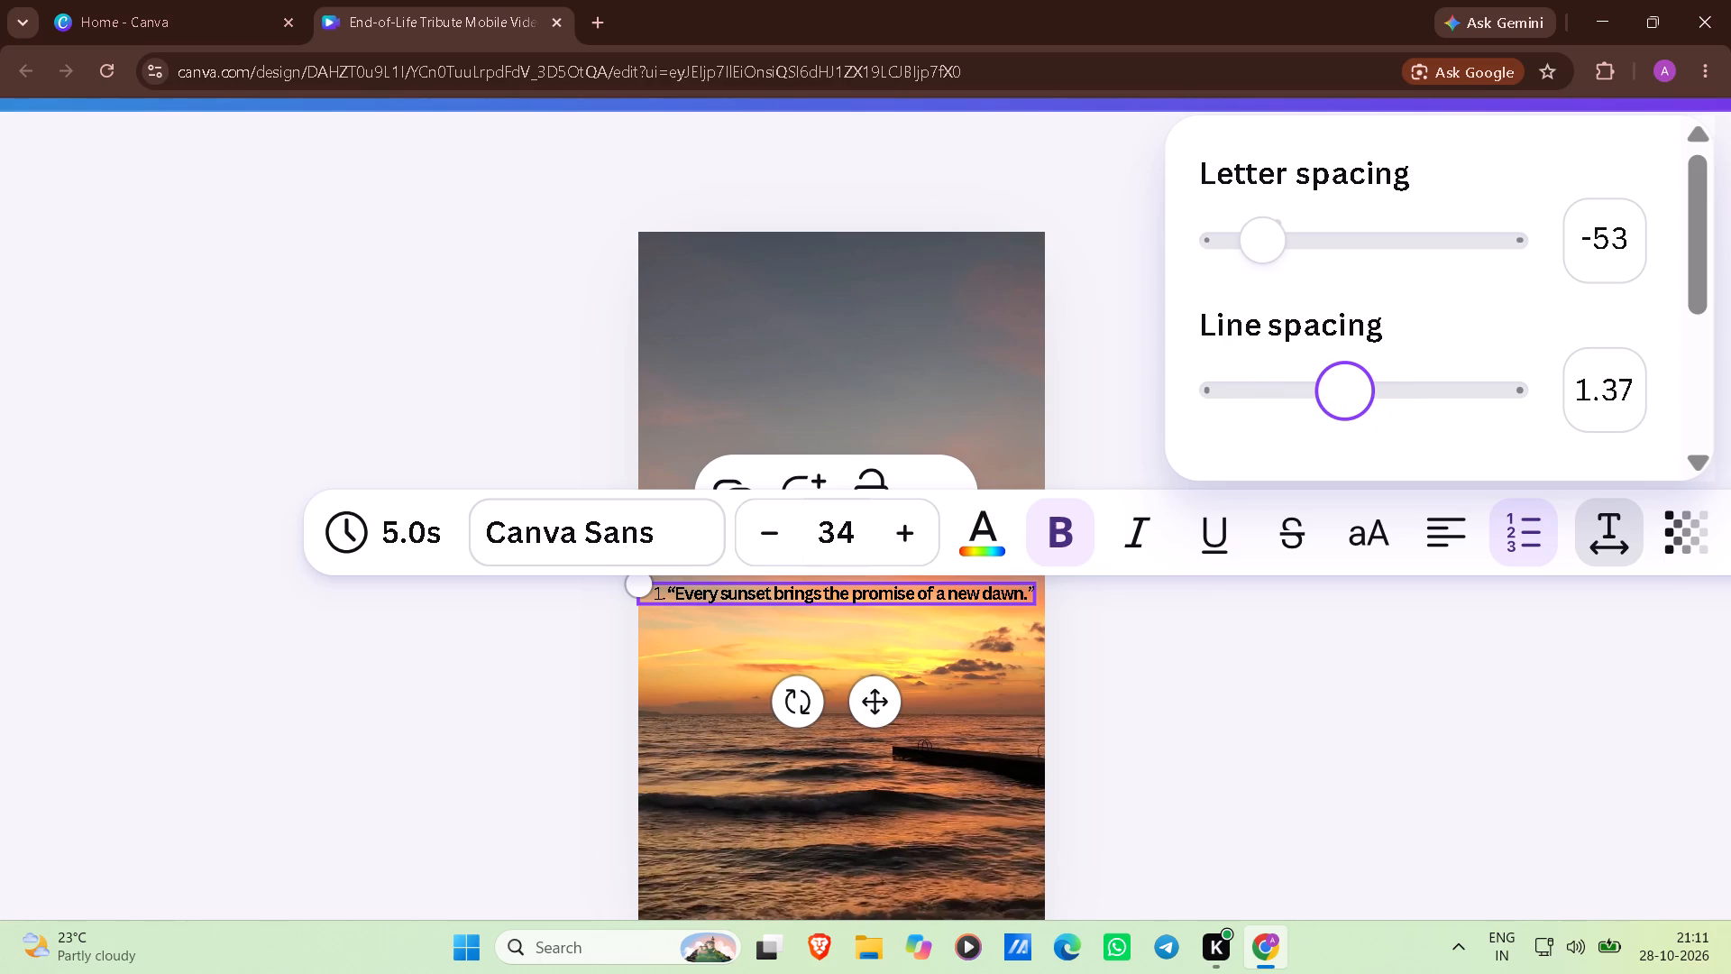
left_click_drag(1344, 401, 1342, 401)
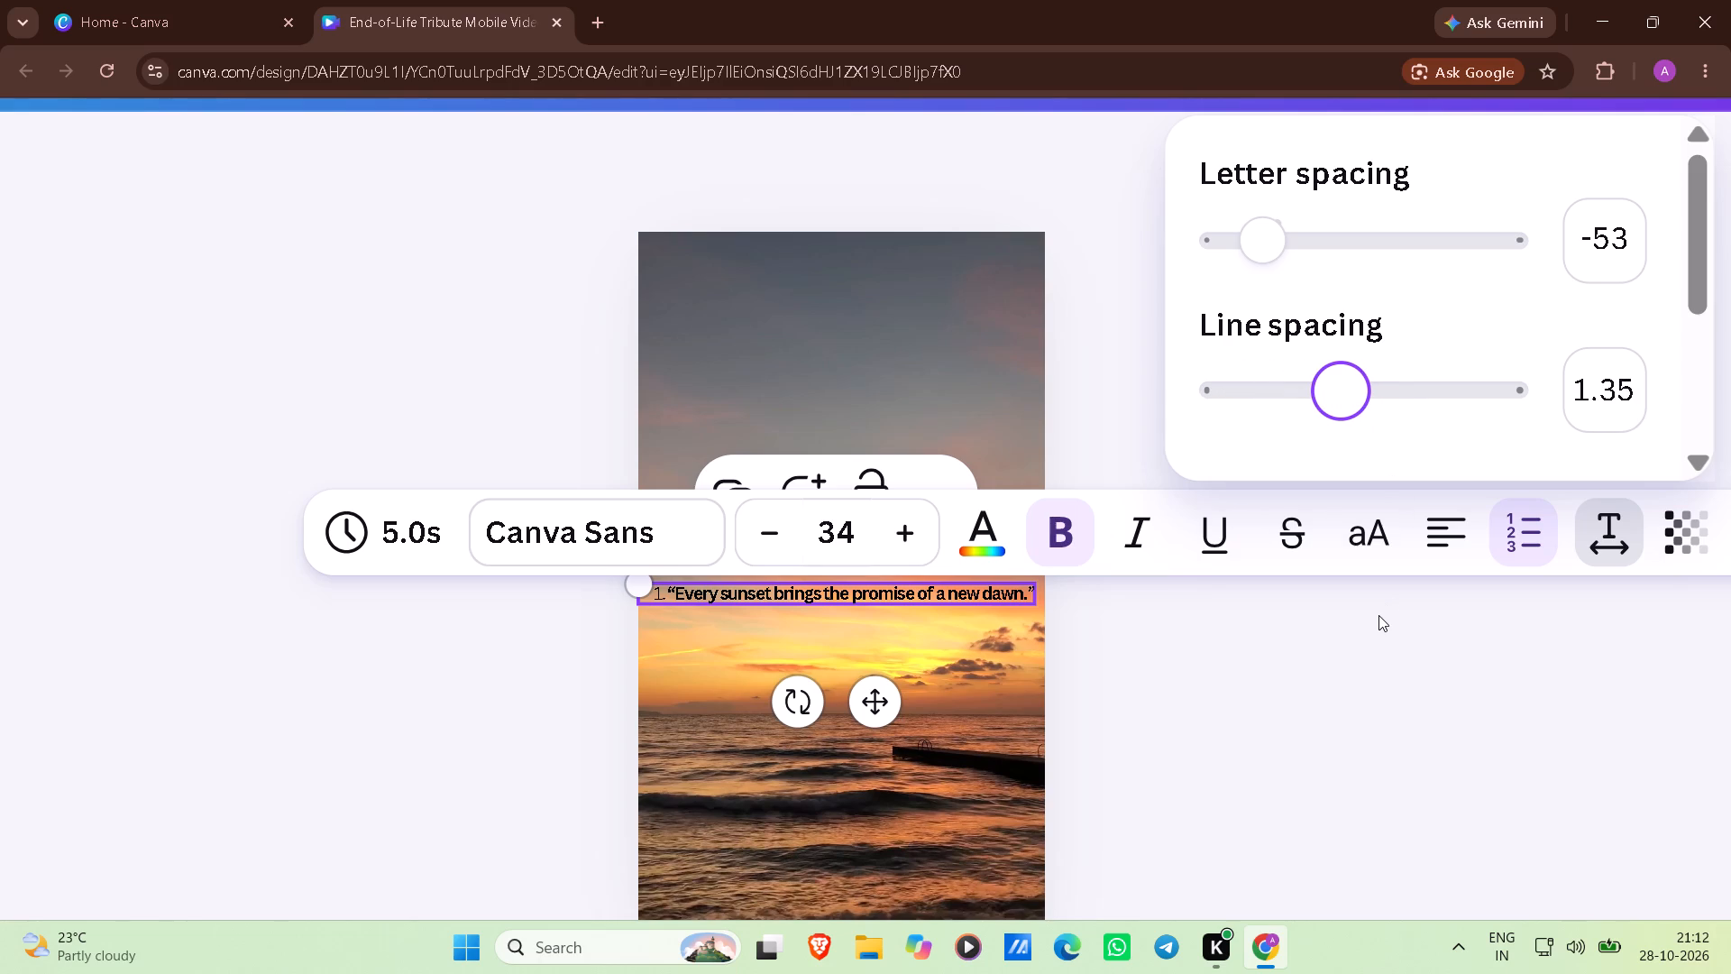
left_click(1334, 620)
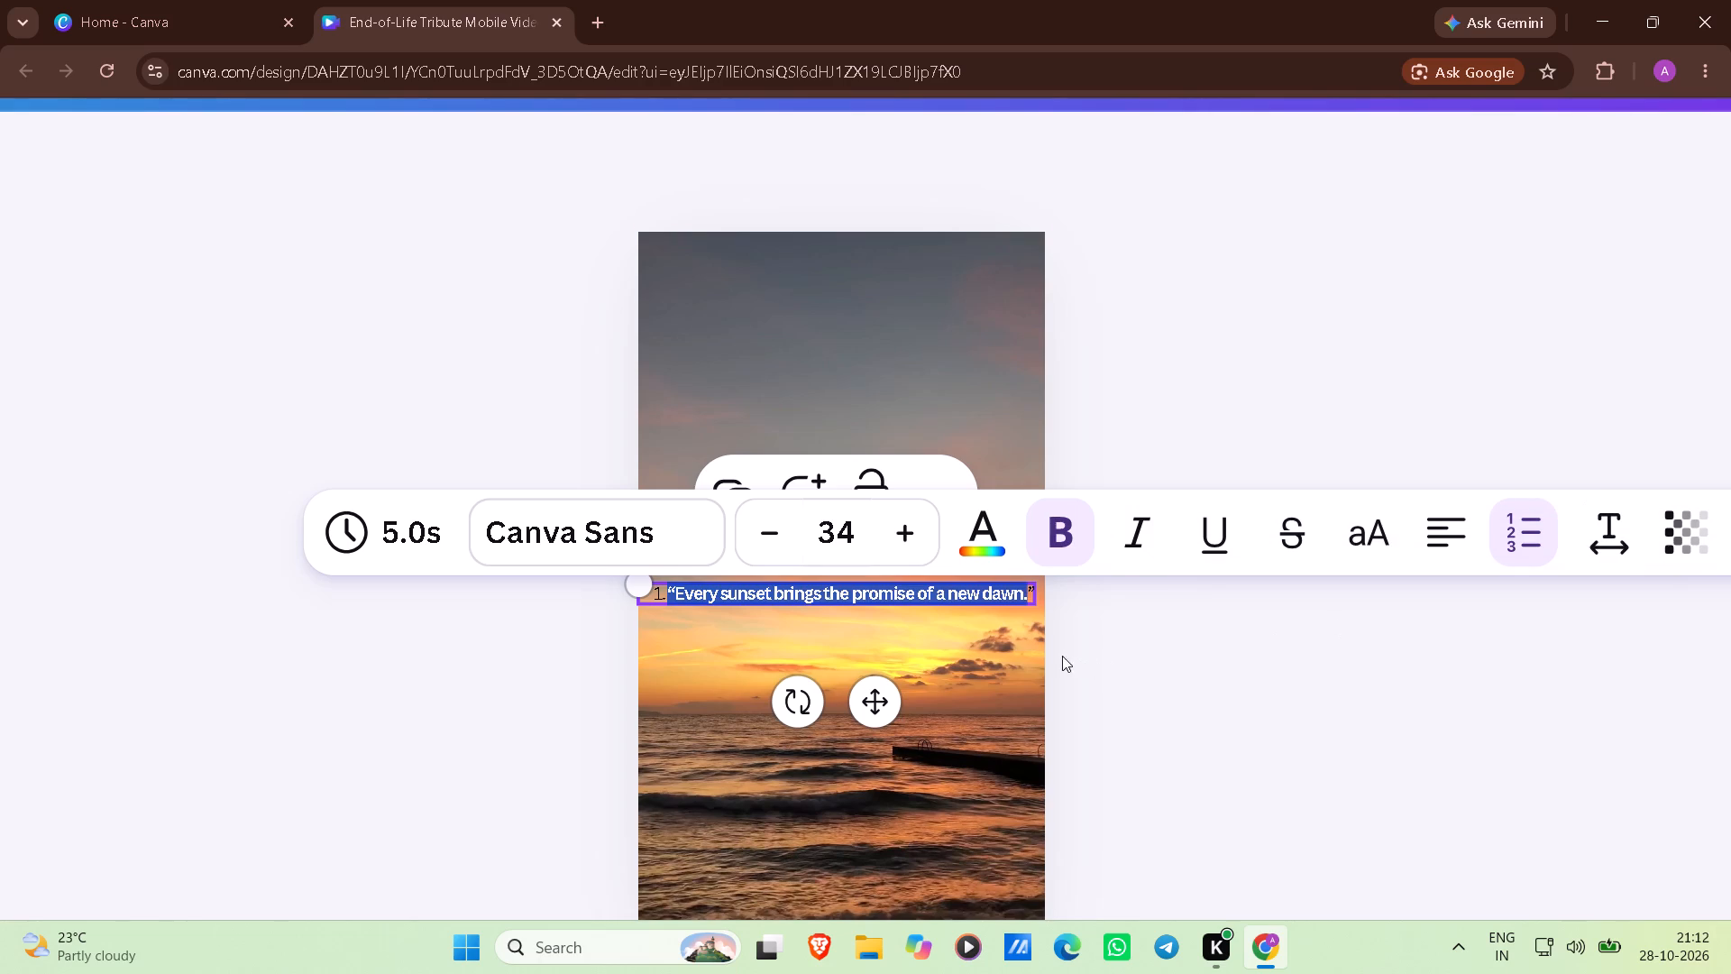
left_click(985, 637)
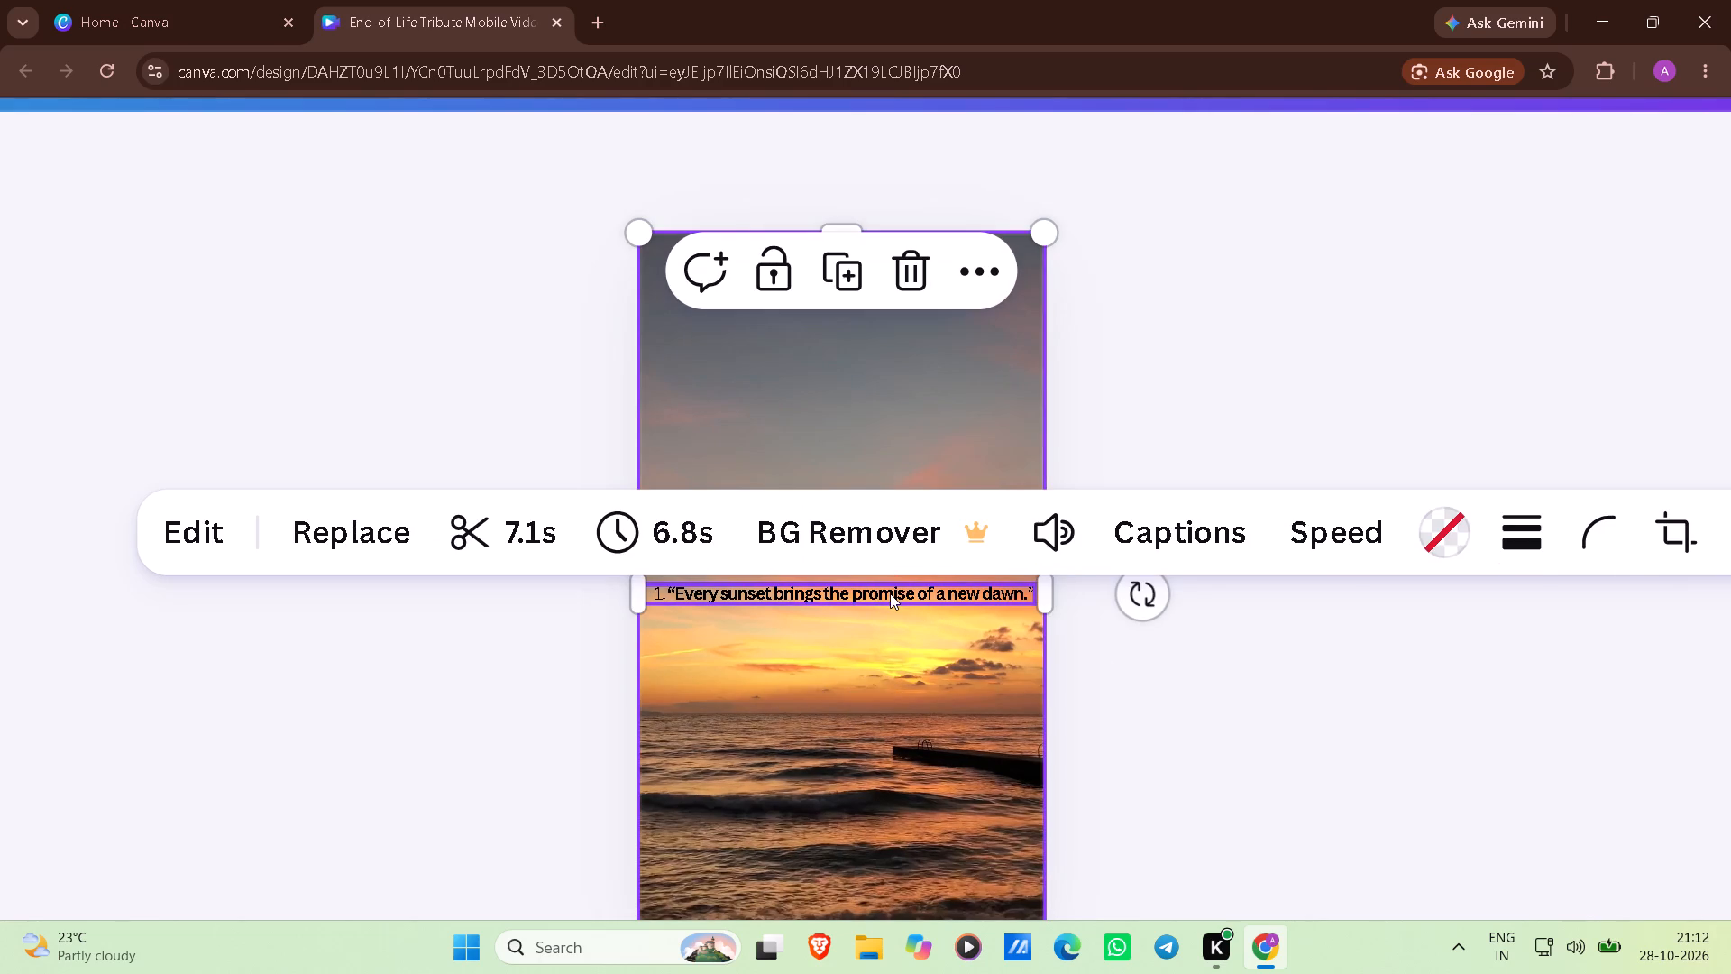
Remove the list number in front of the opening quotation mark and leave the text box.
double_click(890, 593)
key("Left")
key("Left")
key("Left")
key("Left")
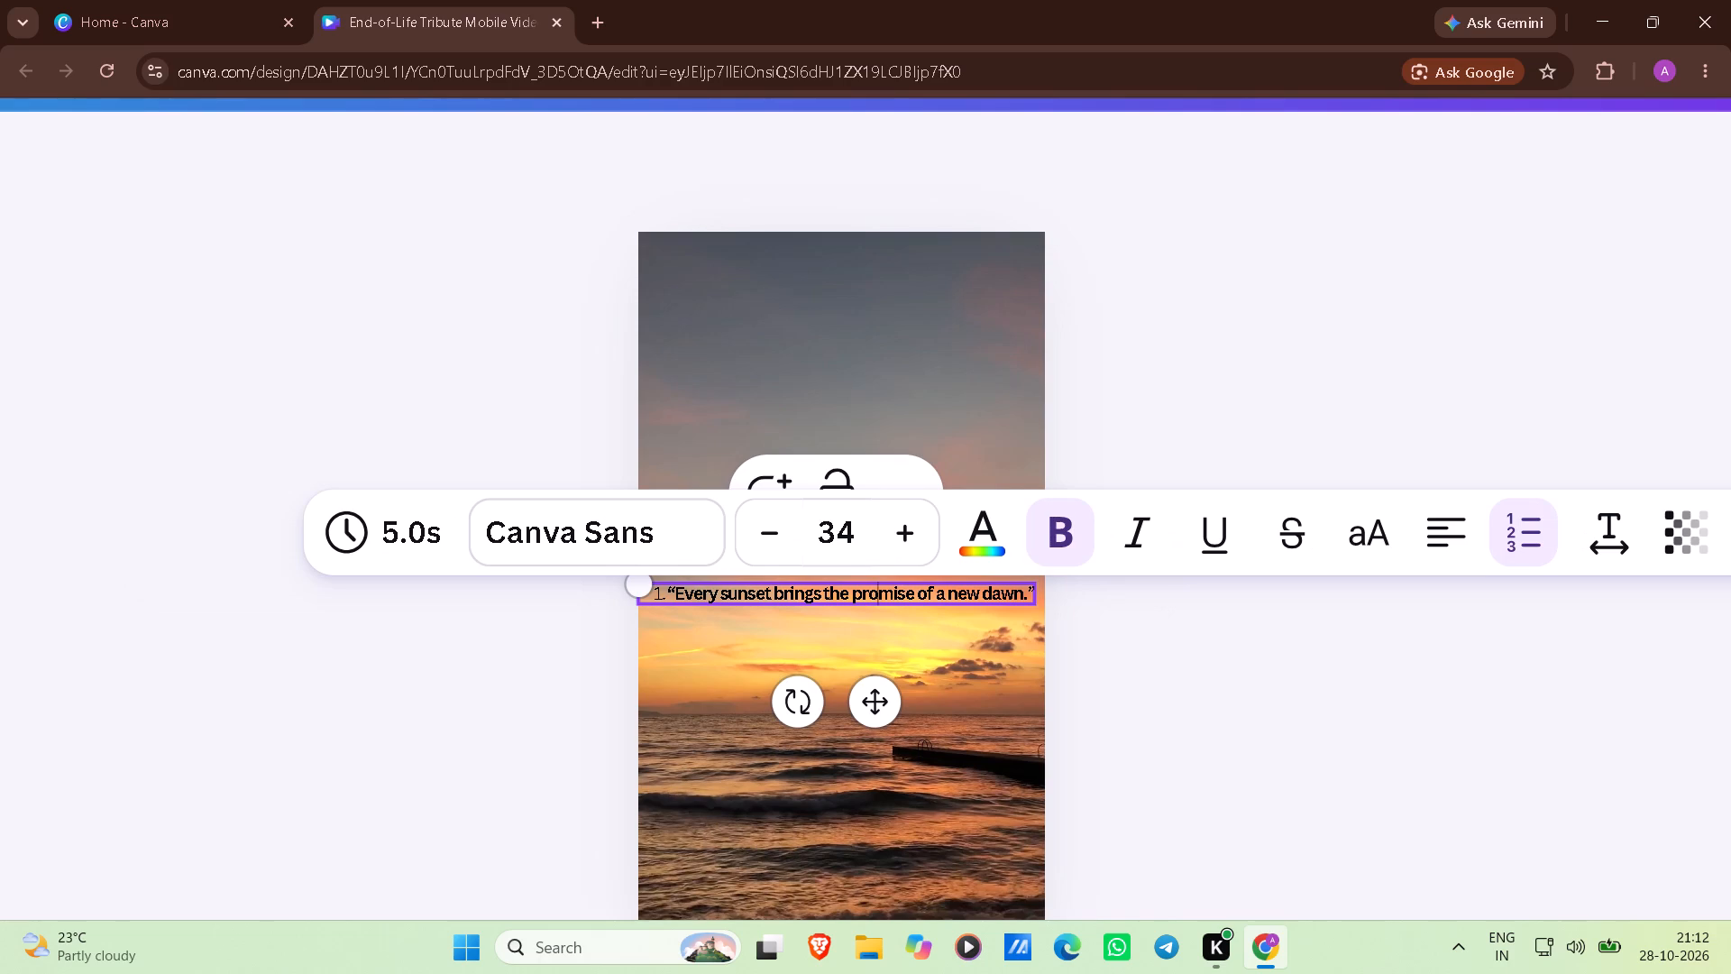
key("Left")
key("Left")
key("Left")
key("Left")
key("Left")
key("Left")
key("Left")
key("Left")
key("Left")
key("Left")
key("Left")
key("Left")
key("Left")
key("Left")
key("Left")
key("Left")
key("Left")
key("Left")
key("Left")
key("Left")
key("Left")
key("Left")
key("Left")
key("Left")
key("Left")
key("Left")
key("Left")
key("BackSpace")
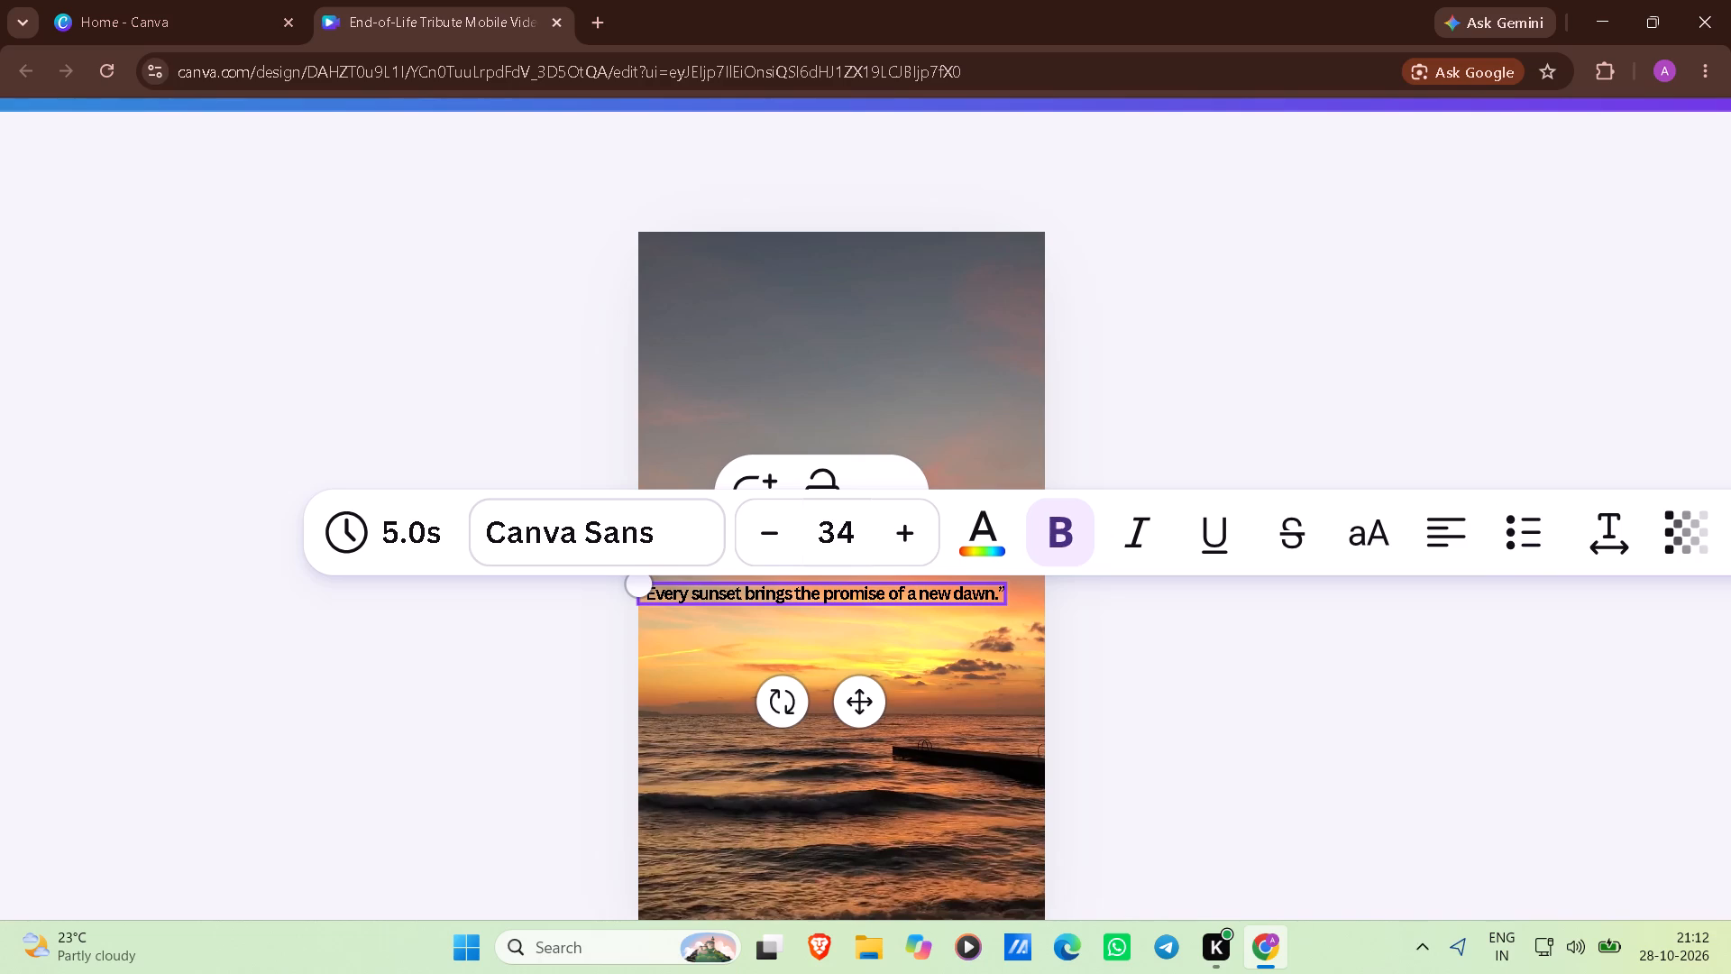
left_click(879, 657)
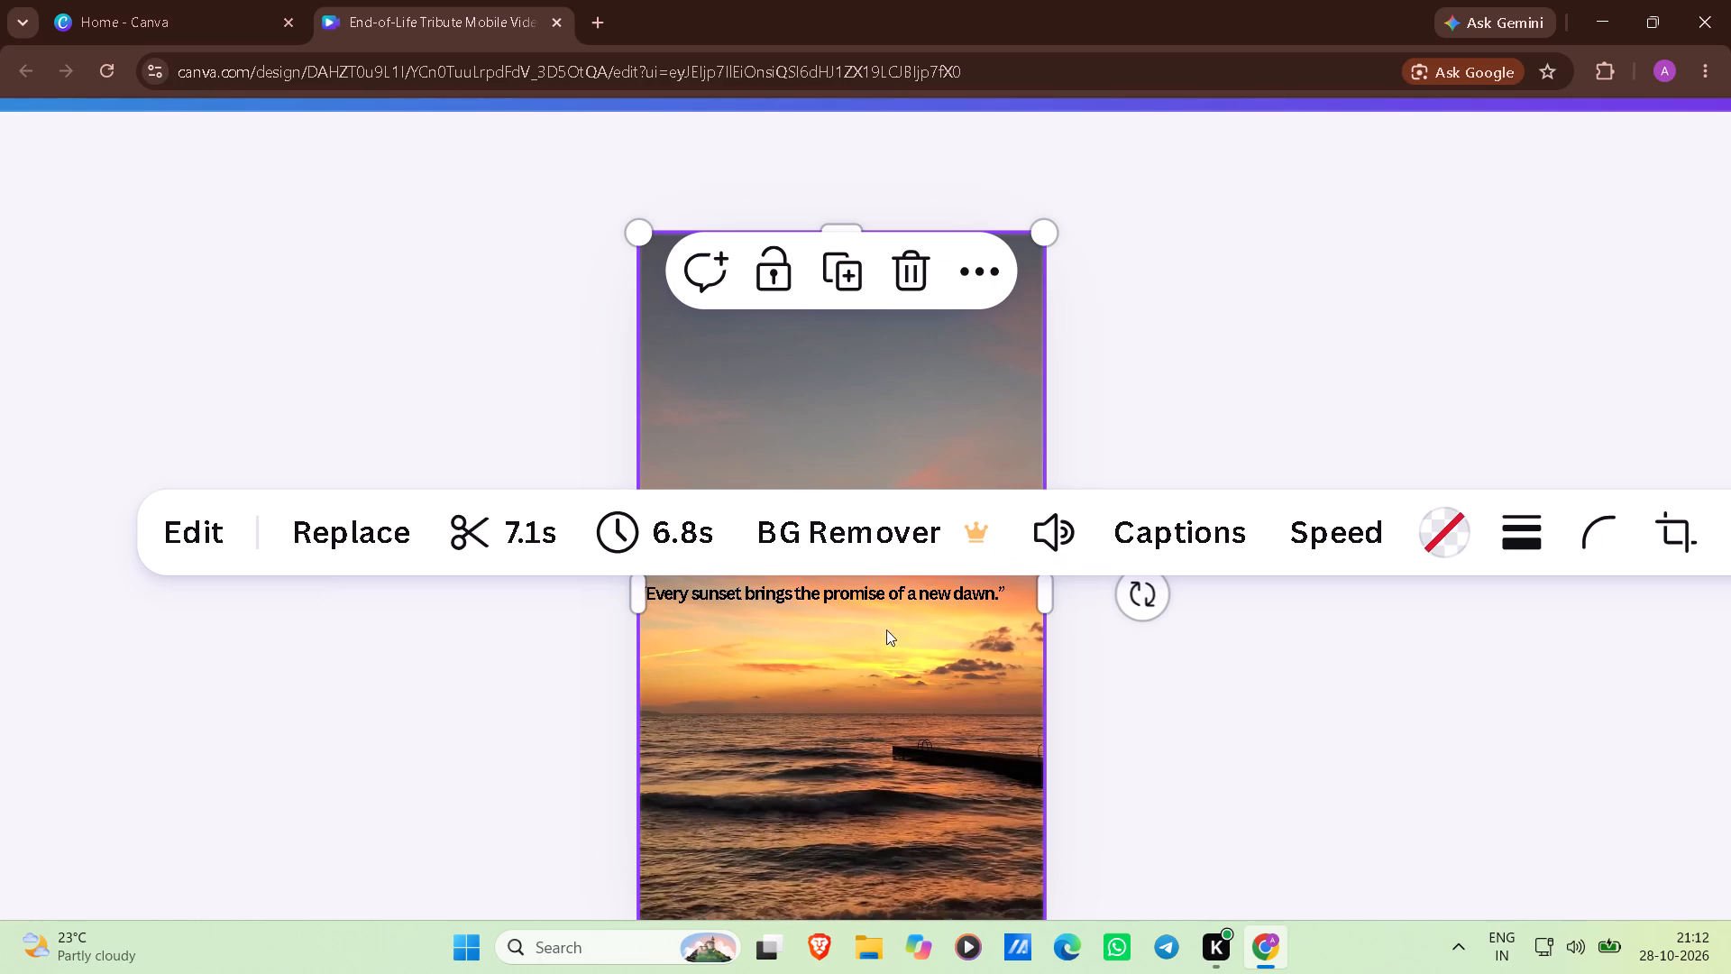
Select the whole text of the sunset quote and make it italic.
double_click(934, 593)
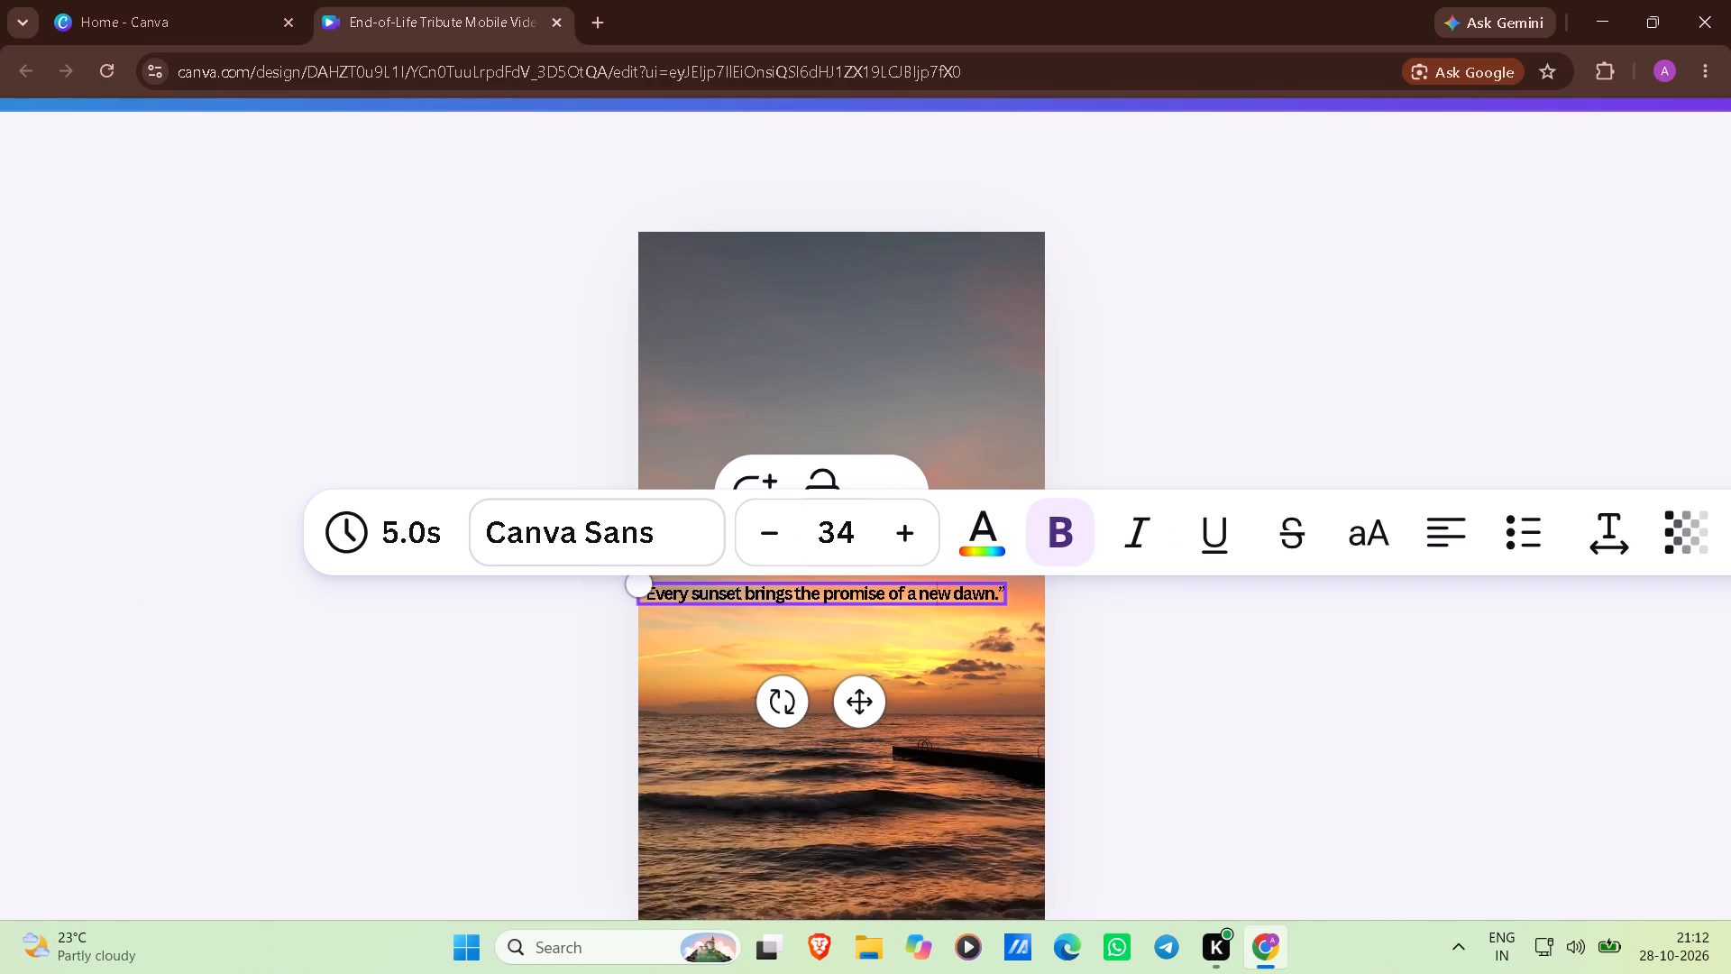
key("Right")
key("Right")
key("Right")
key("Right")
key("Right")
key("Right")
key("Right")
key("Right")
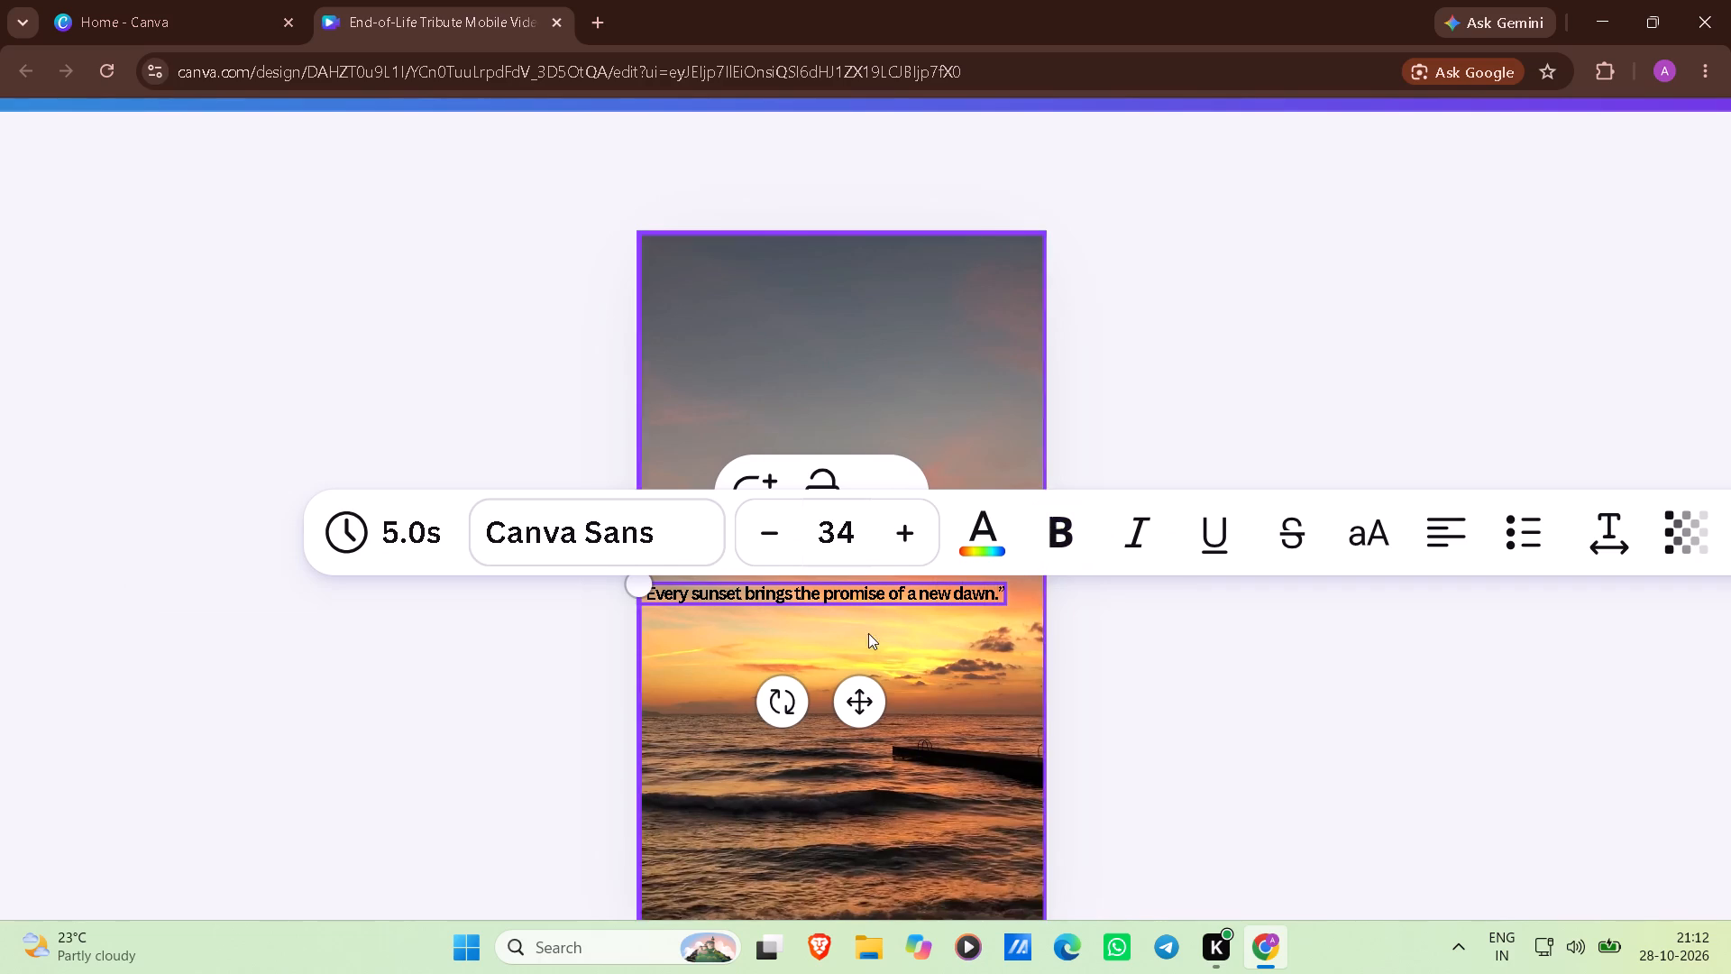
left_click(985, 592)
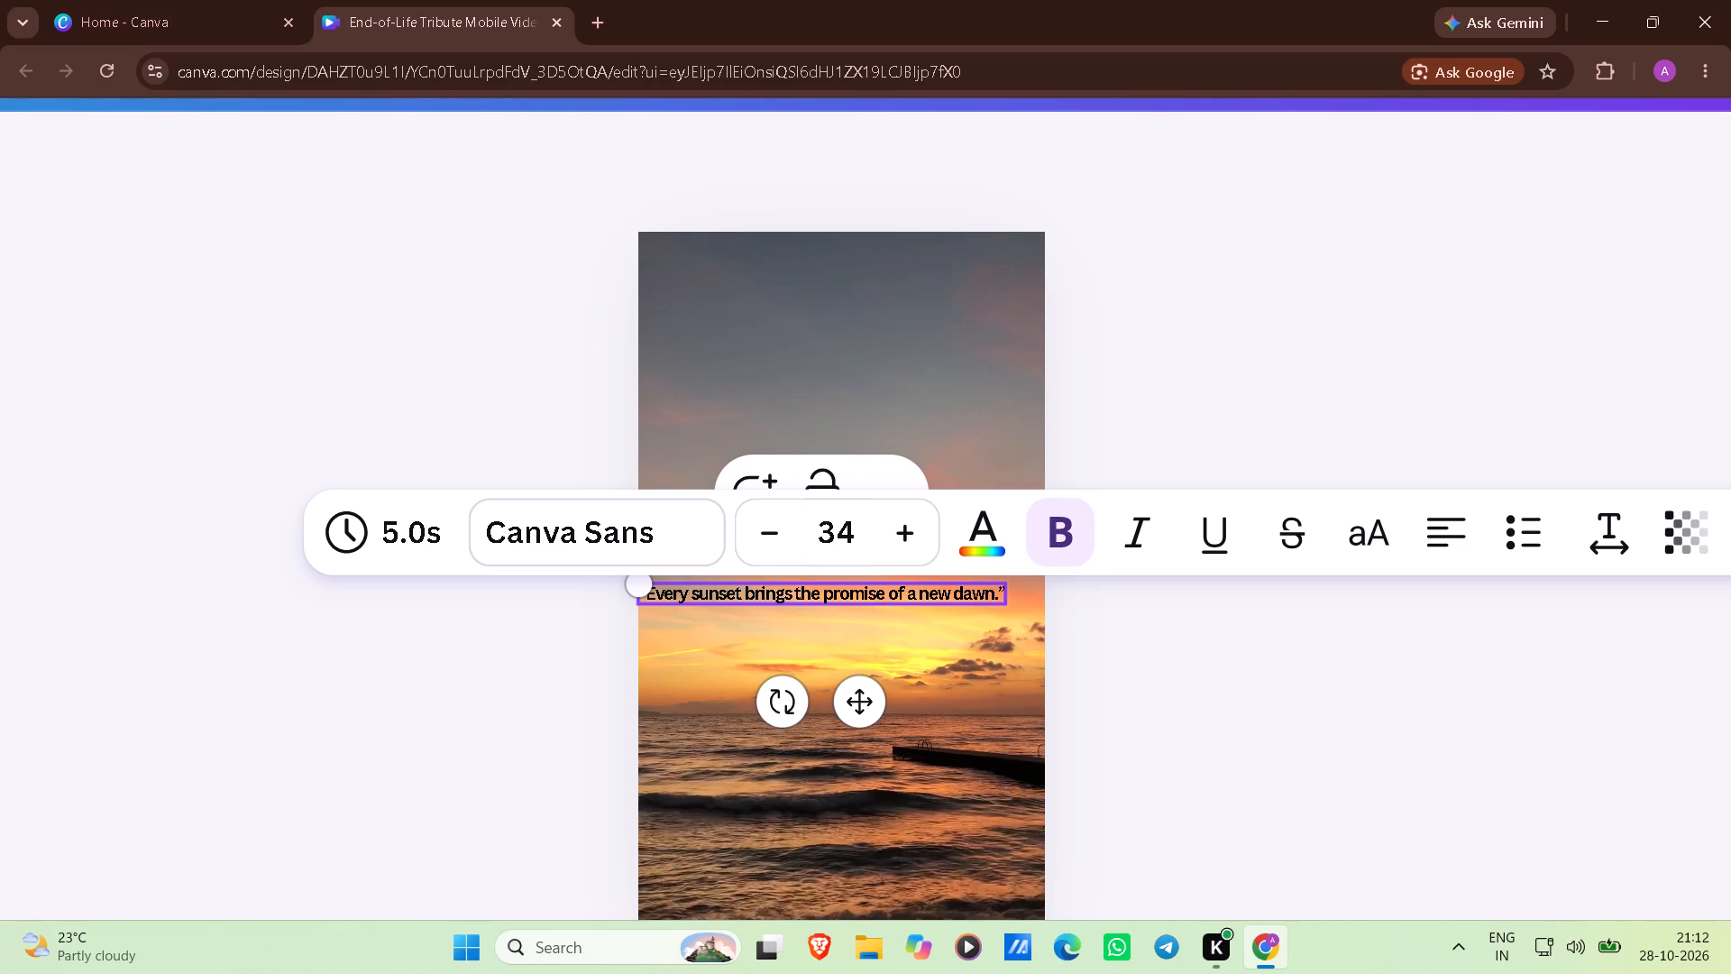
left_click_drag(999, 592, 680, 606)
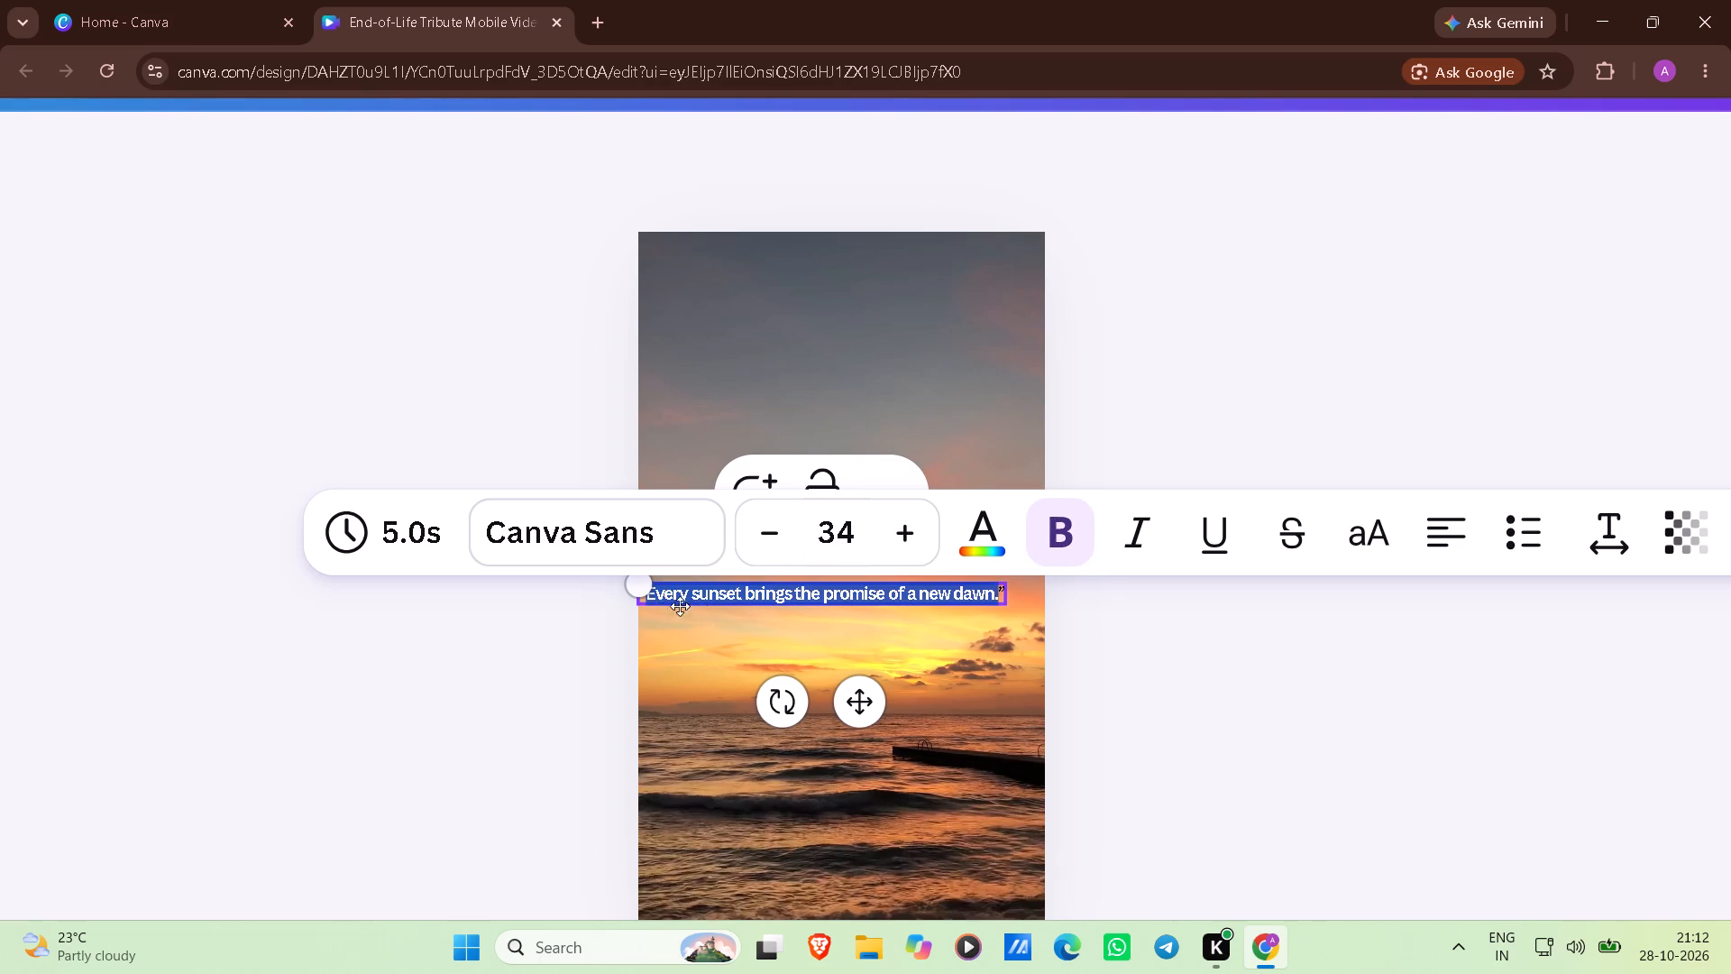
left_click_drag(680, 606, 654, 612)
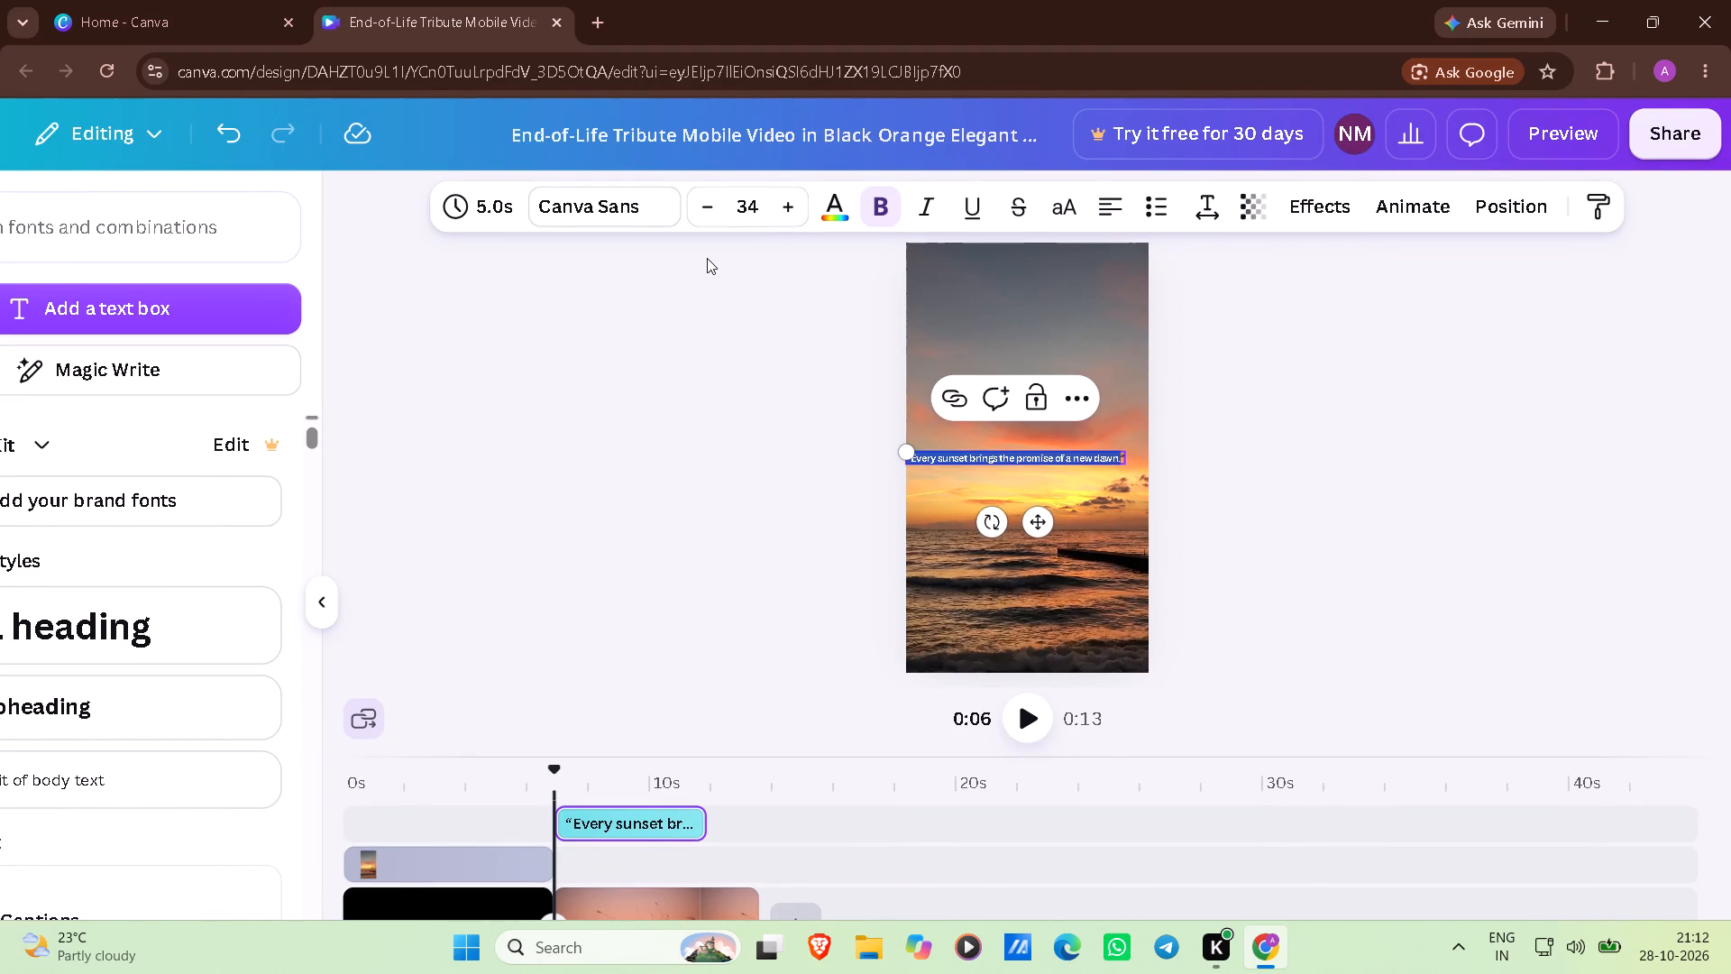
scroll(707, 258, "right", 1)
scroll(707, 258, "down", 1)
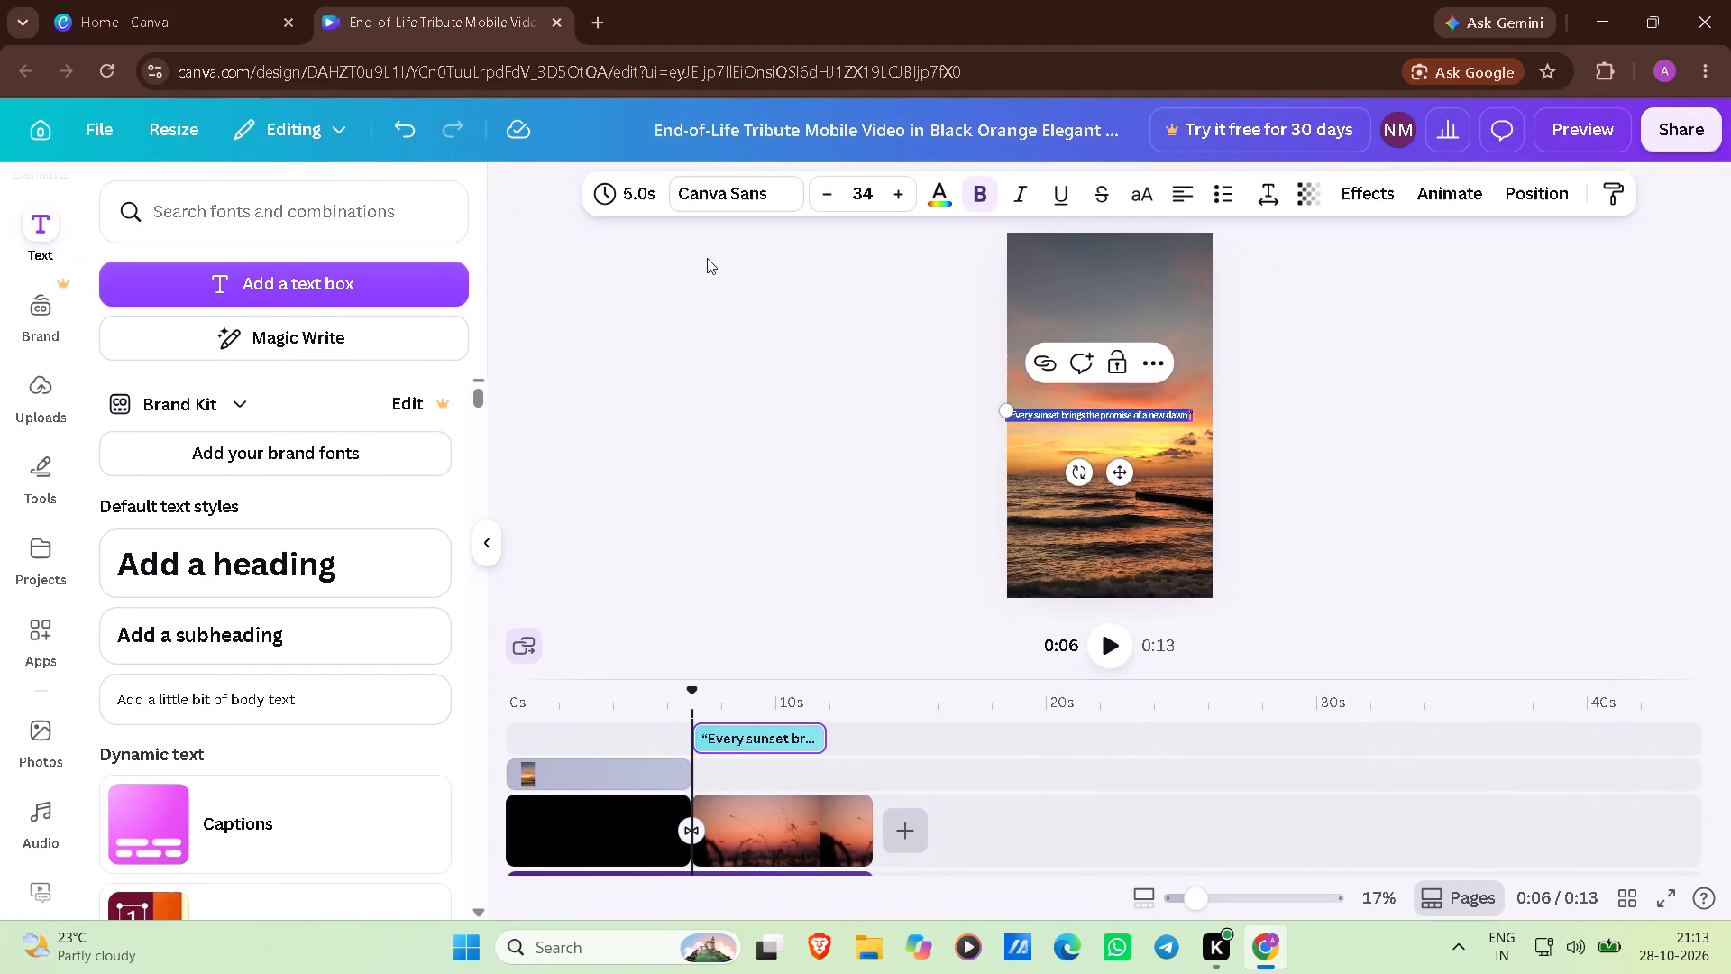
scroll(707, 258, "up", 1)
left_click(1020, 207)
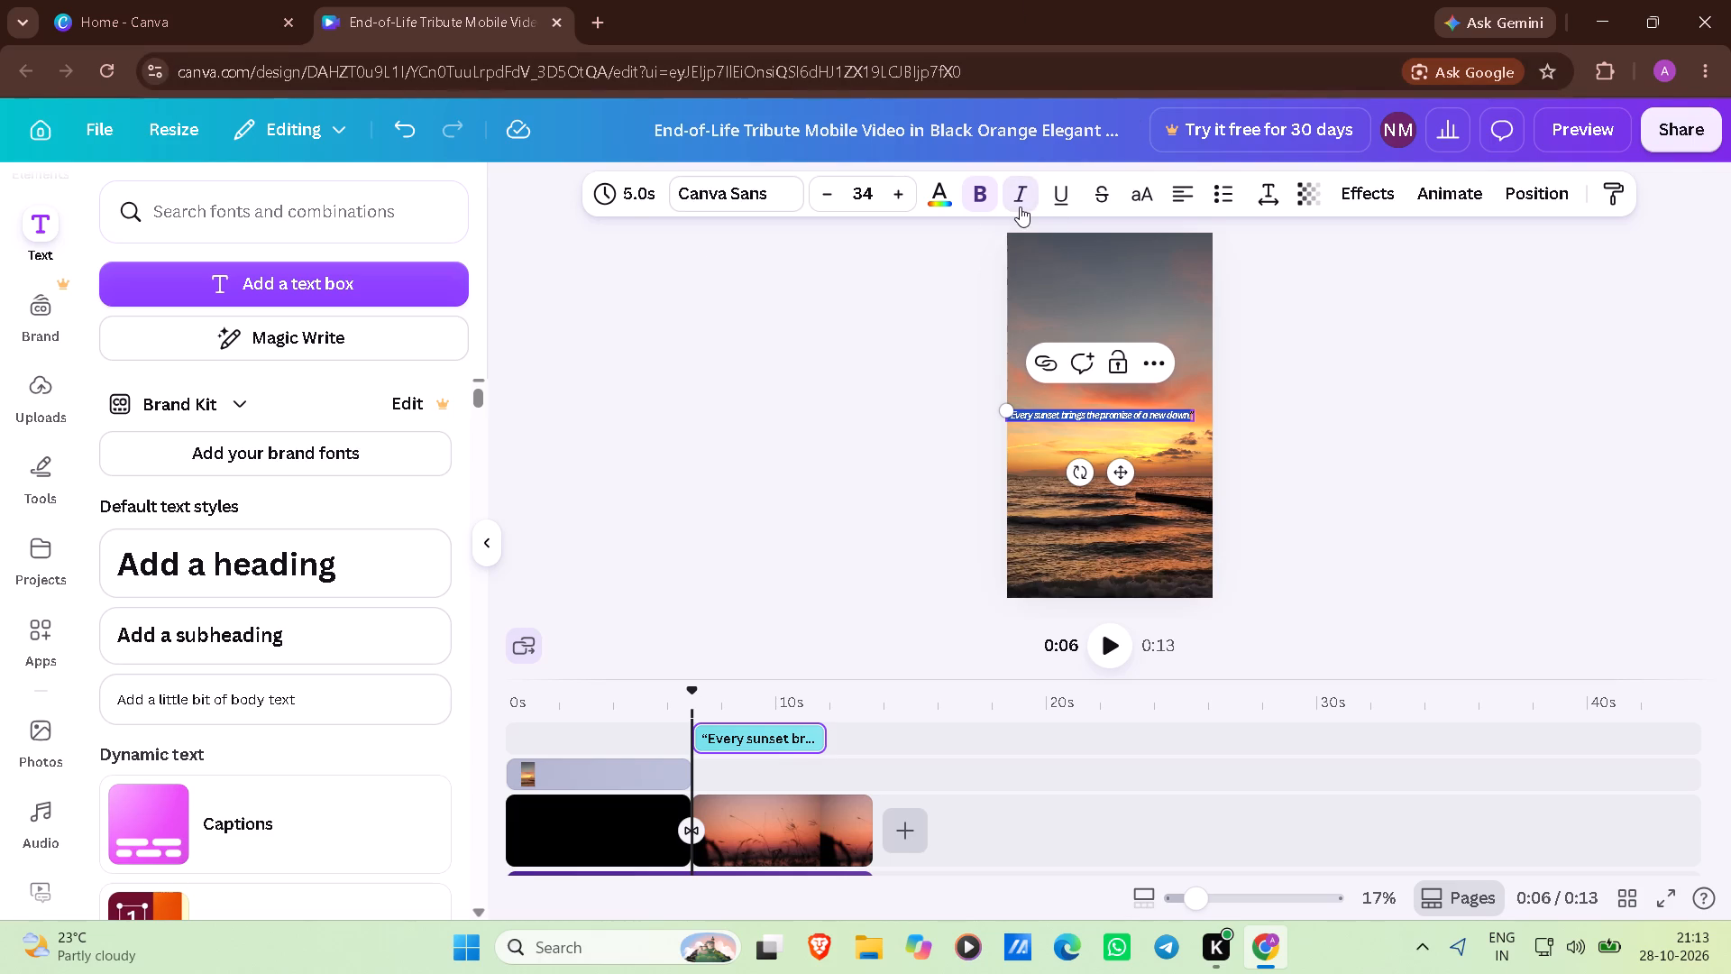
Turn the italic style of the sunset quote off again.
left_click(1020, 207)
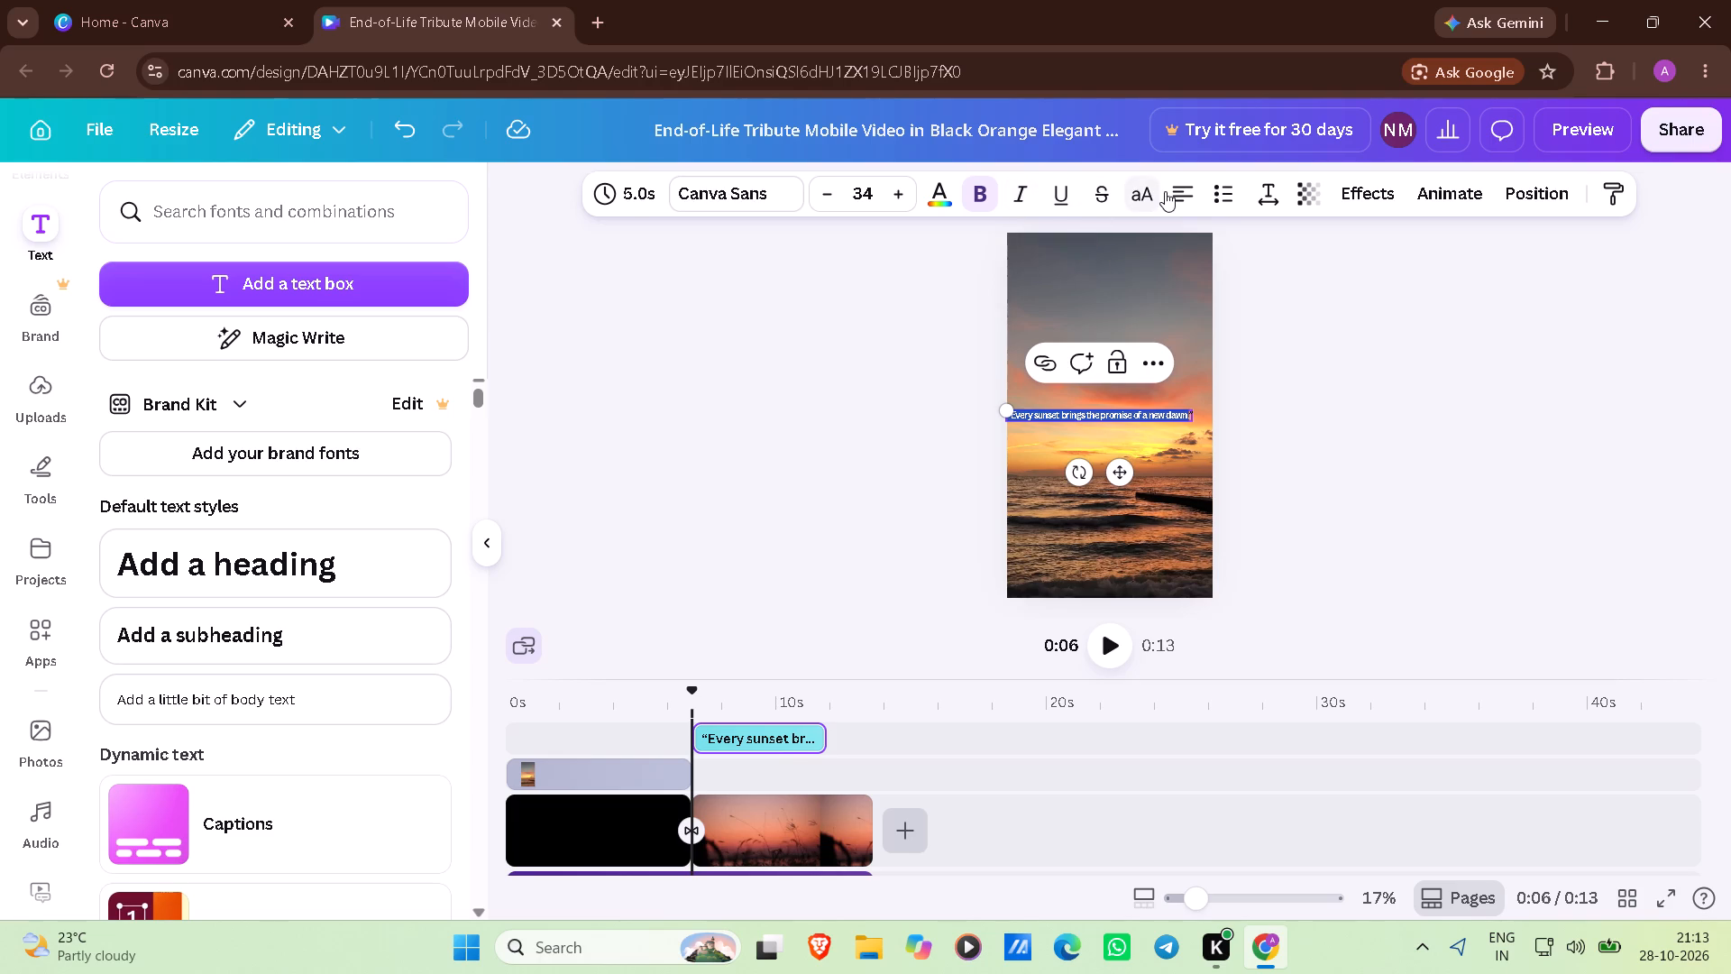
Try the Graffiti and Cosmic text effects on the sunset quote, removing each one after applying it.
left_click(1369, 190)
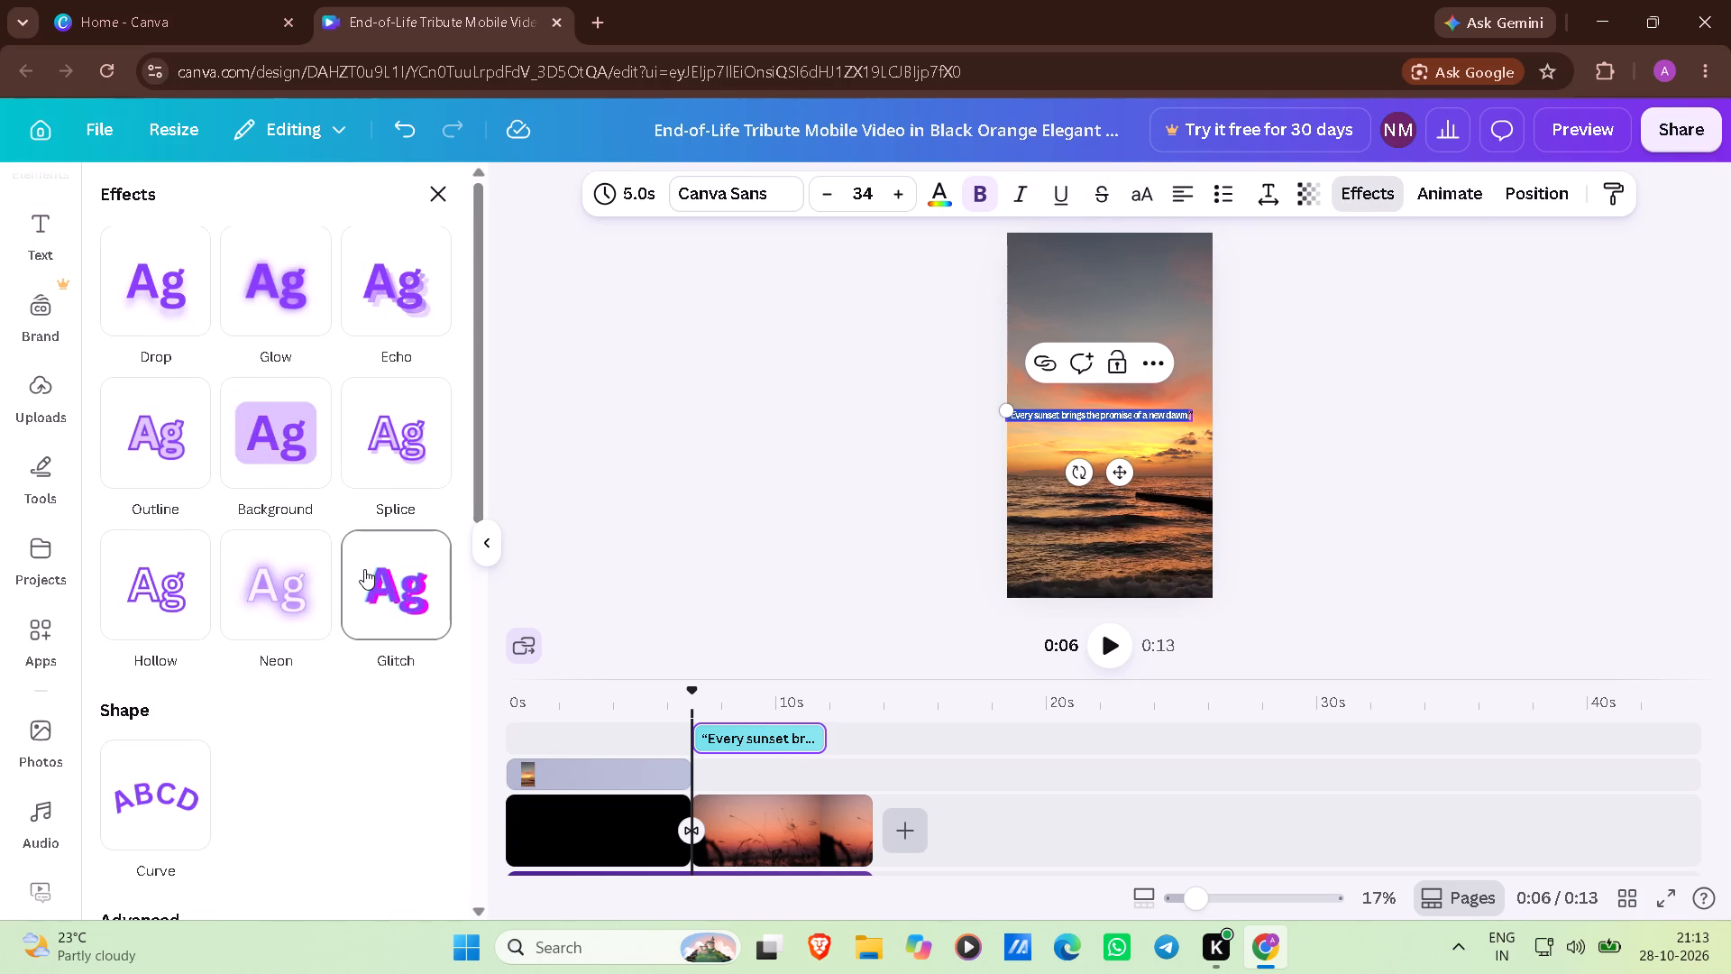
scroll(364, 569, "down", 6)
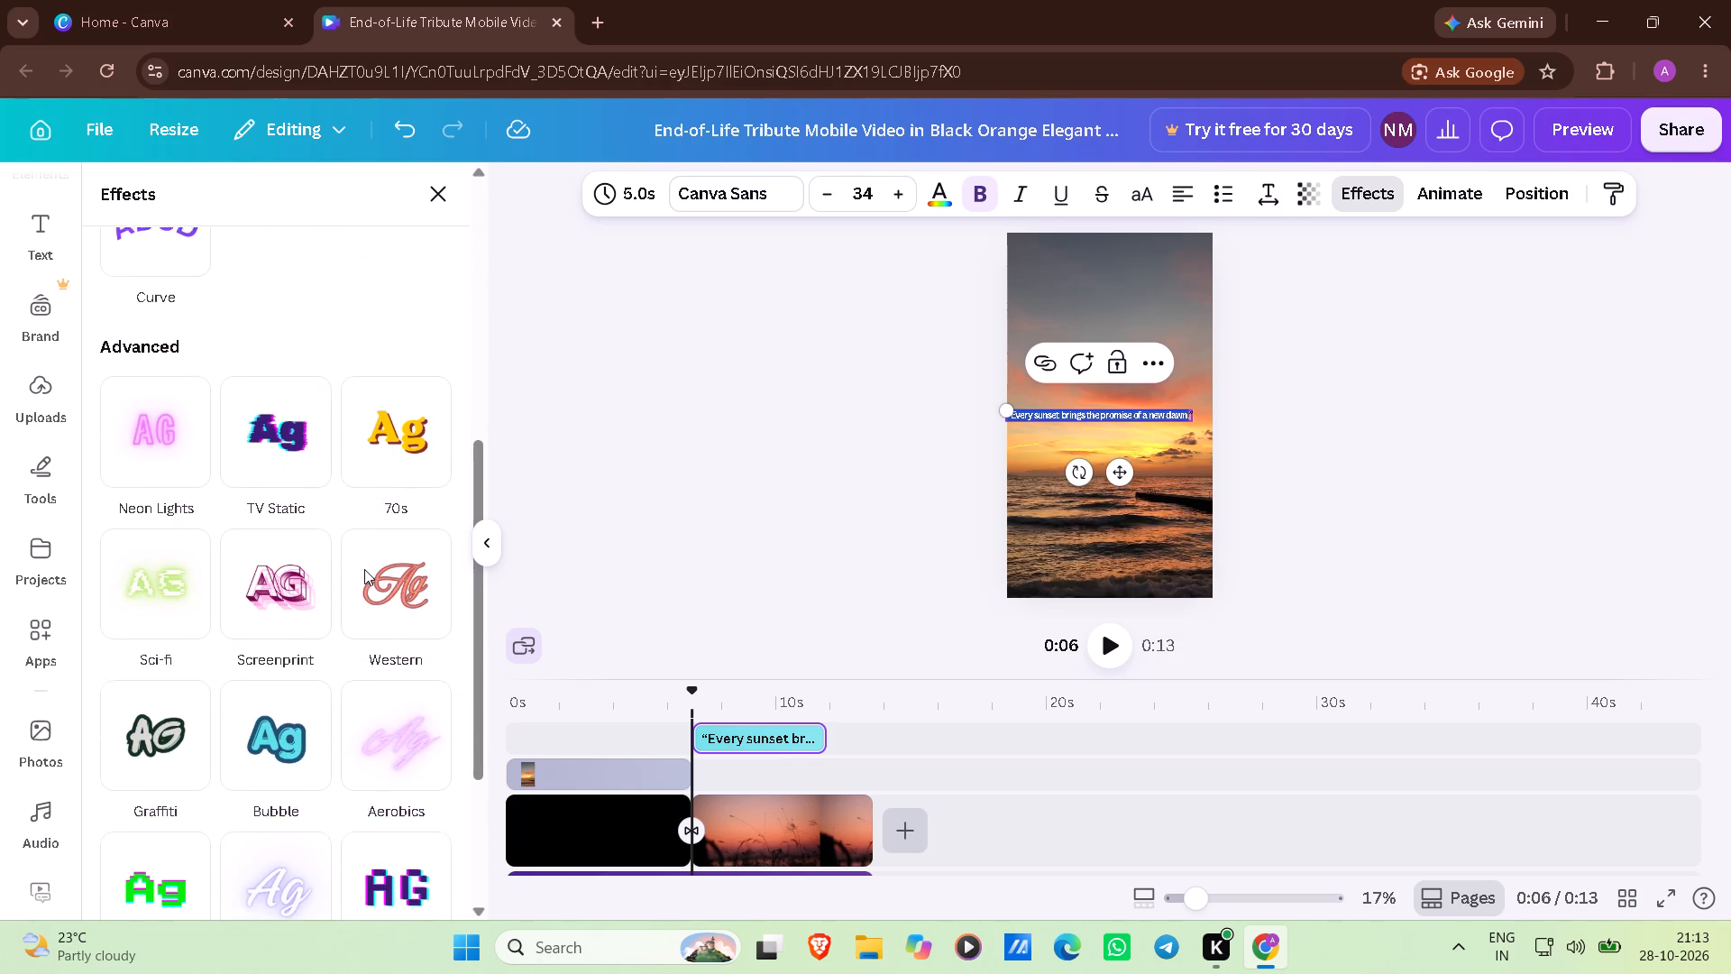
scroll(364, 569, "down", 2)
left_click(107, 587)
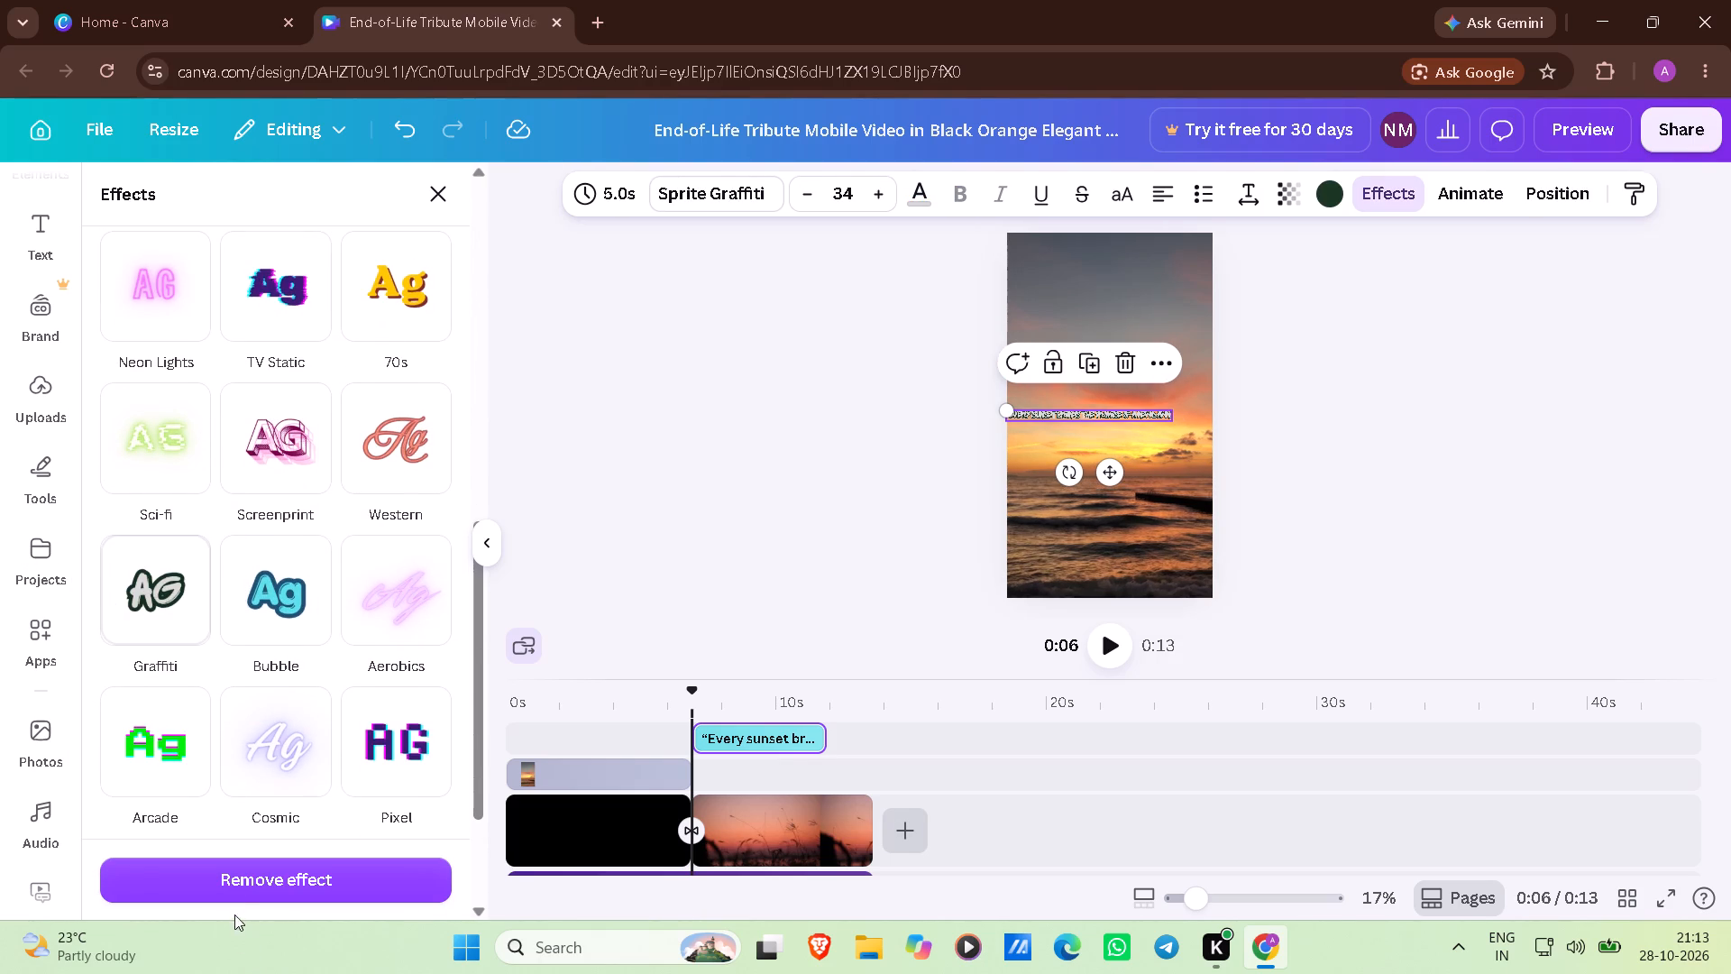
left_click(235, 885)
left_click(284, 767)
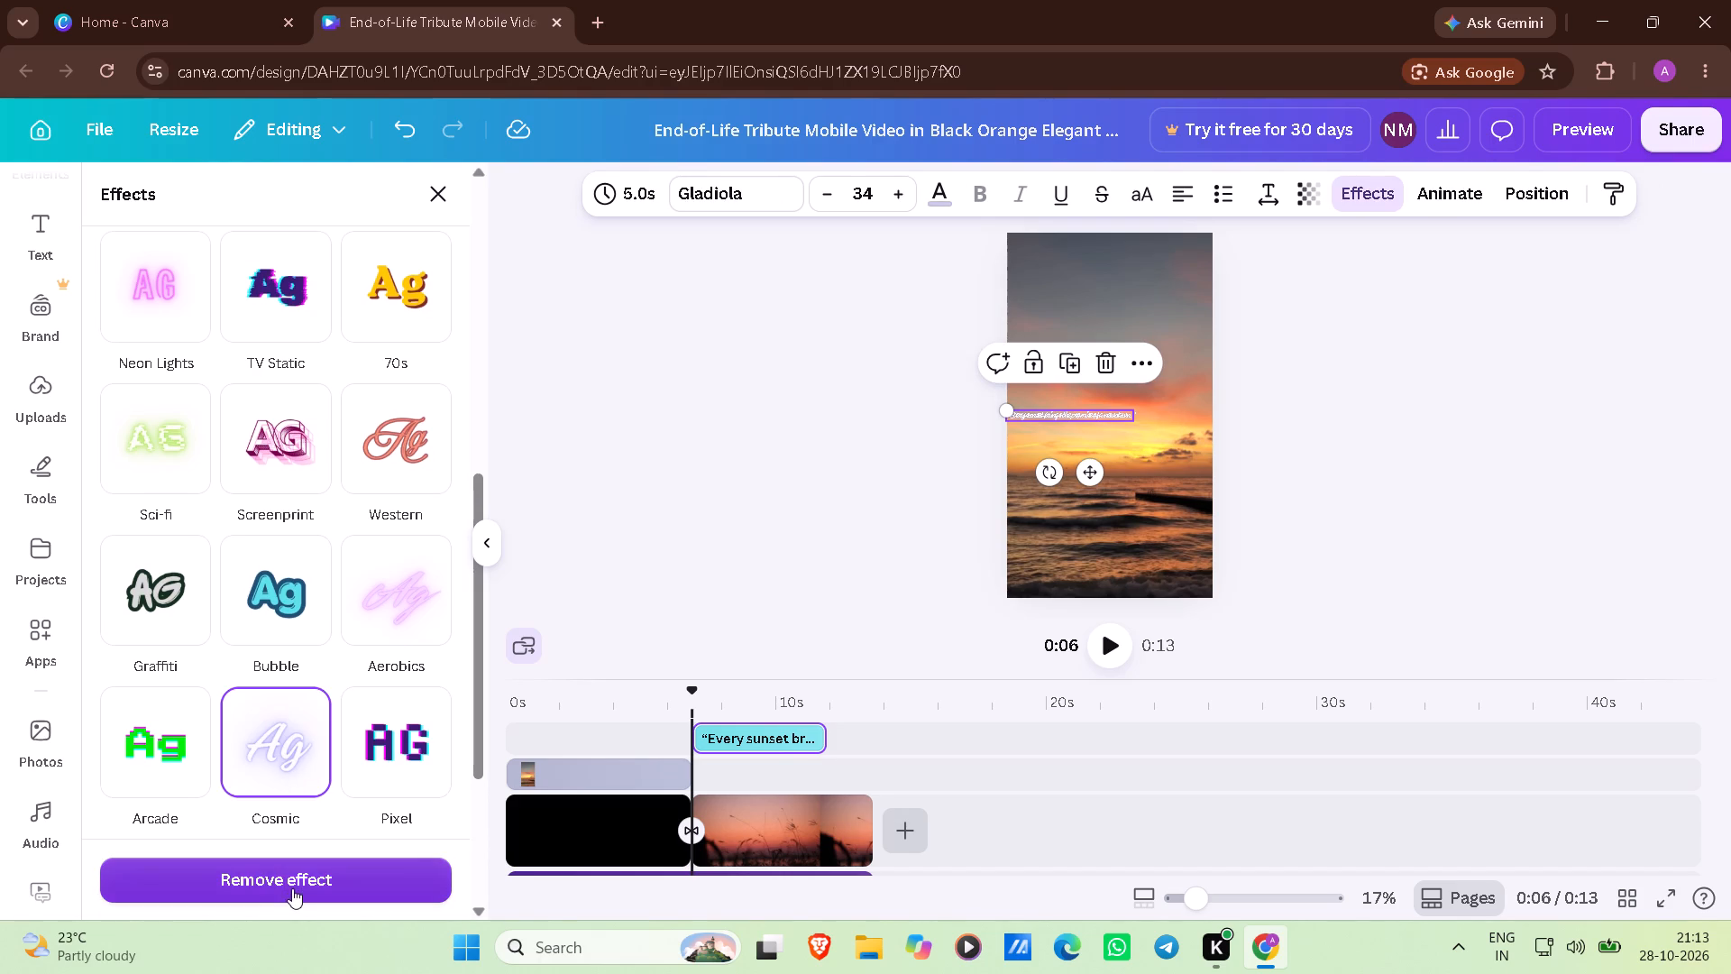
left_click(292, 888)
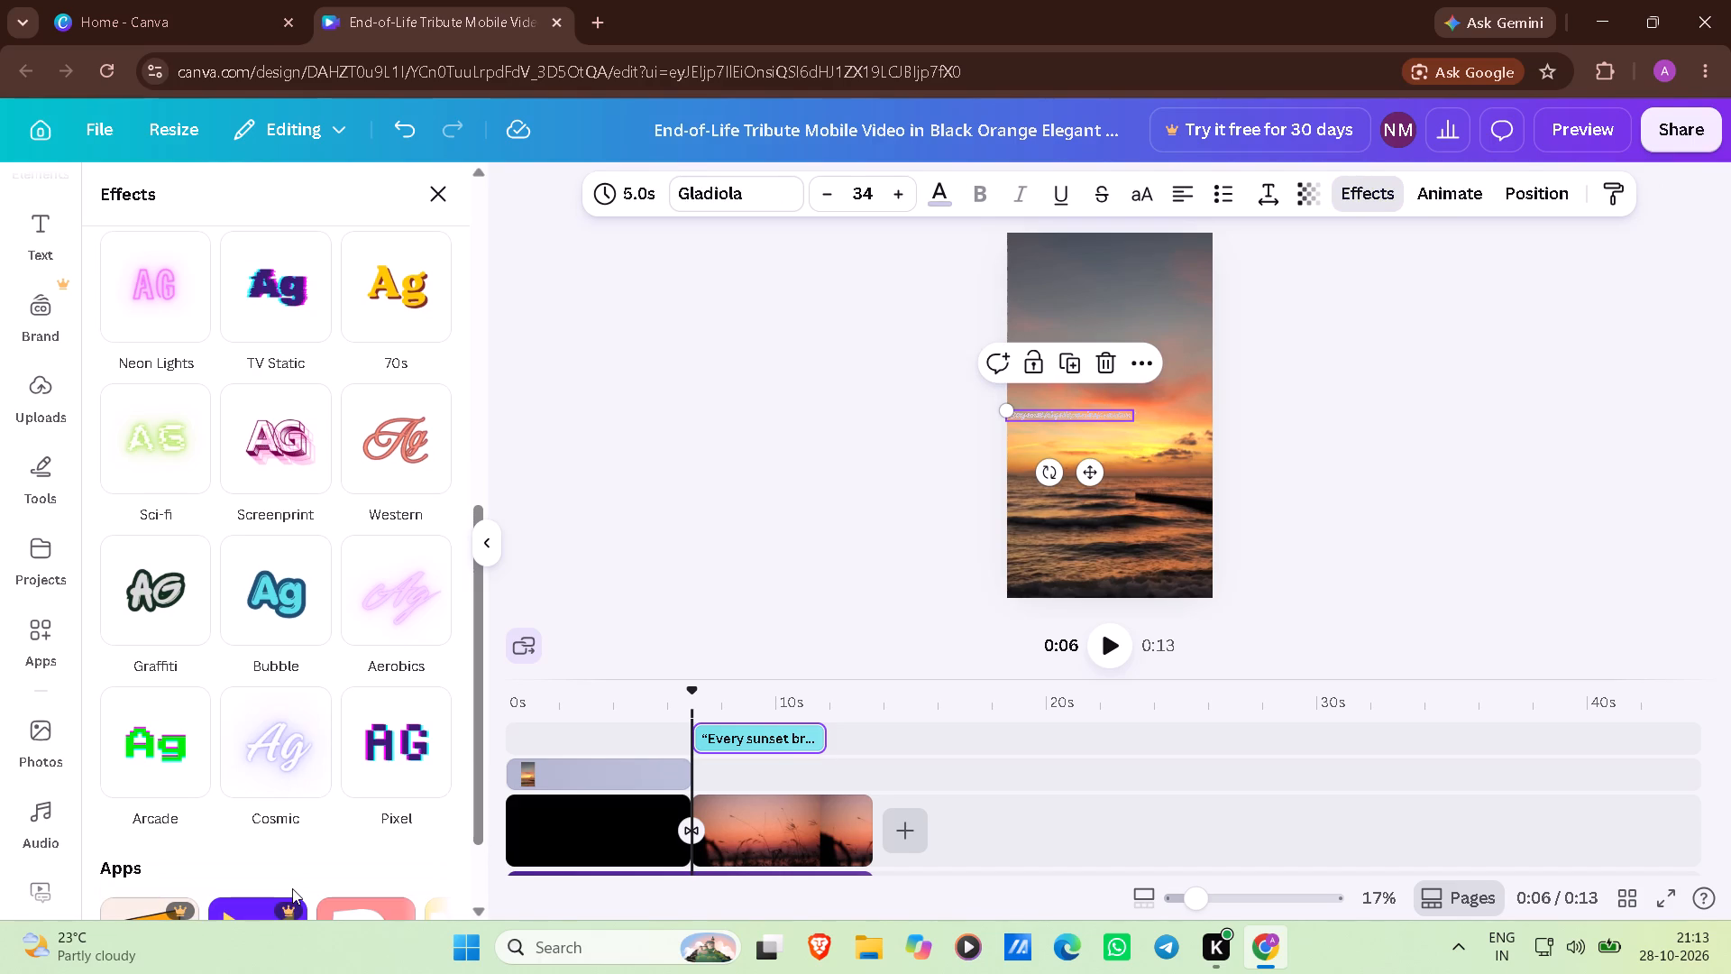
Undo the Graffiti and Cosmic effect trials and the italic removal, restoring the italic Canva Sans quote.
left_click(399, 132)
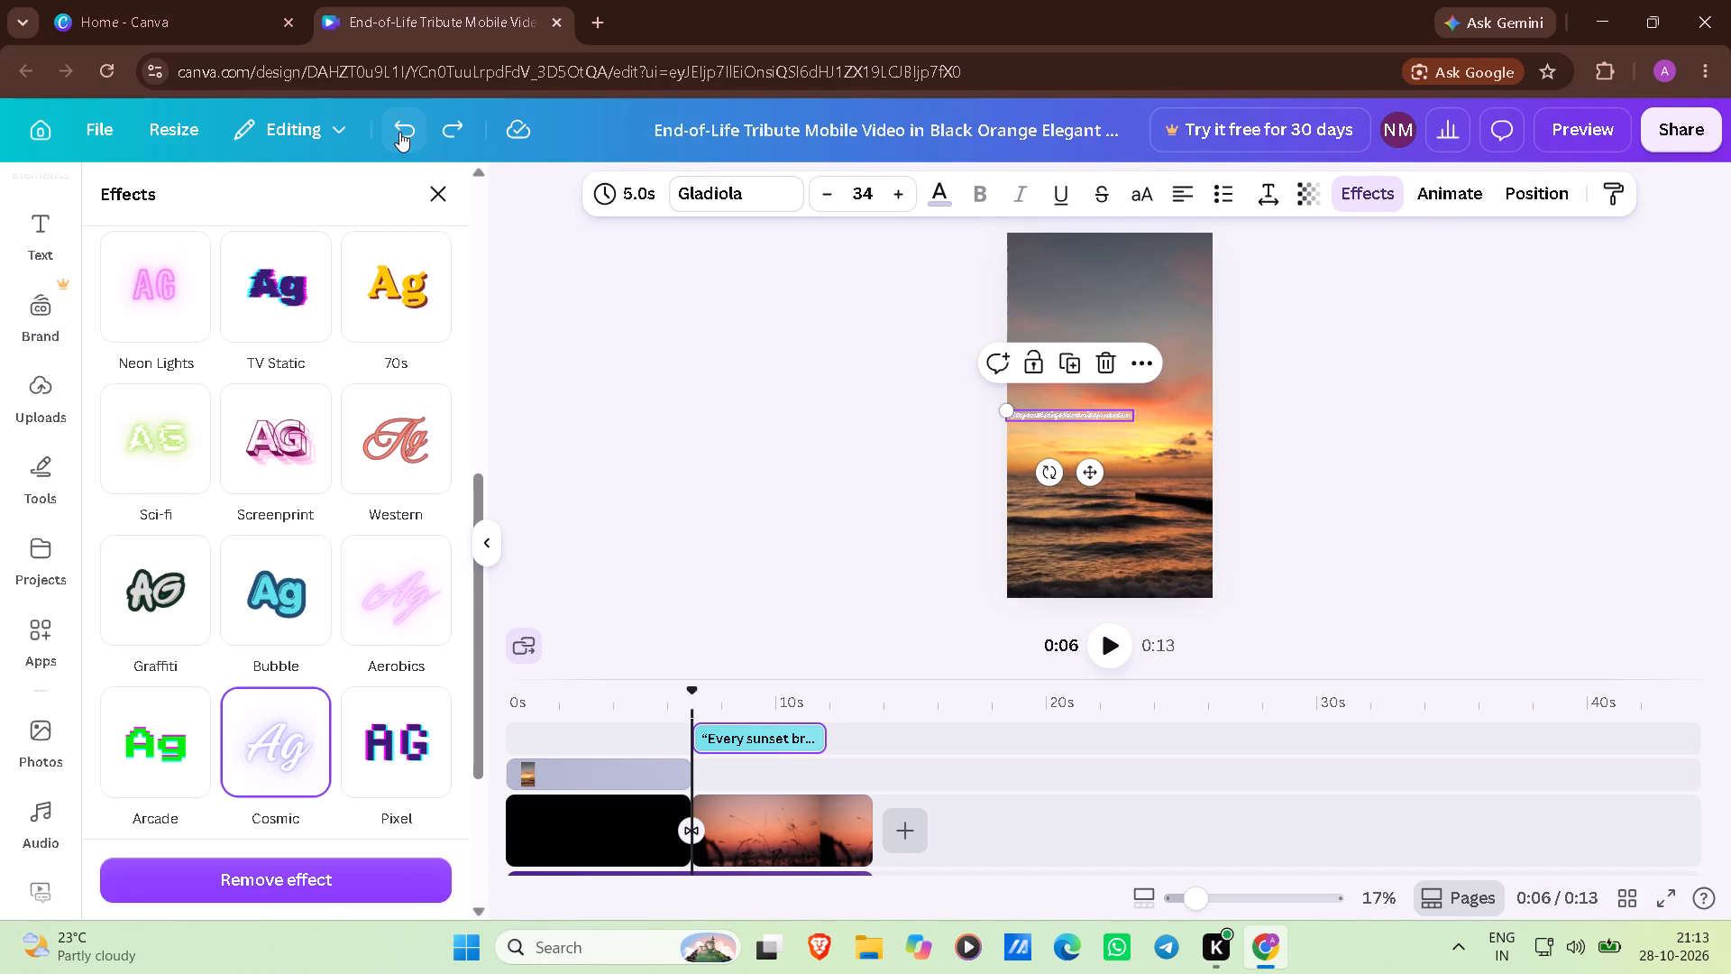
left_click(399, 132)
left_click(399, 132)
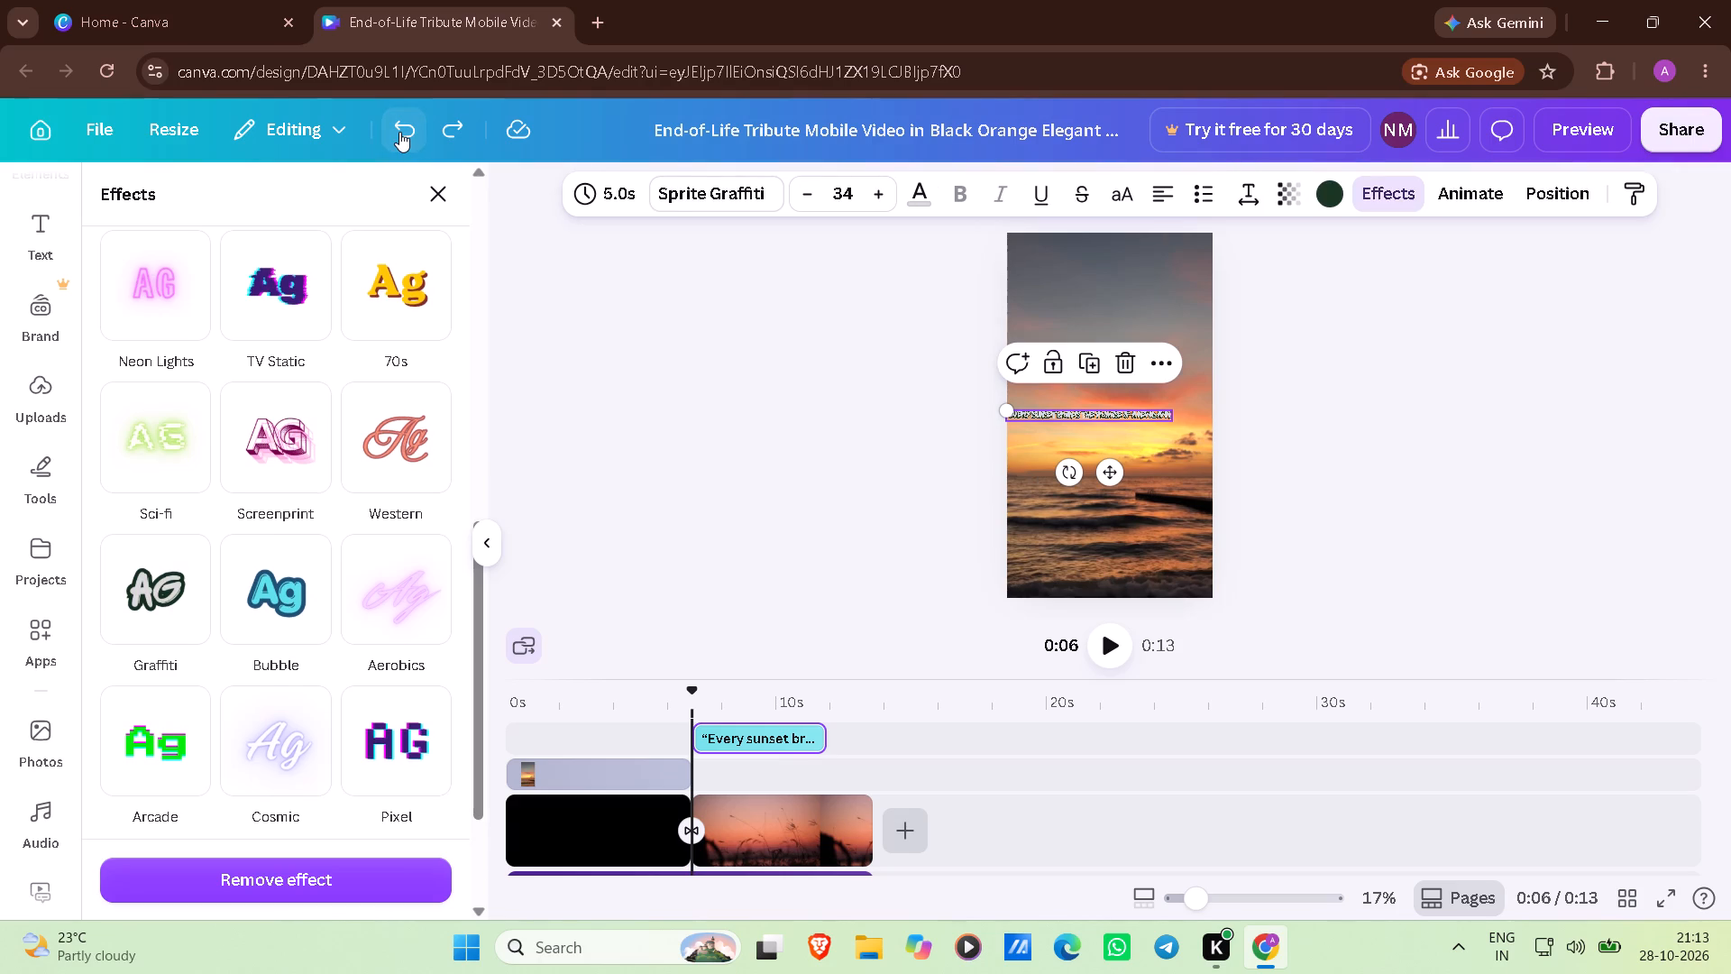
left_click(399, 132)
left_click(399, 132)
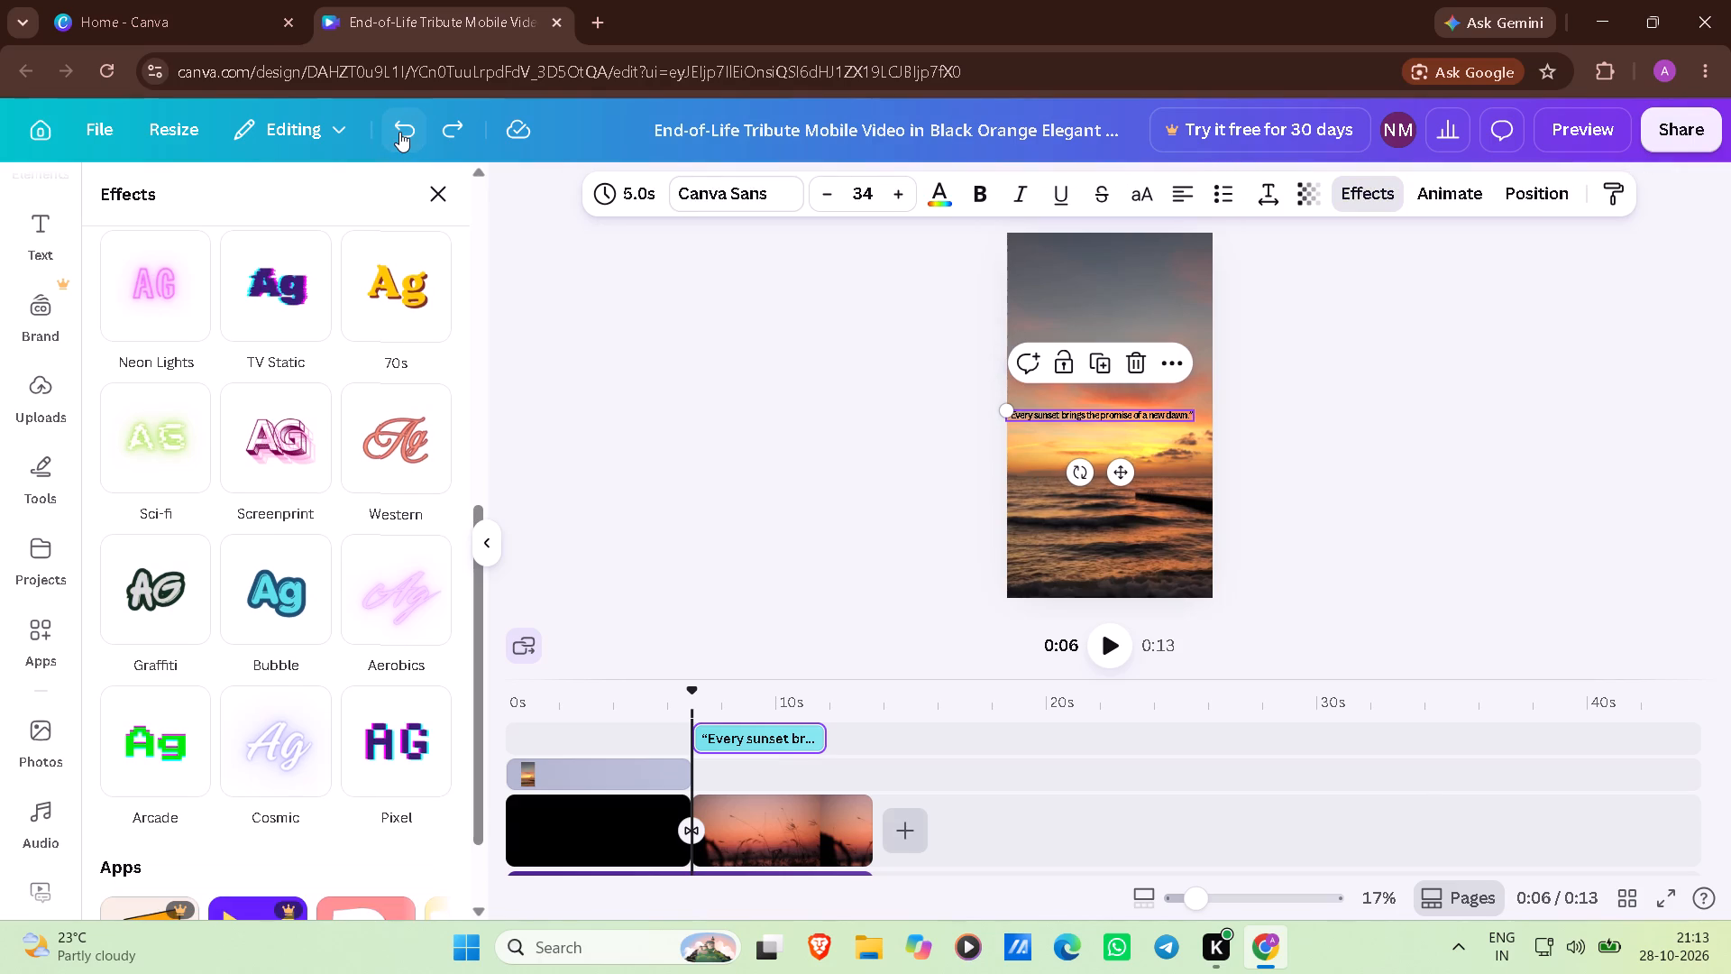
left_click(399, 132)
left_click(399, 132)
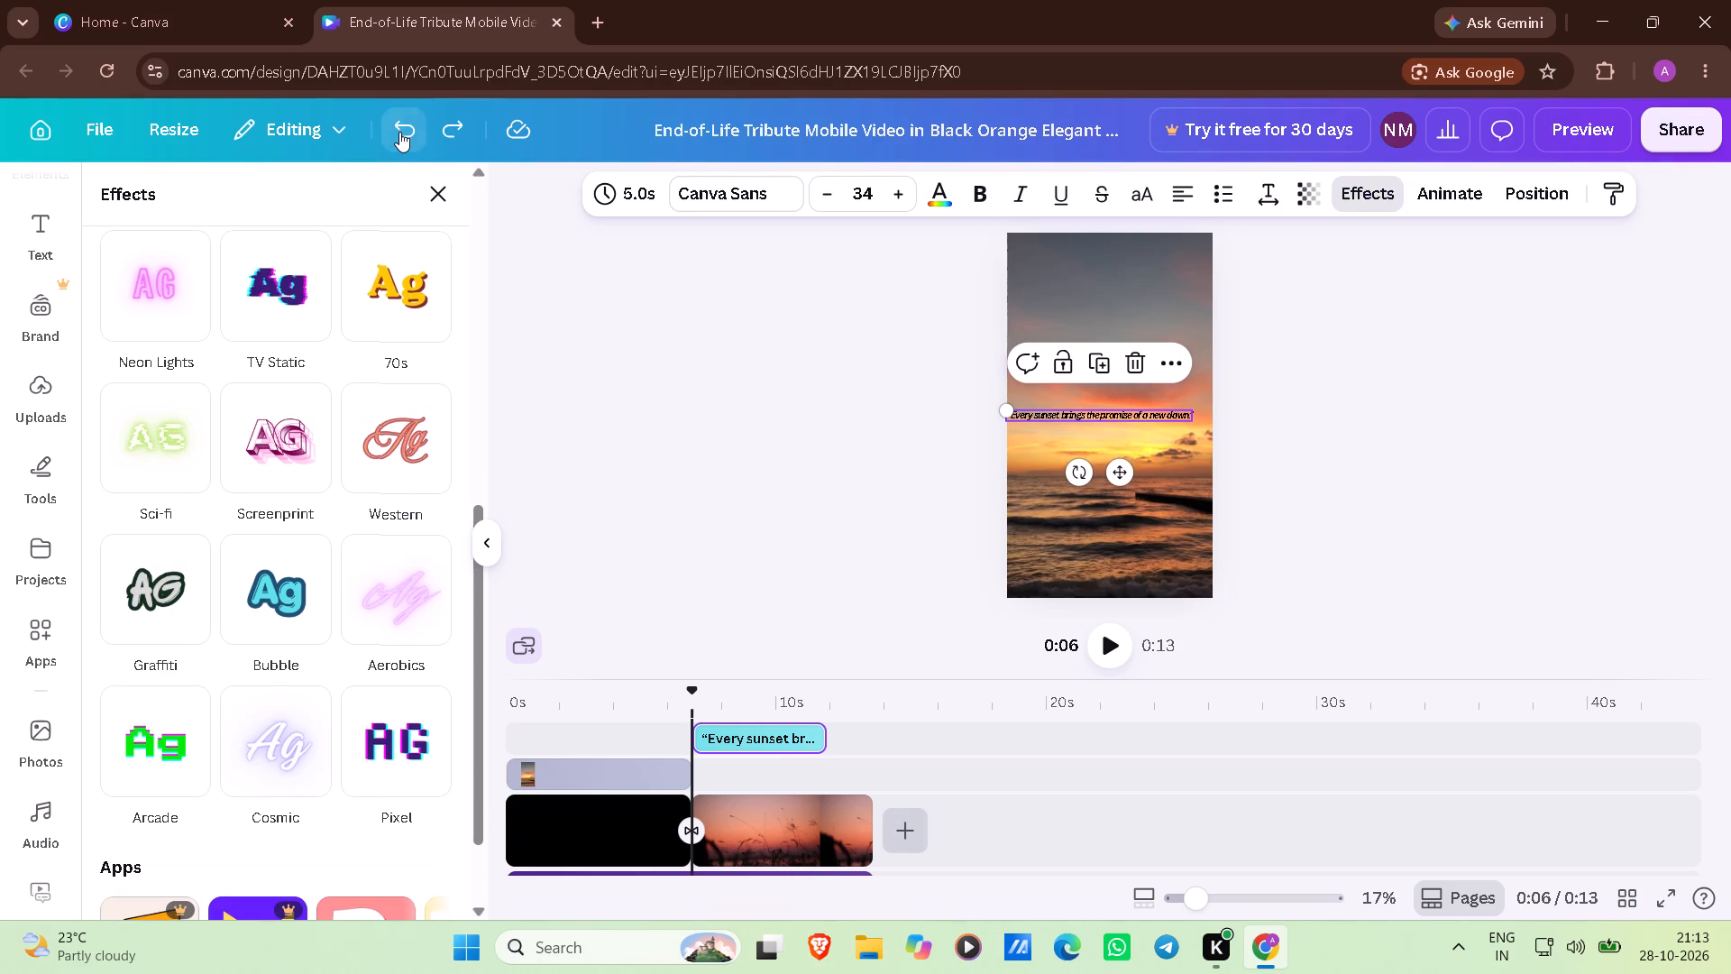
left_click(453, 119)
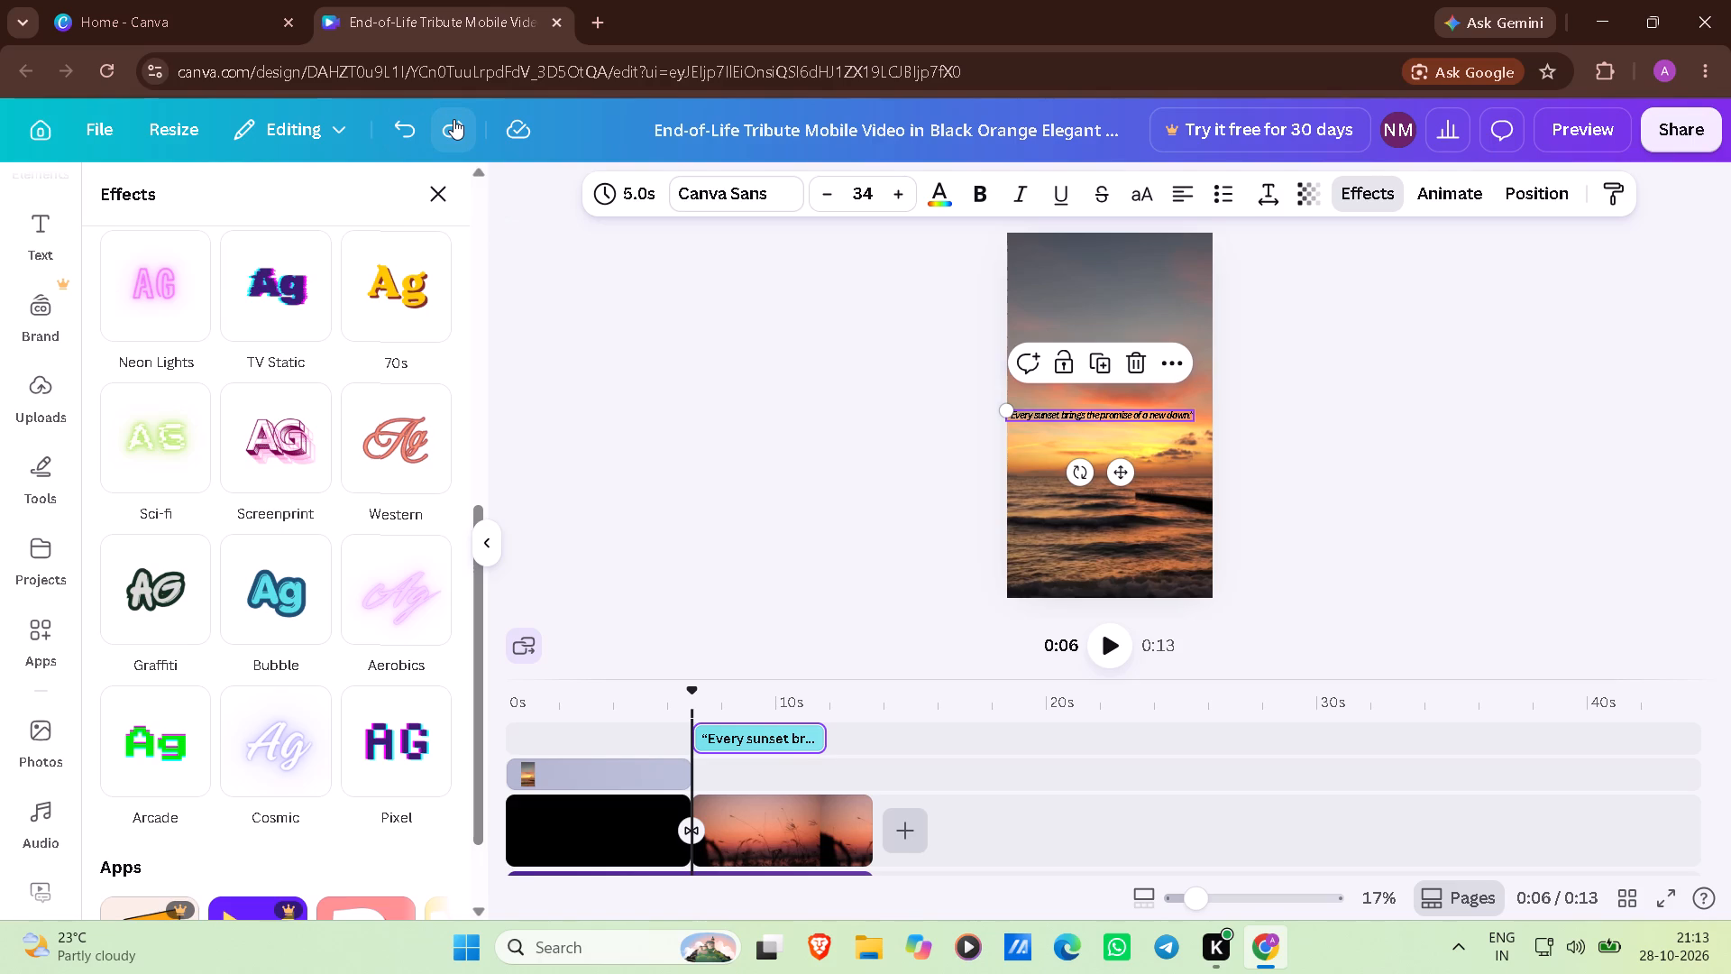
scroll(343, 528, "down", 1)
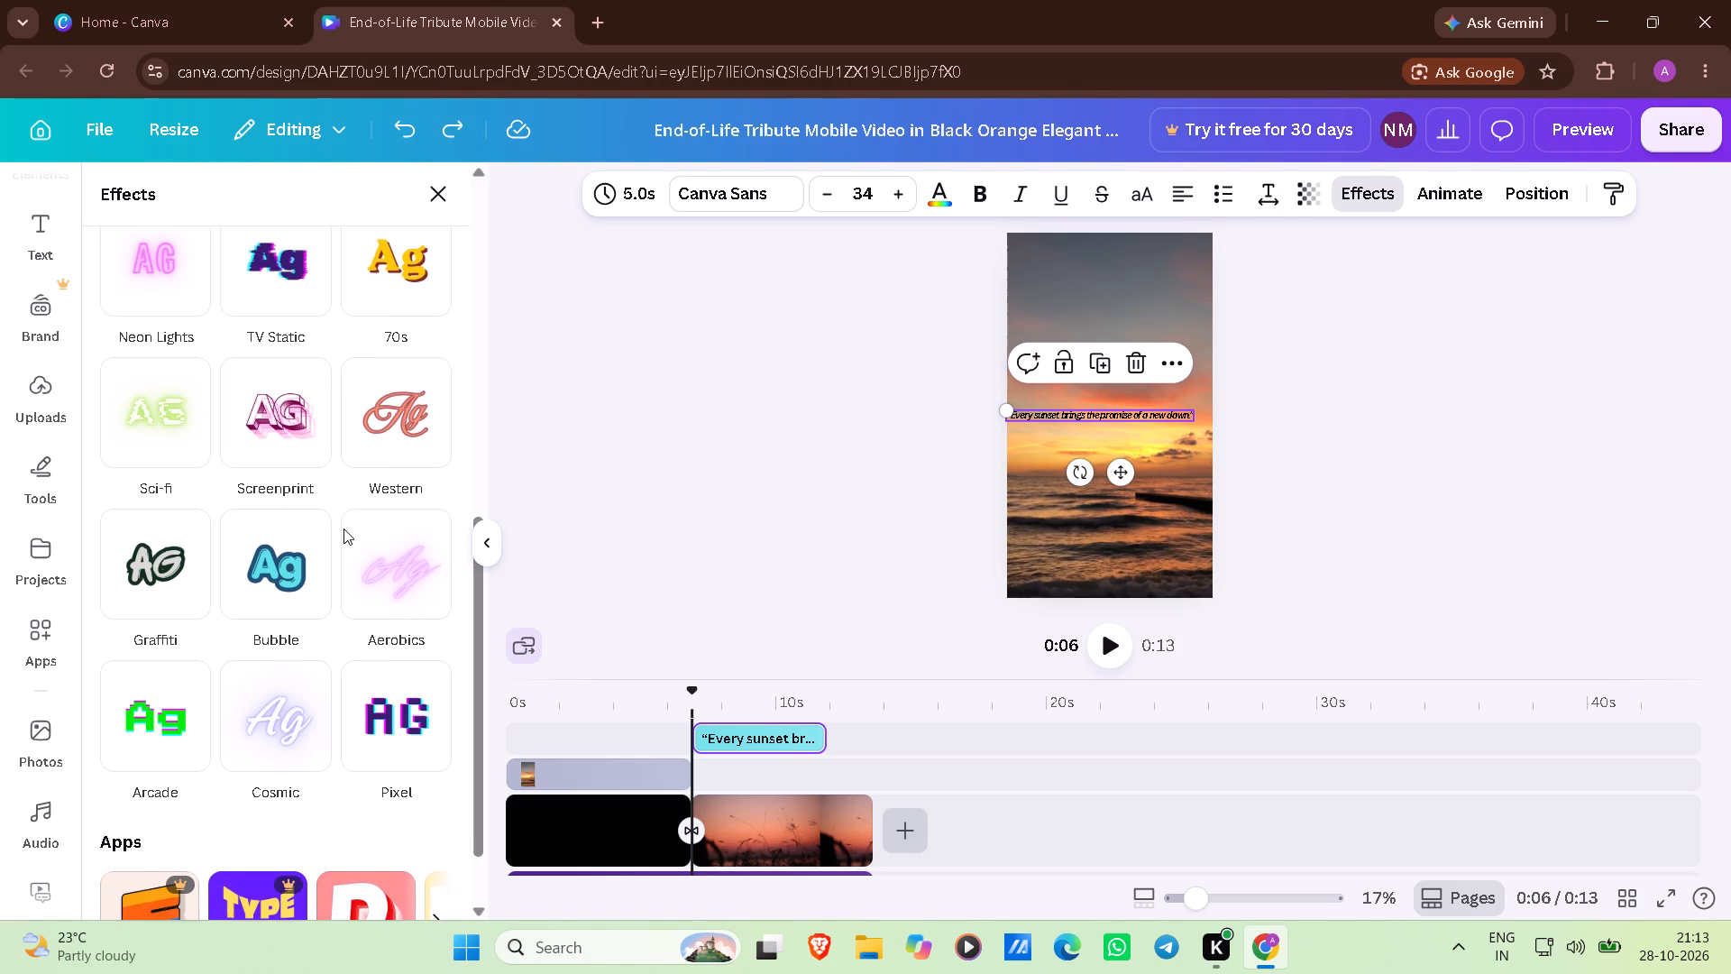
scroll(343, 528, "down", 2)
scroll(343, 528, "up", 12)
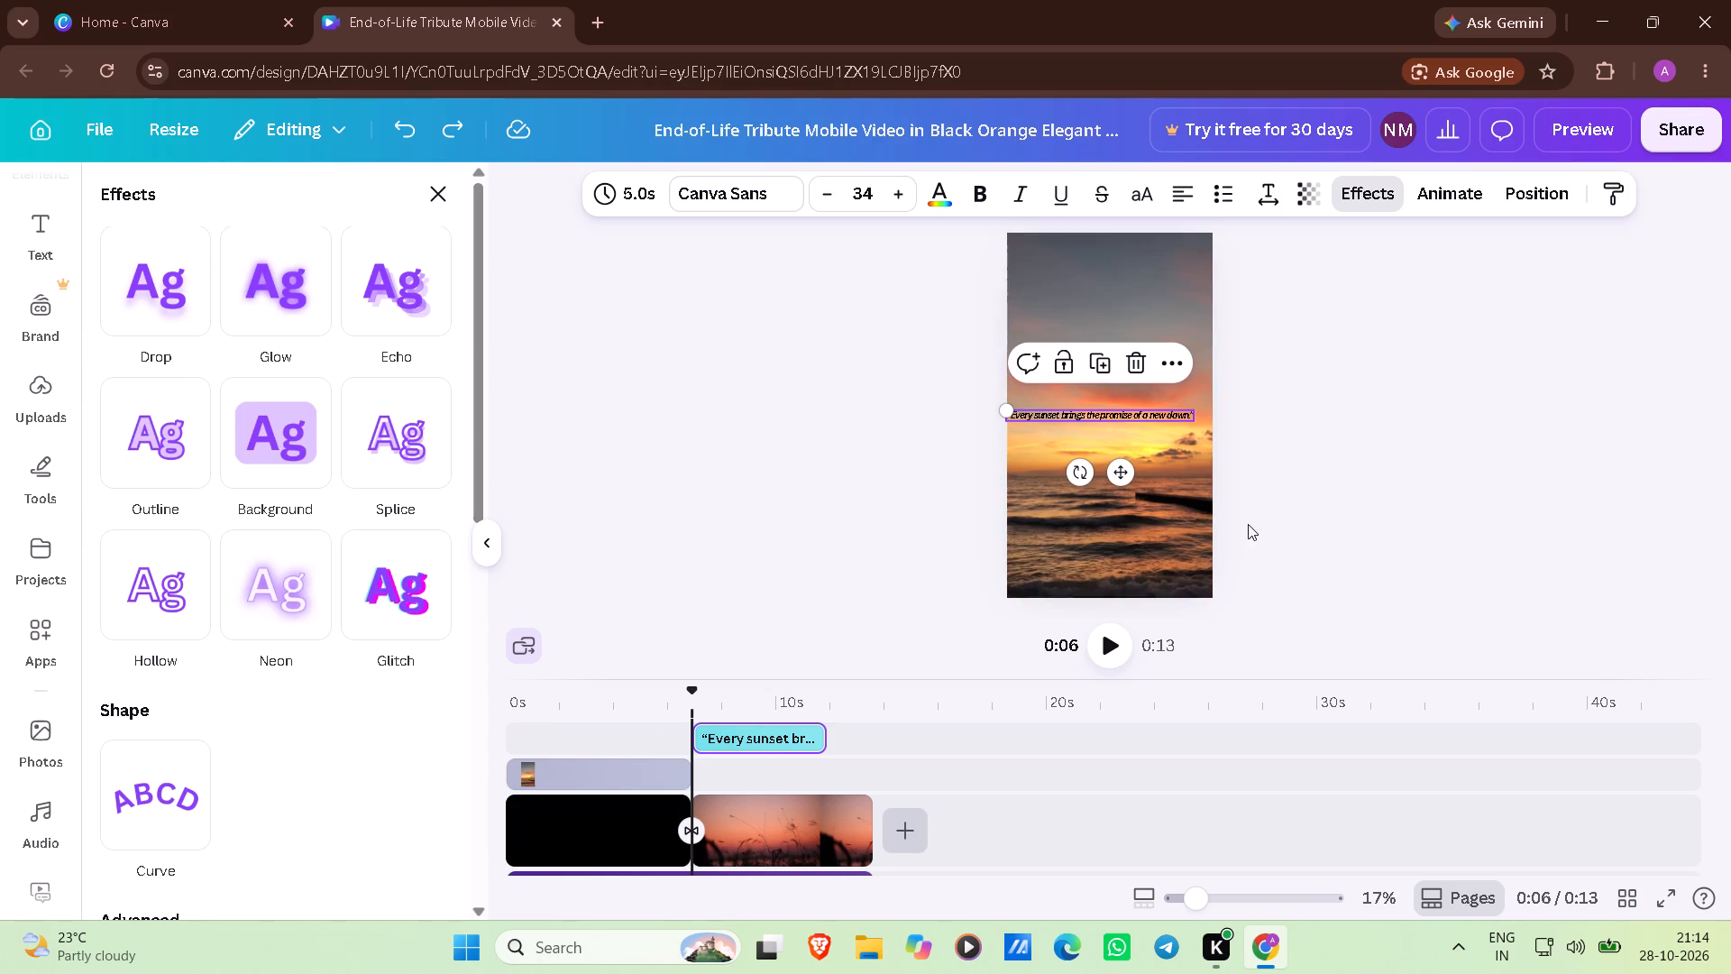
Move the sunset quote up near the top of the page with its end at the page's right edge, and deselect everything.
left_click_drag(1131, 409, 1144, 275)
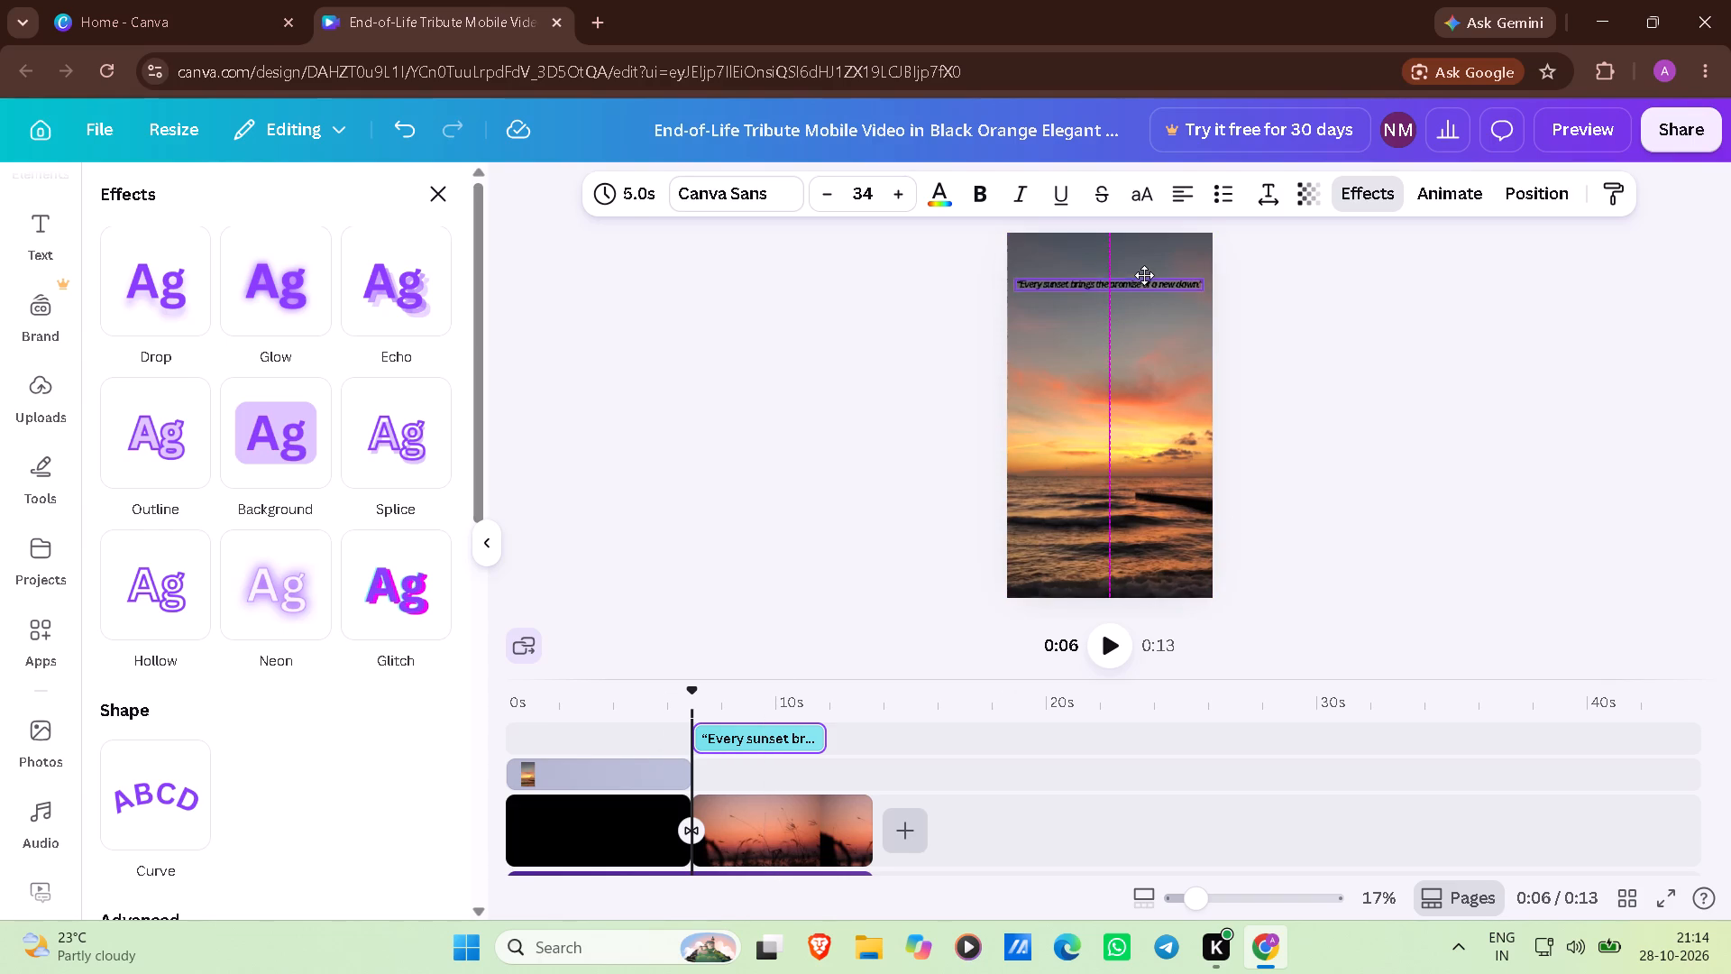
left_click_drag(1144, 275, 1140, 259)
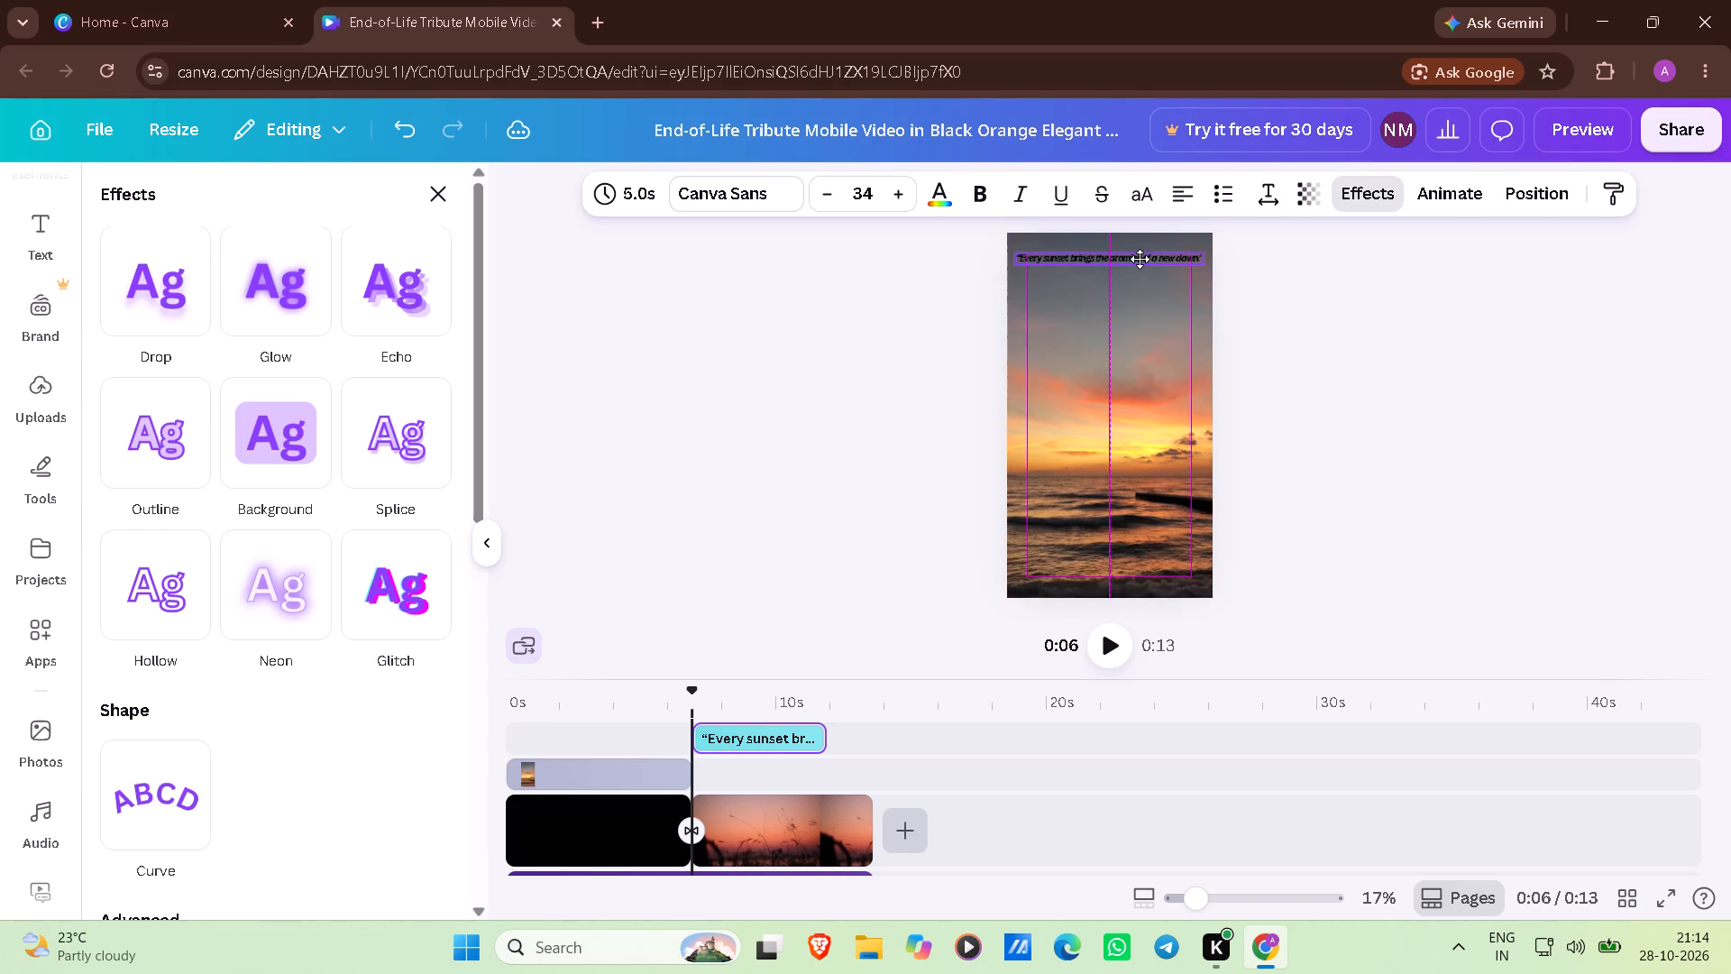
left_click_drag(1140, 259, 1140, 263)
left_click(1140, 263)
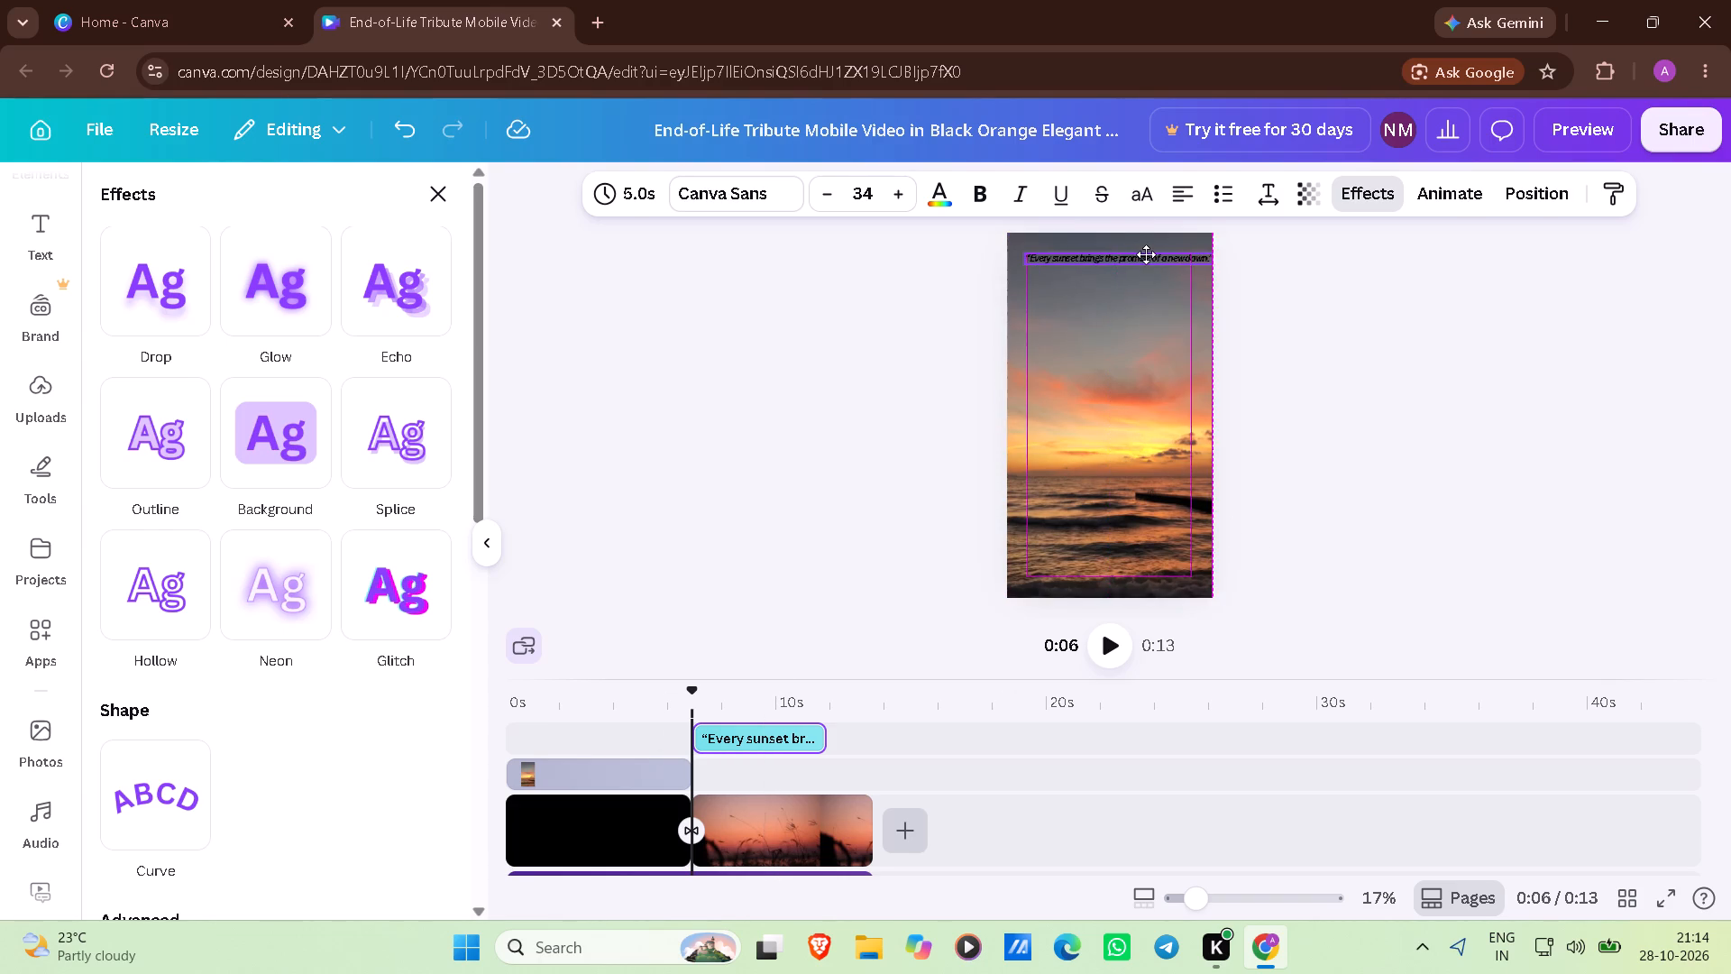
left_click(1107, 363)
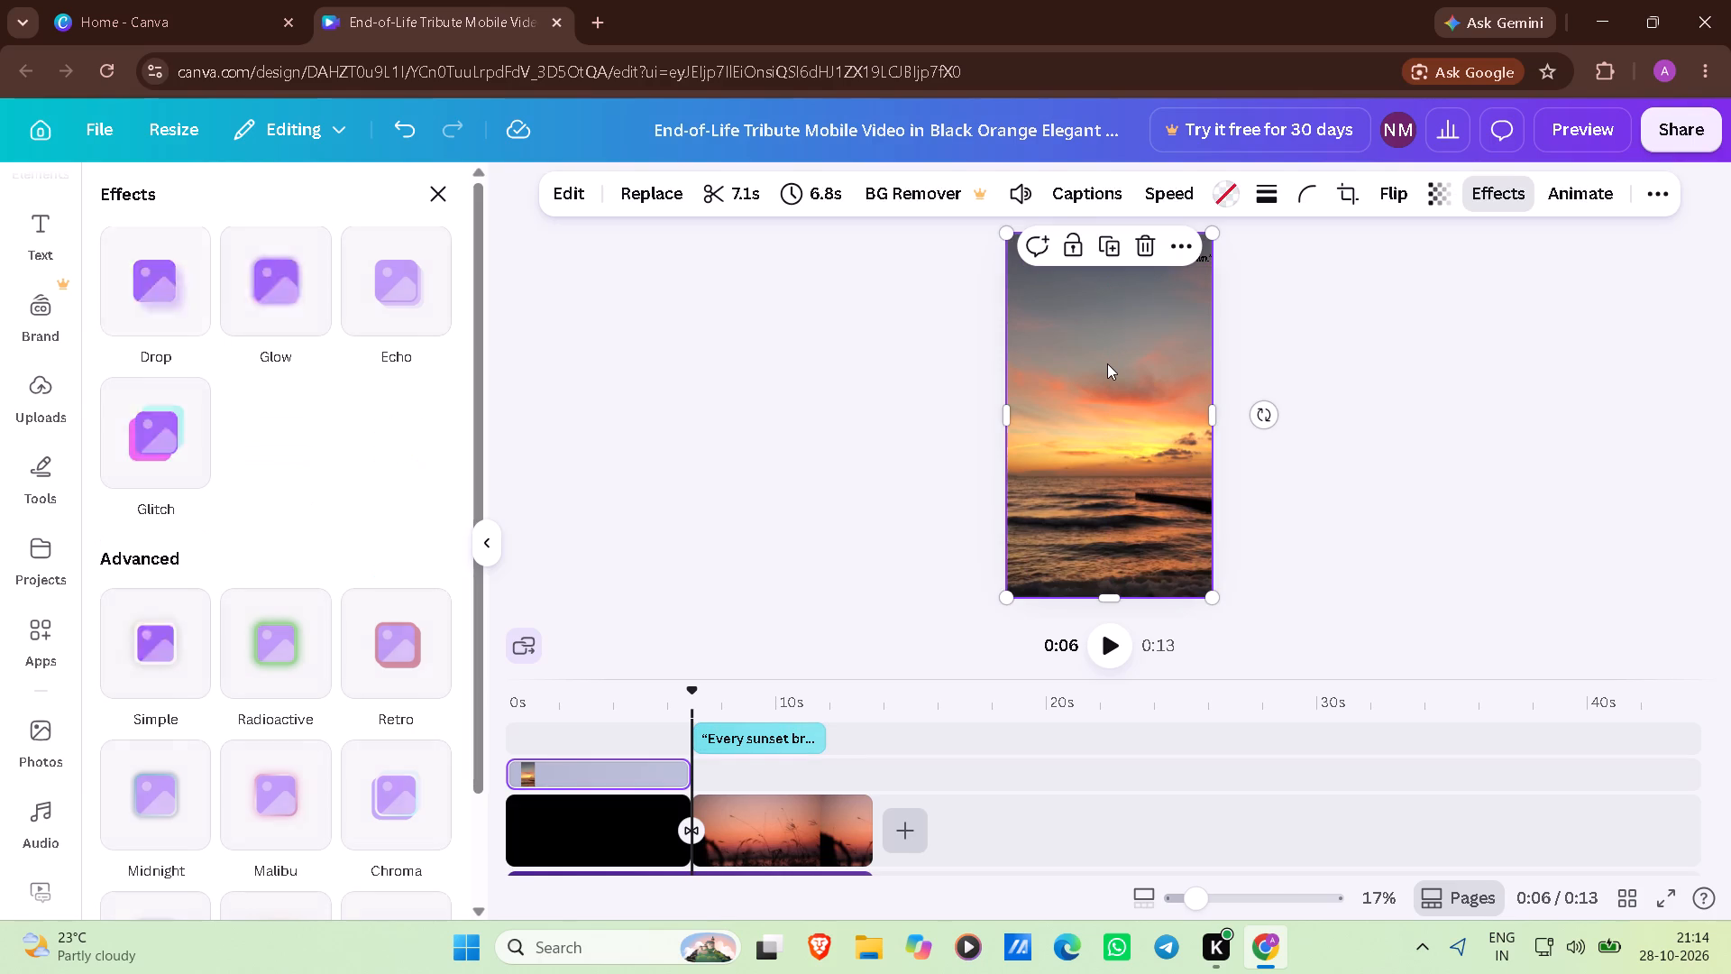
left_click(1107, 363)
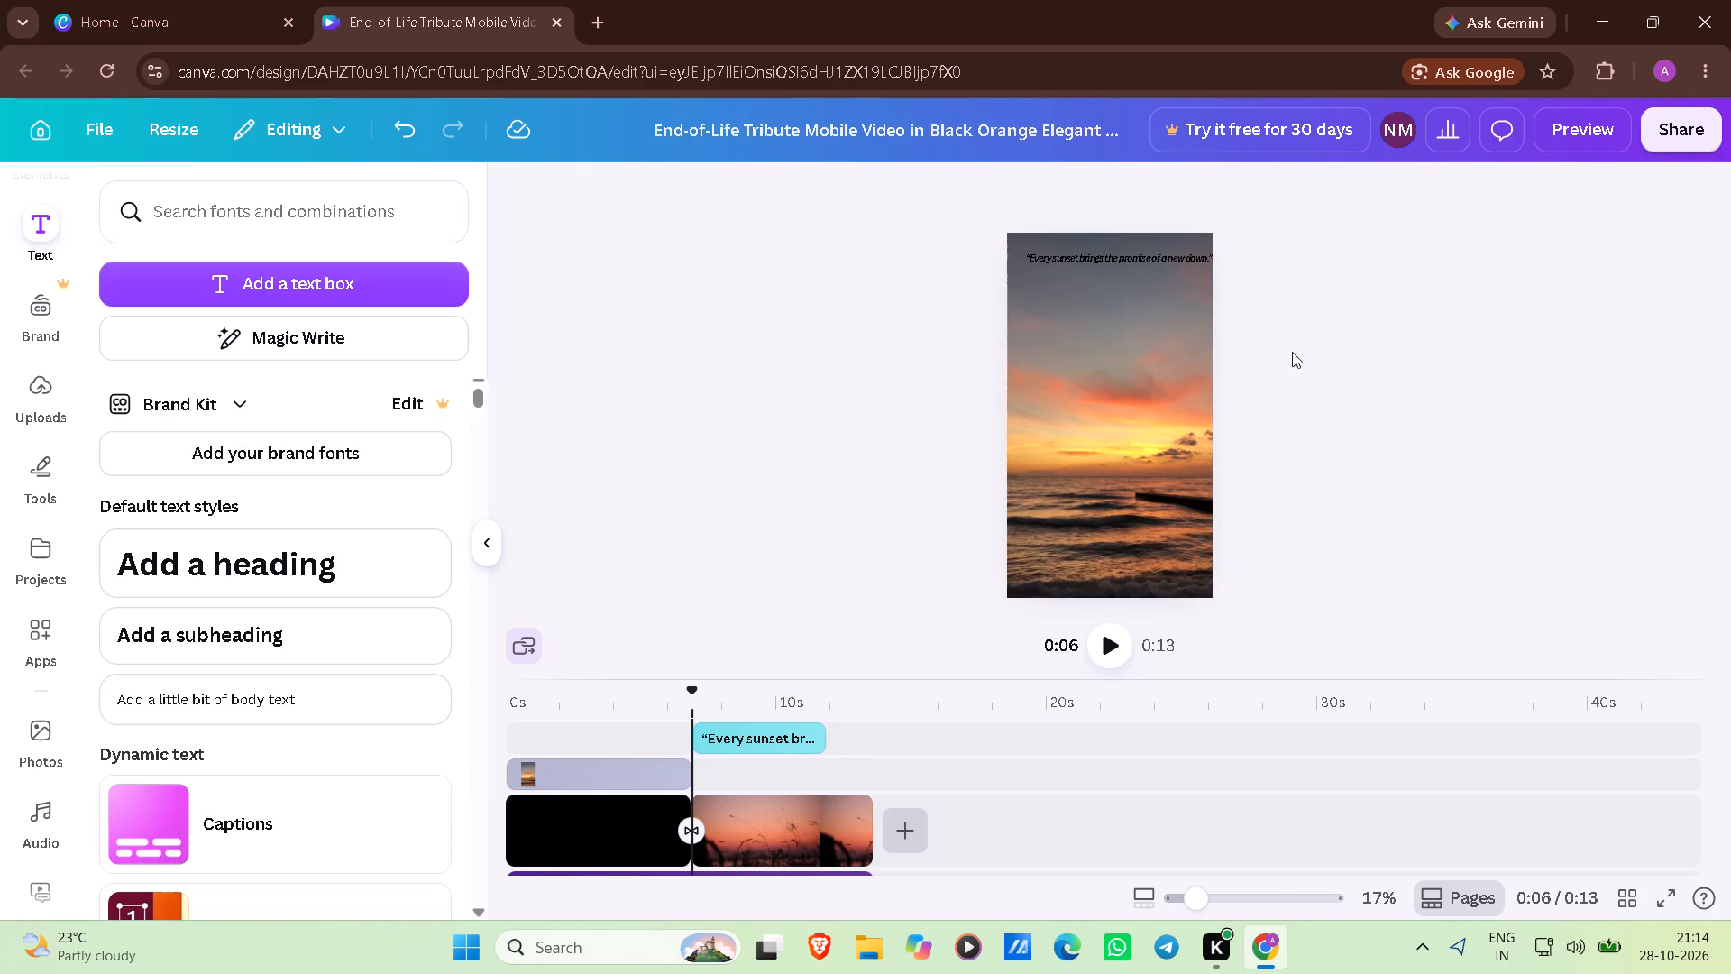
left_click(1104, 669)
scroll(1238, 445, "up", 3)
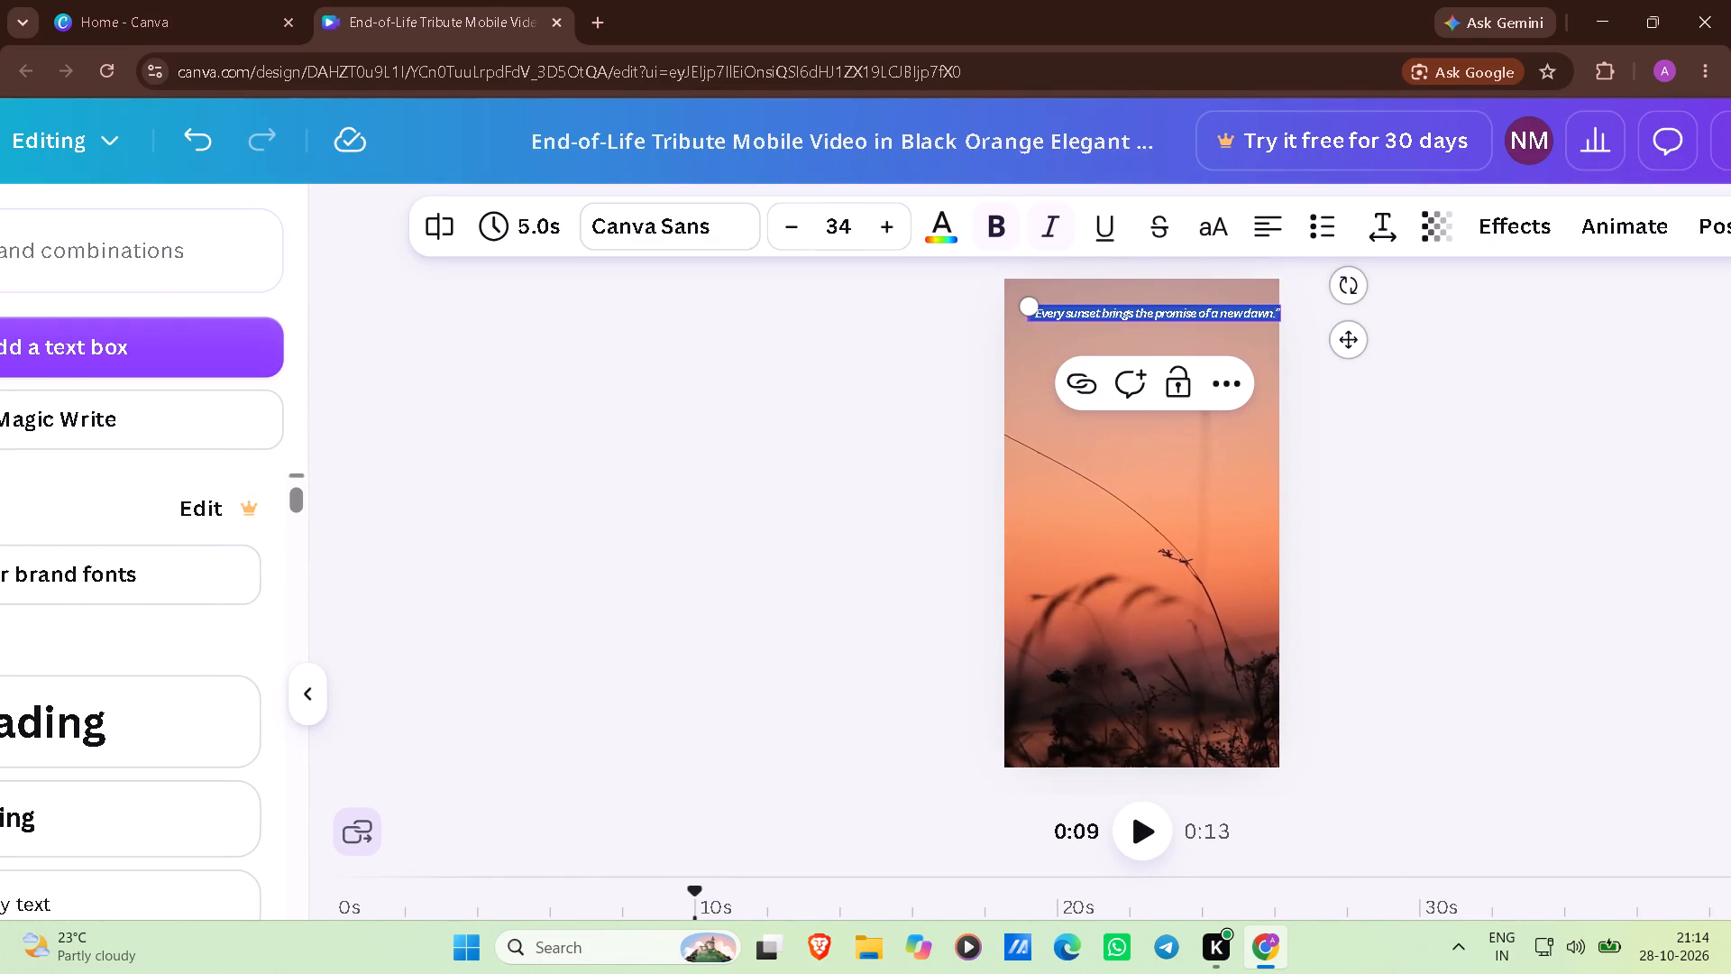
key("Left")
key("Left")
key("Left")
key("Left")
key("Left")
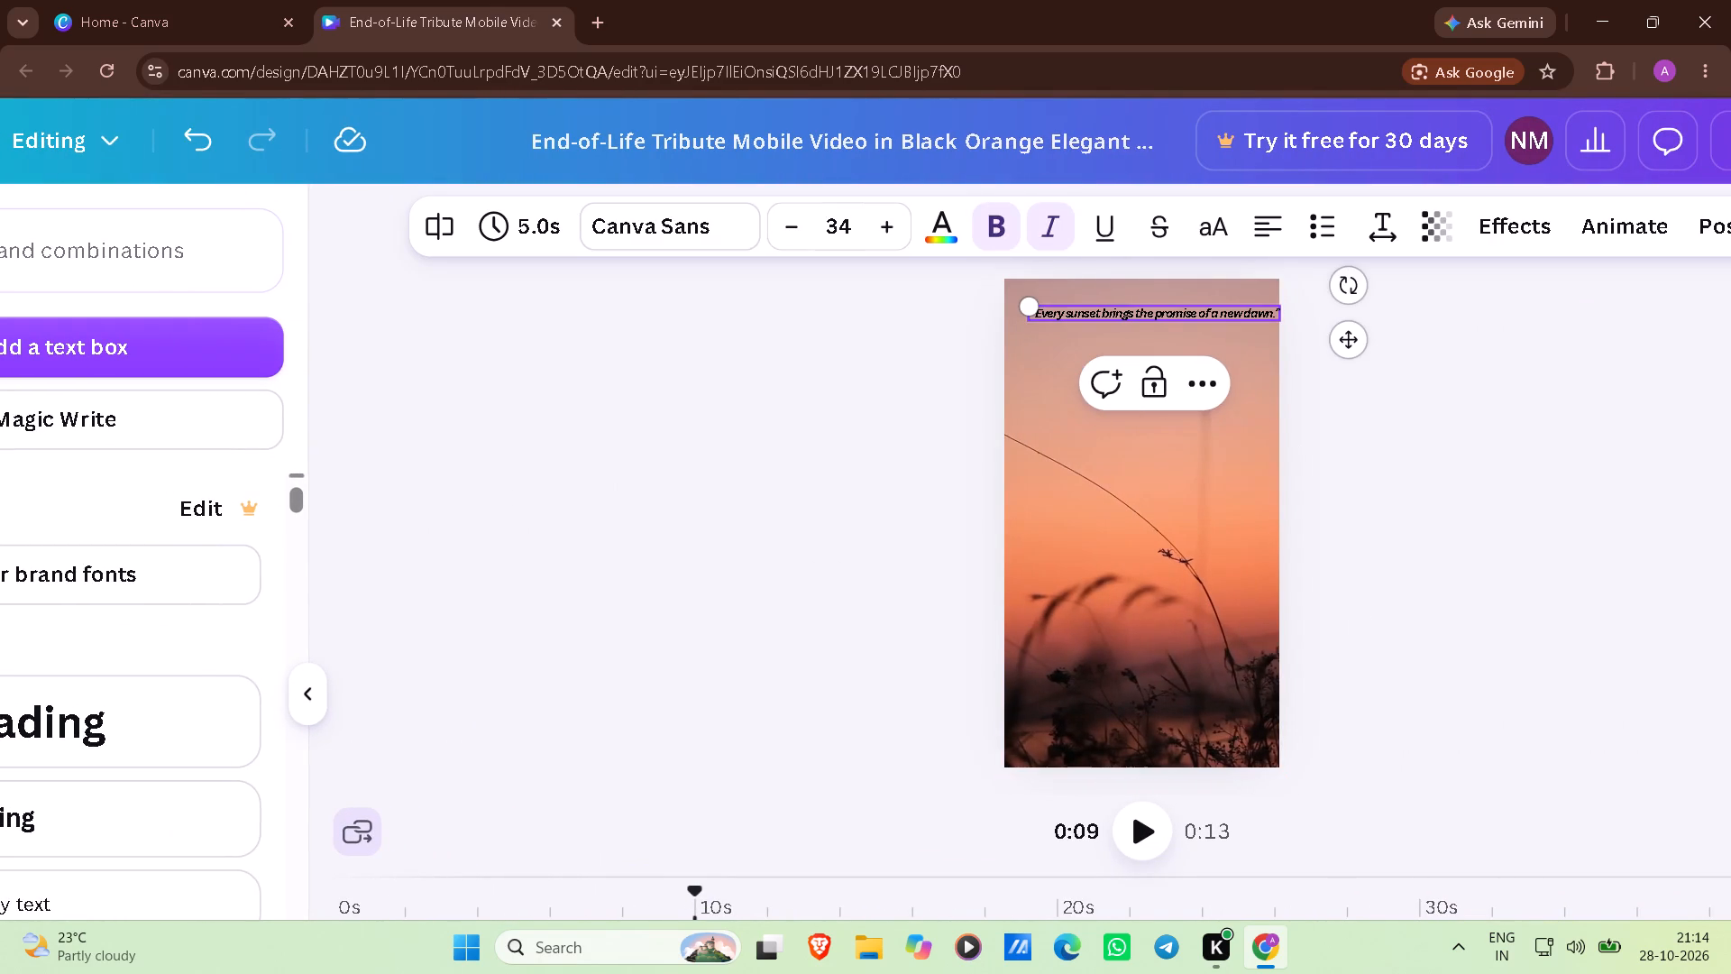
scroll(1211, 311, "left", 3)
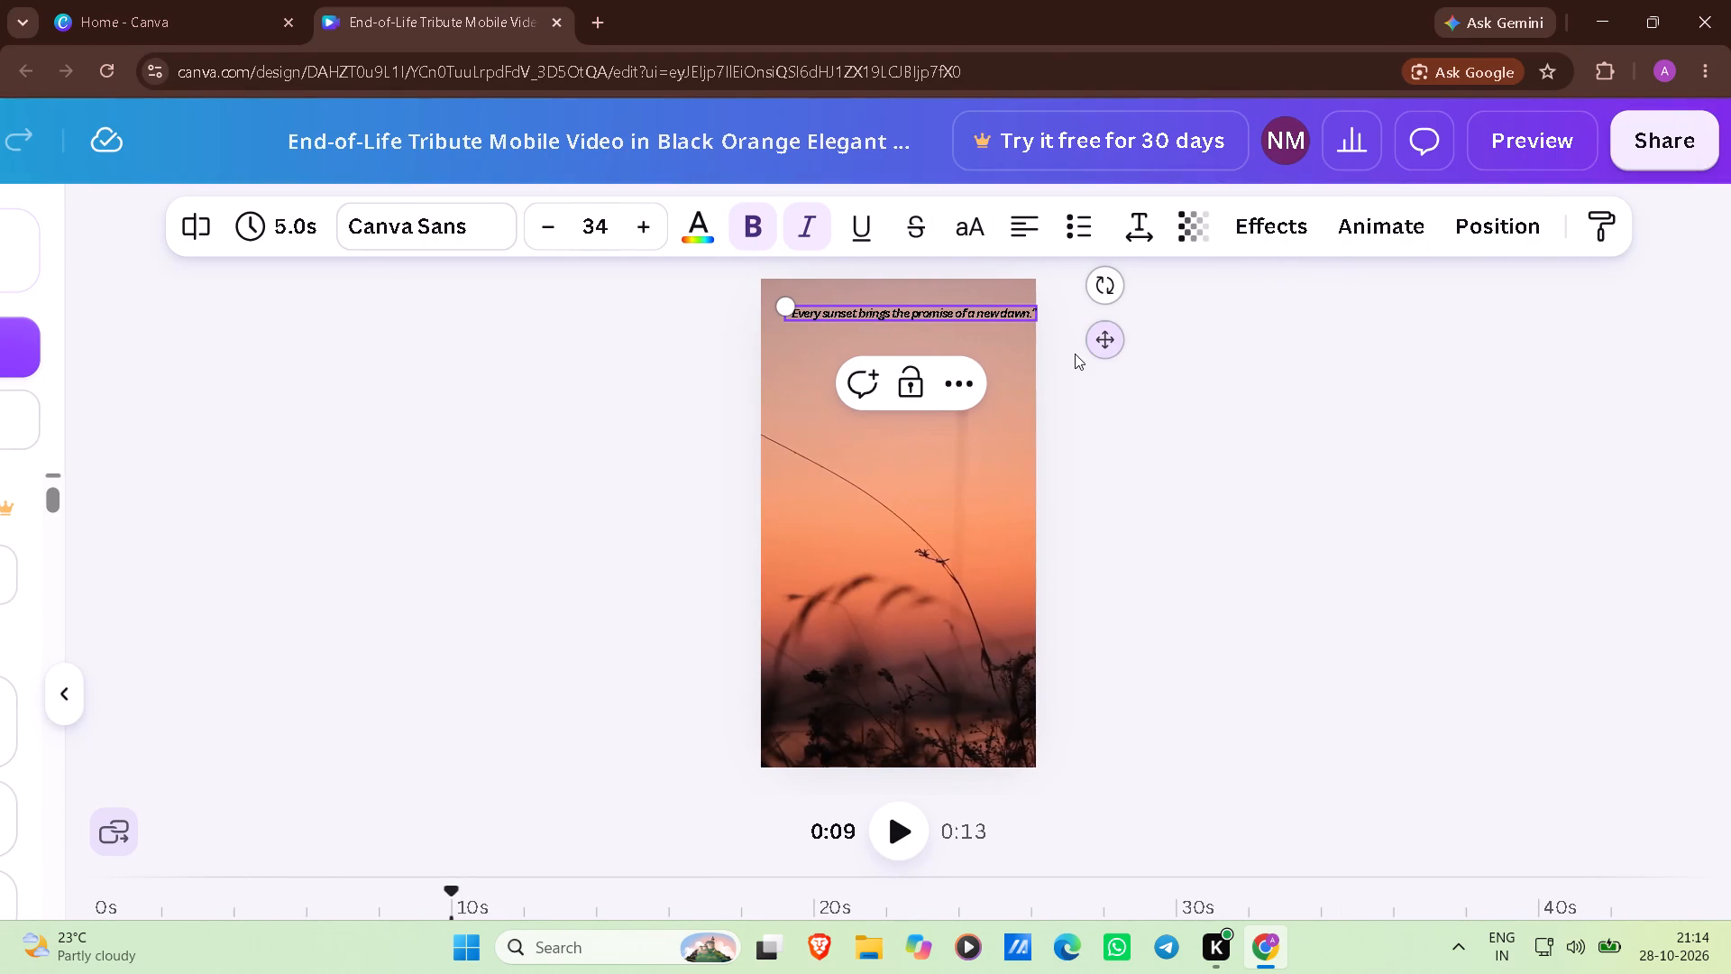
Select the sunset quote's text and set its alignment to centre.
left_click(980, 312)
left_click_drag(1032, 316, 801, 304)
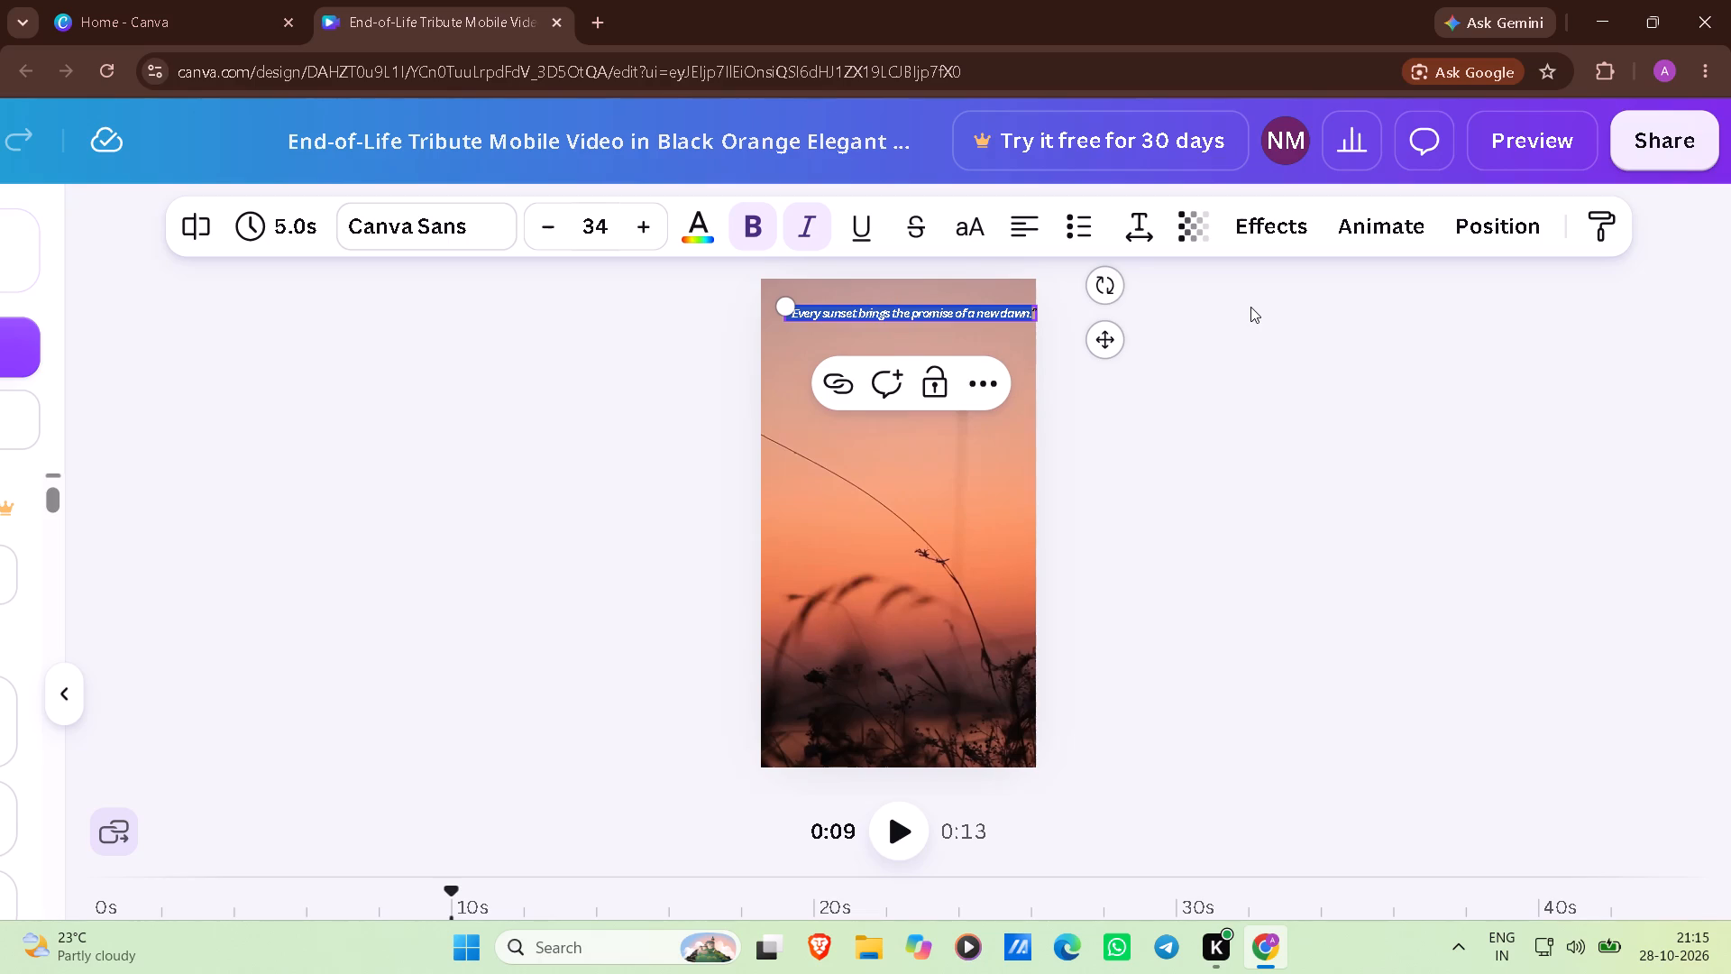
left_click(1021, 211)
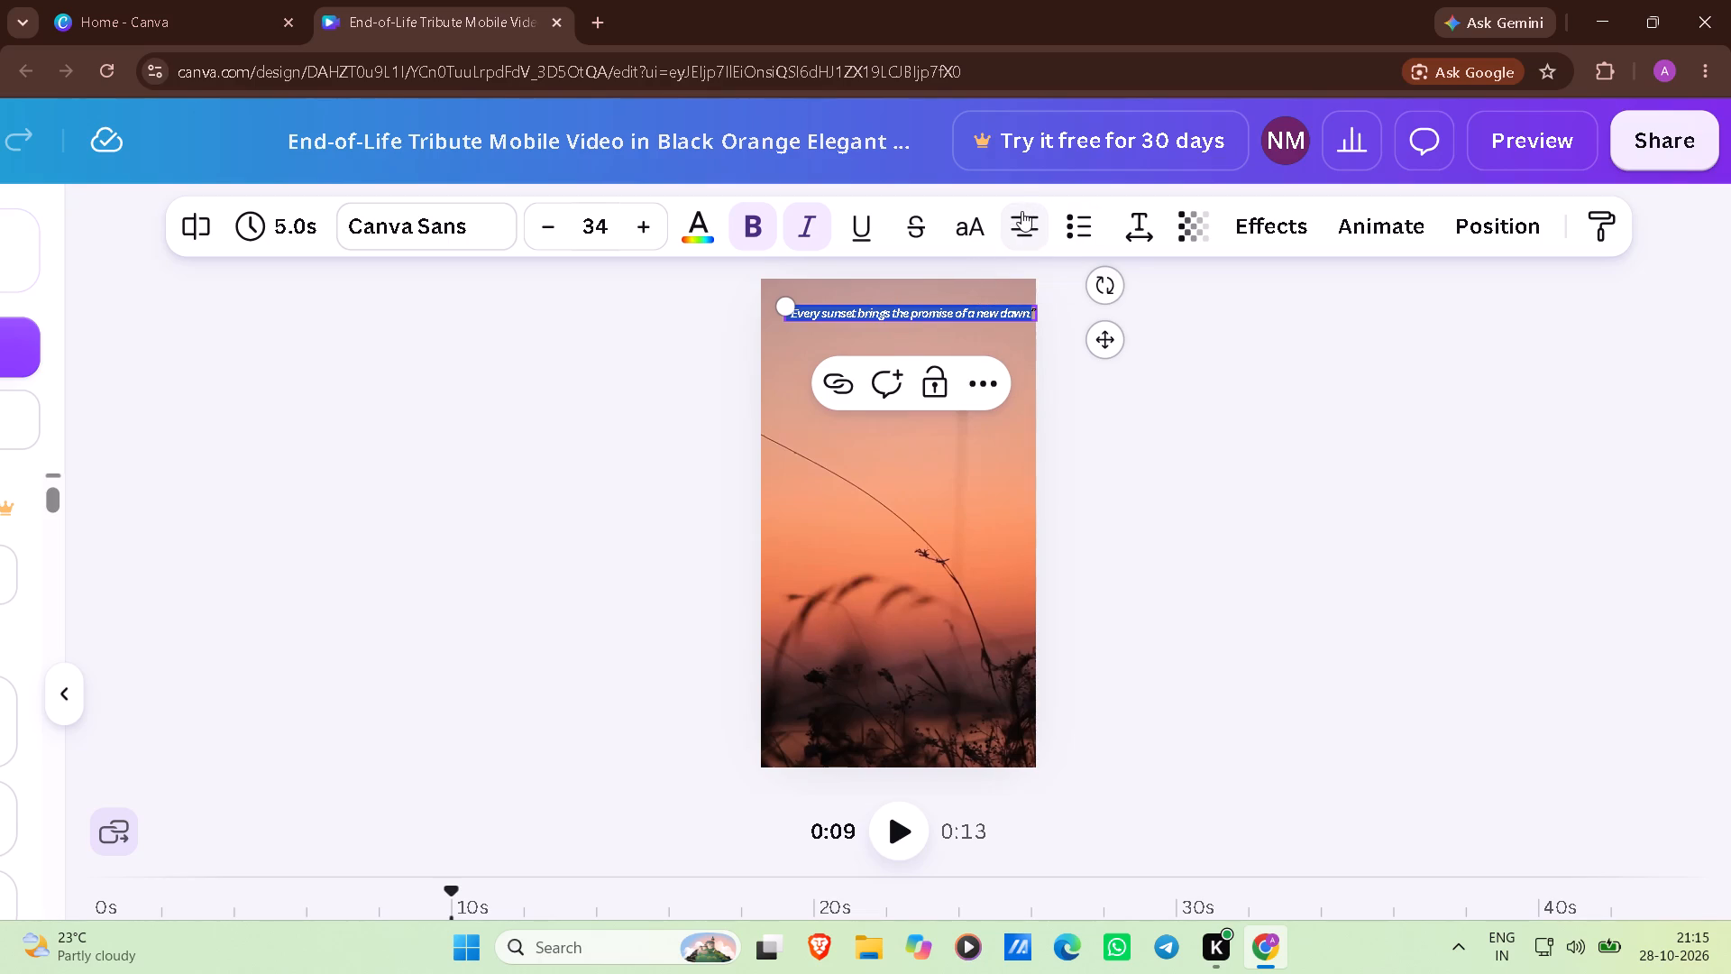
left_click(1021, 211)
left_click(1021, 211)
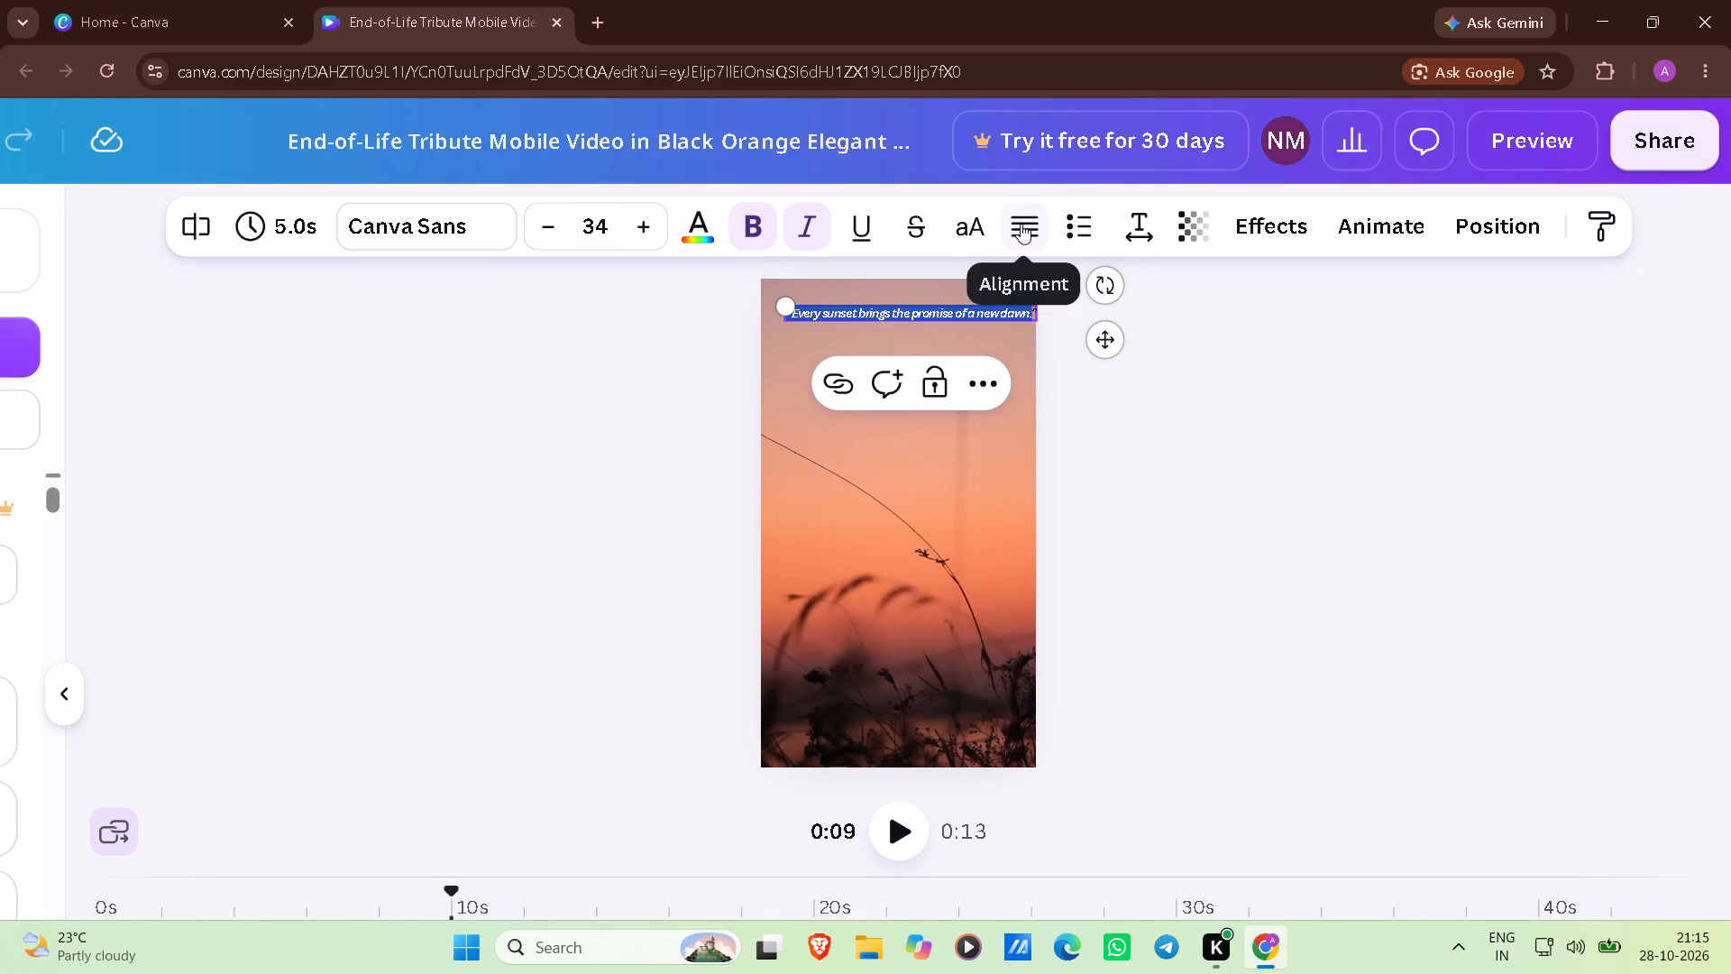
left_click(1021, 224)
left_click(1021, 224)
left_click(1021, 224)
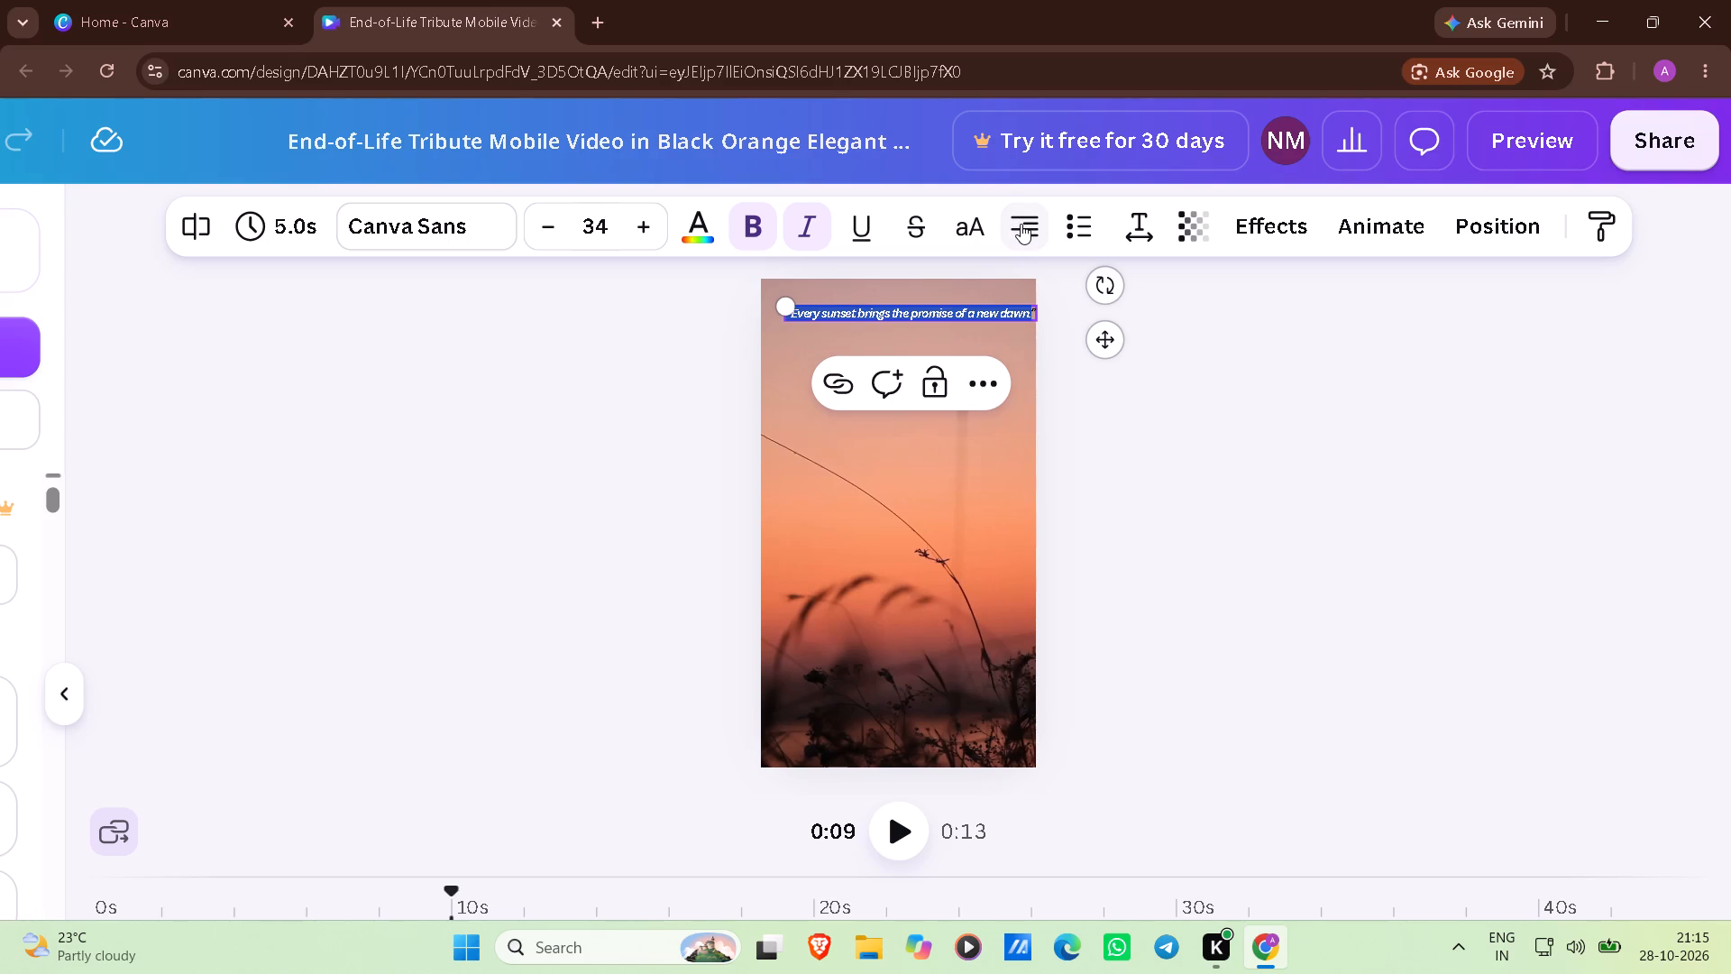
left_click(1027, 227)
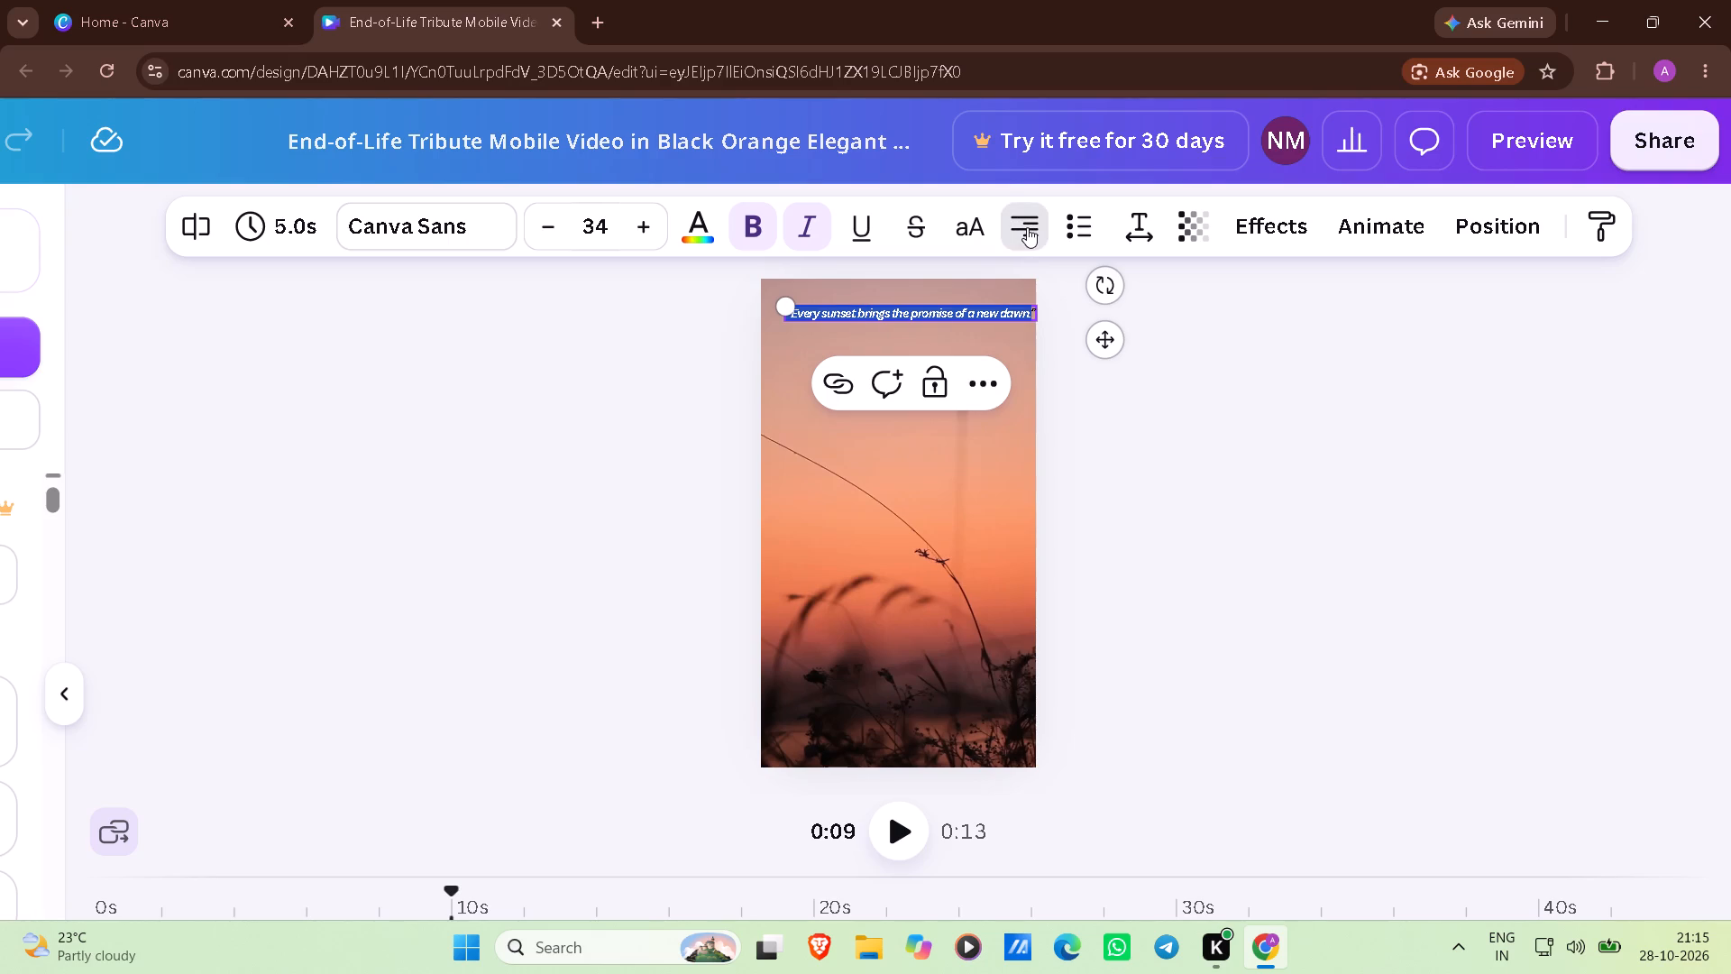
double_click(1027, 227)
Browse the available text effects for the sunset quote without applying any.
left_click(1277, 218)
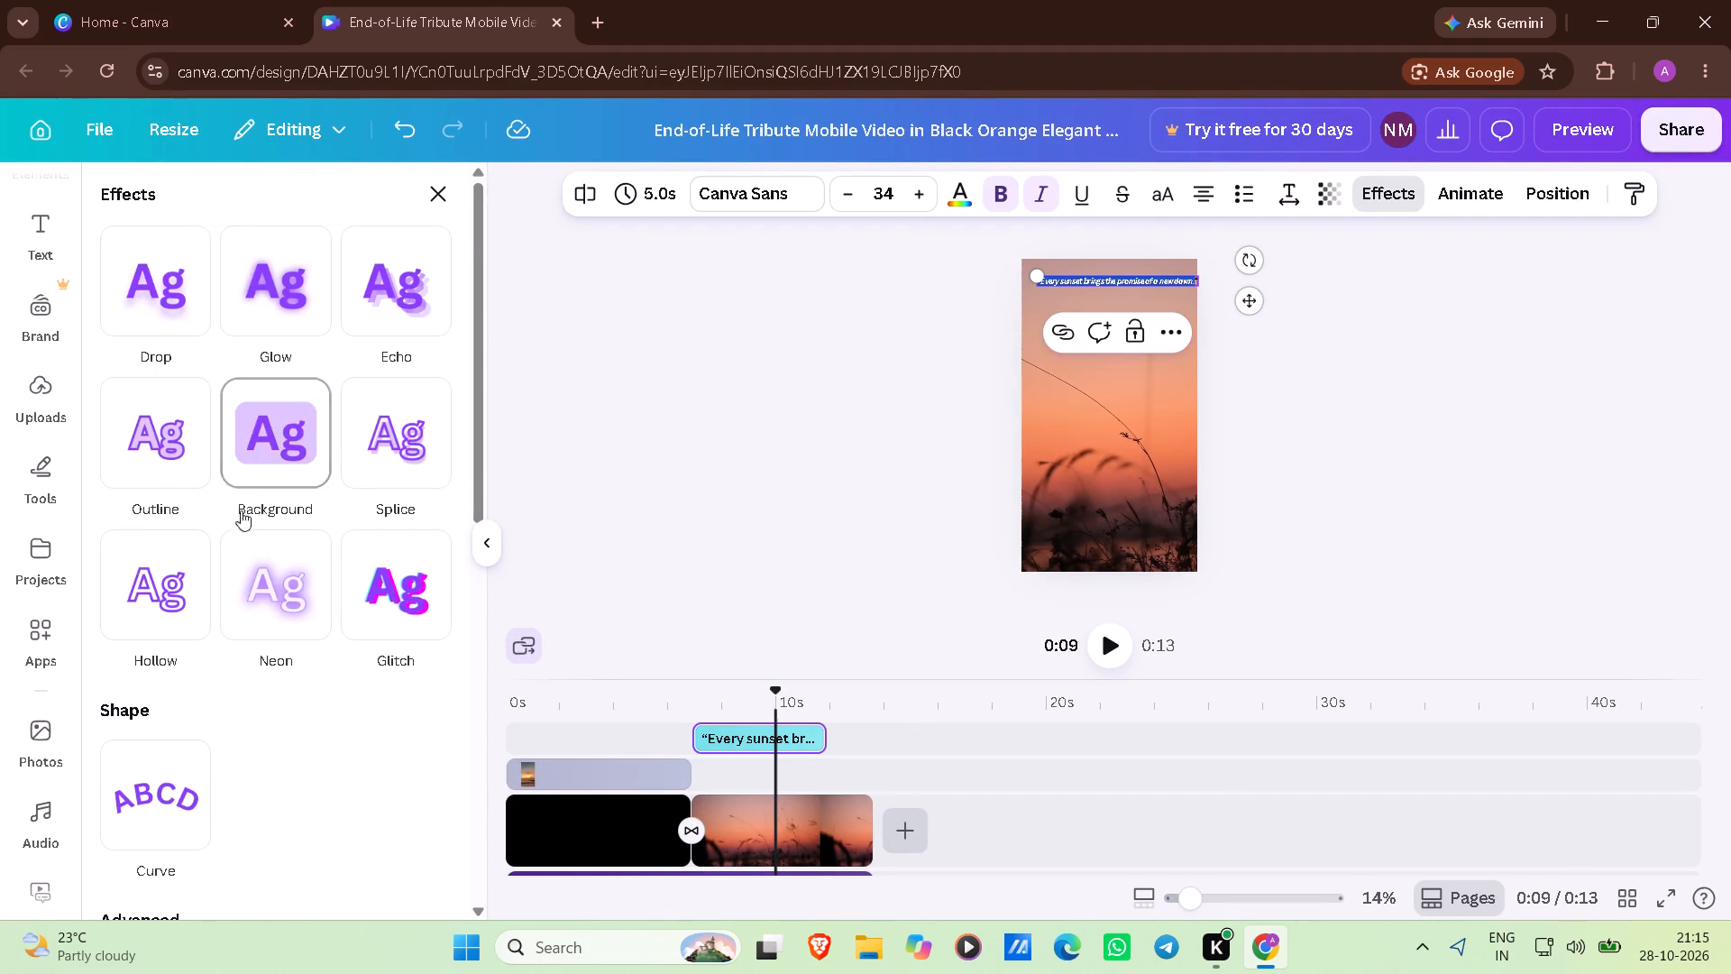
scroll(240, 724, "down", 5)
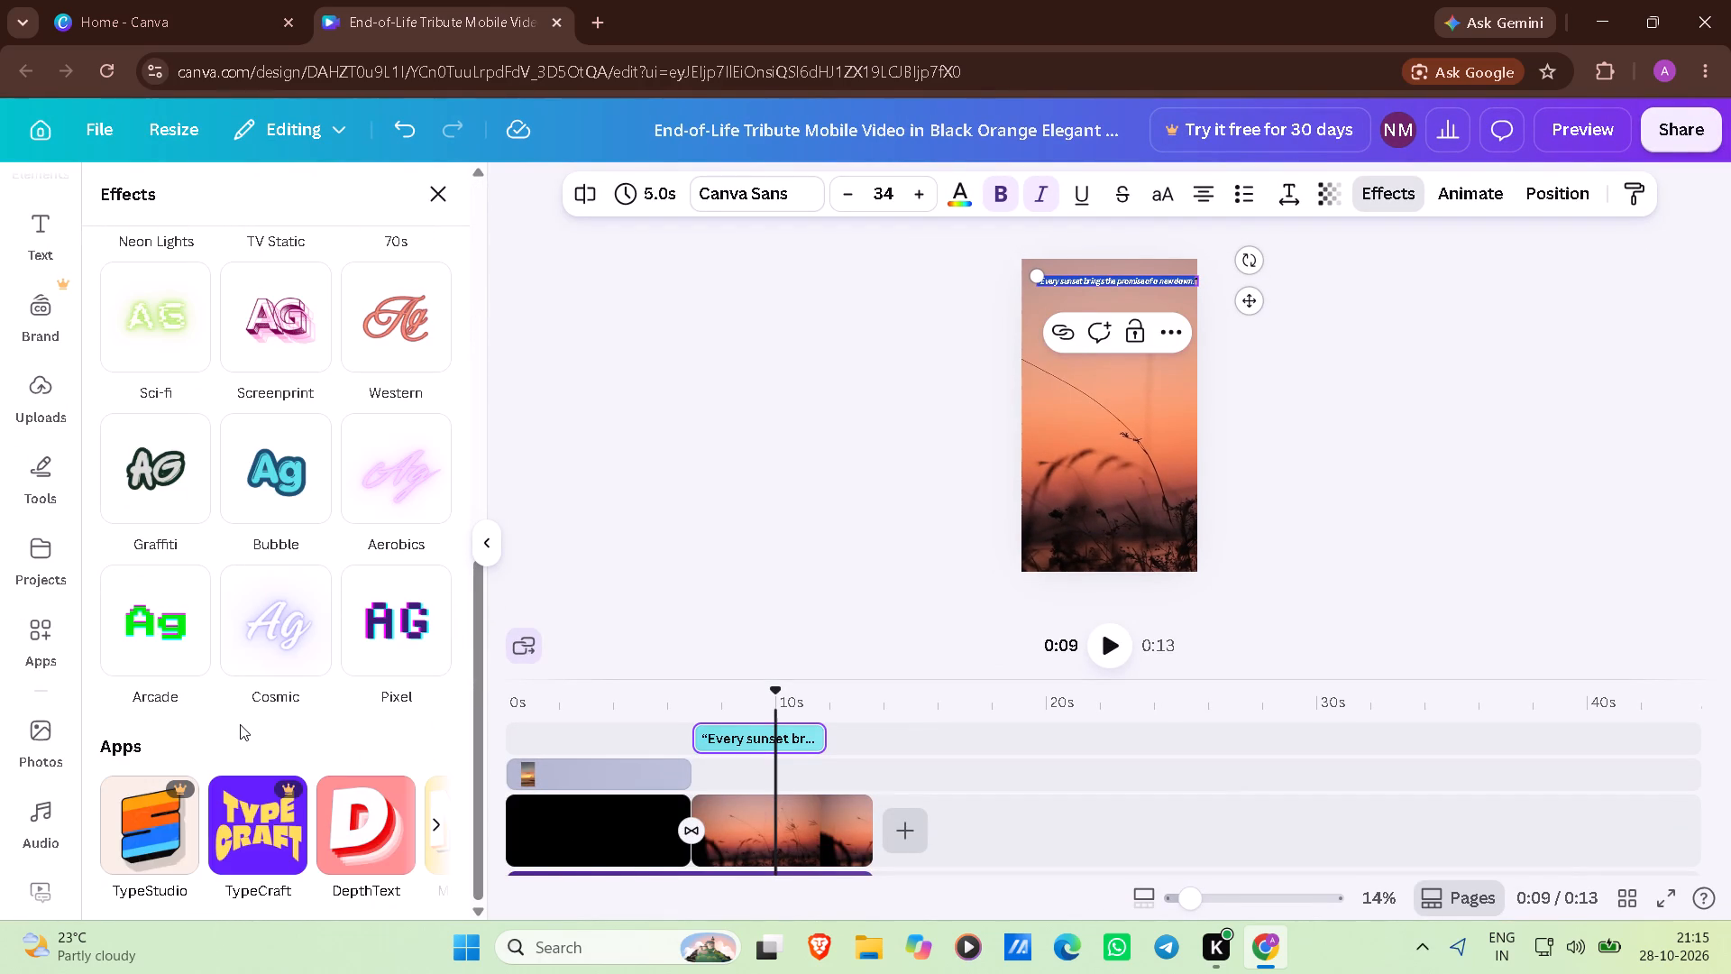
scroll(240, 724, "up", 4)
left_click(833, 482)
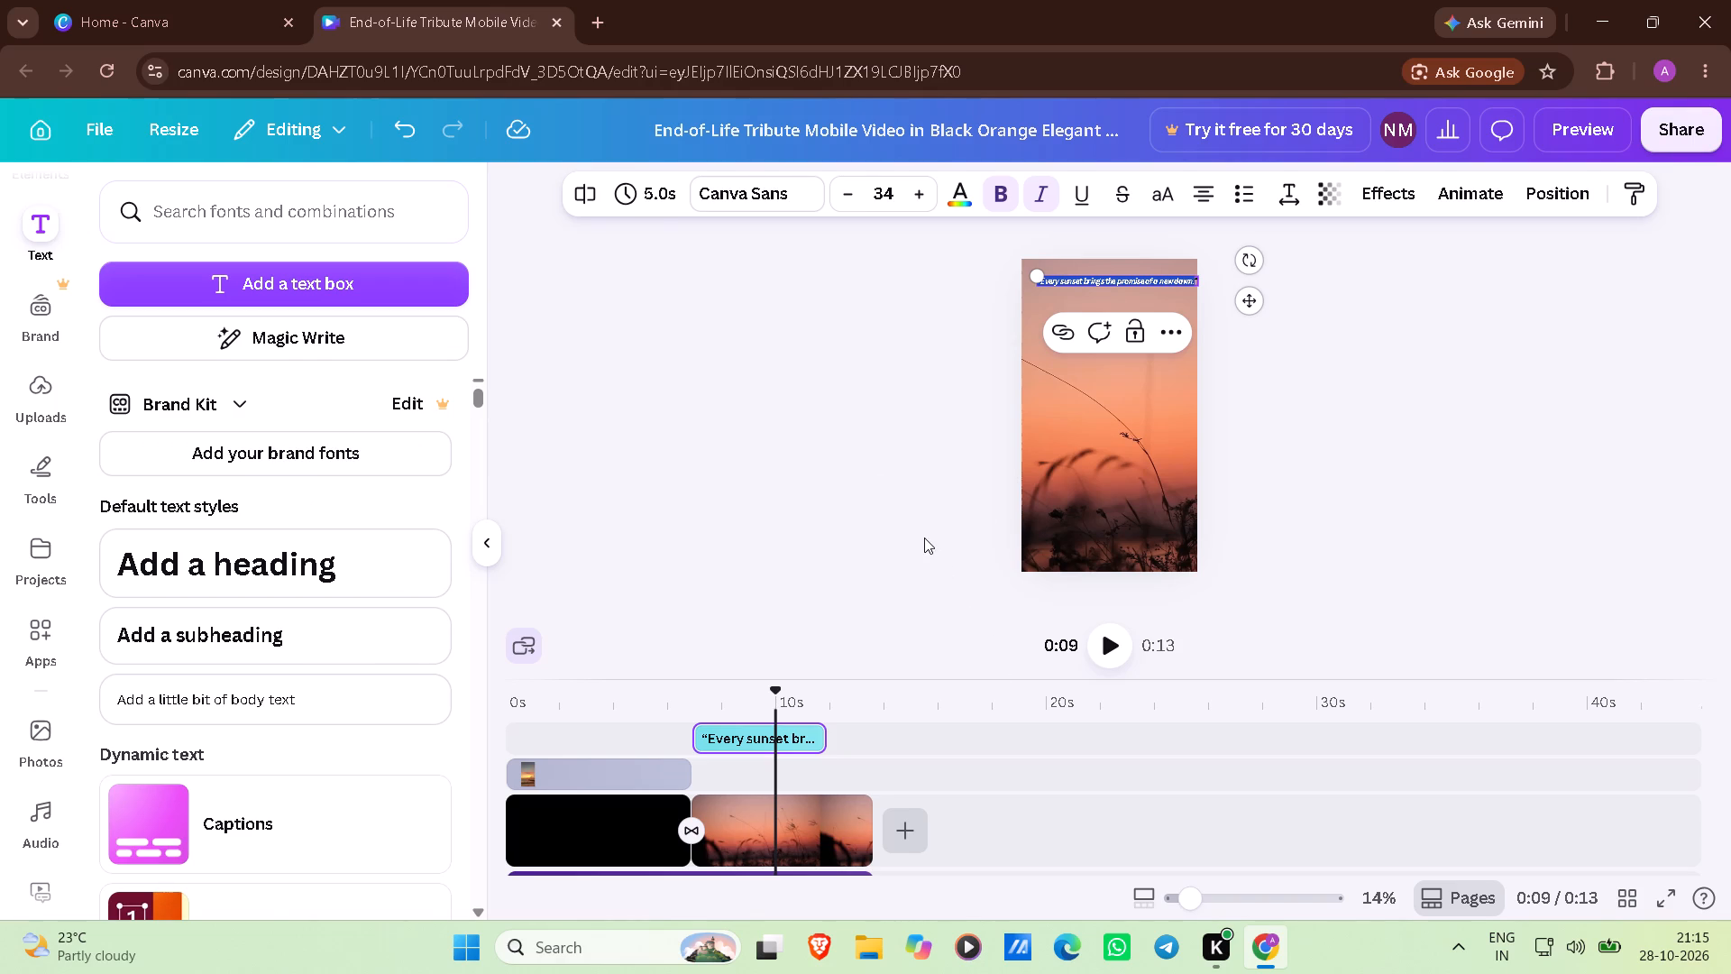
Move the sunset quote left along the top of the page until it is horizontally centred, and deselect it.
scroll(924, 538, "up", 2)
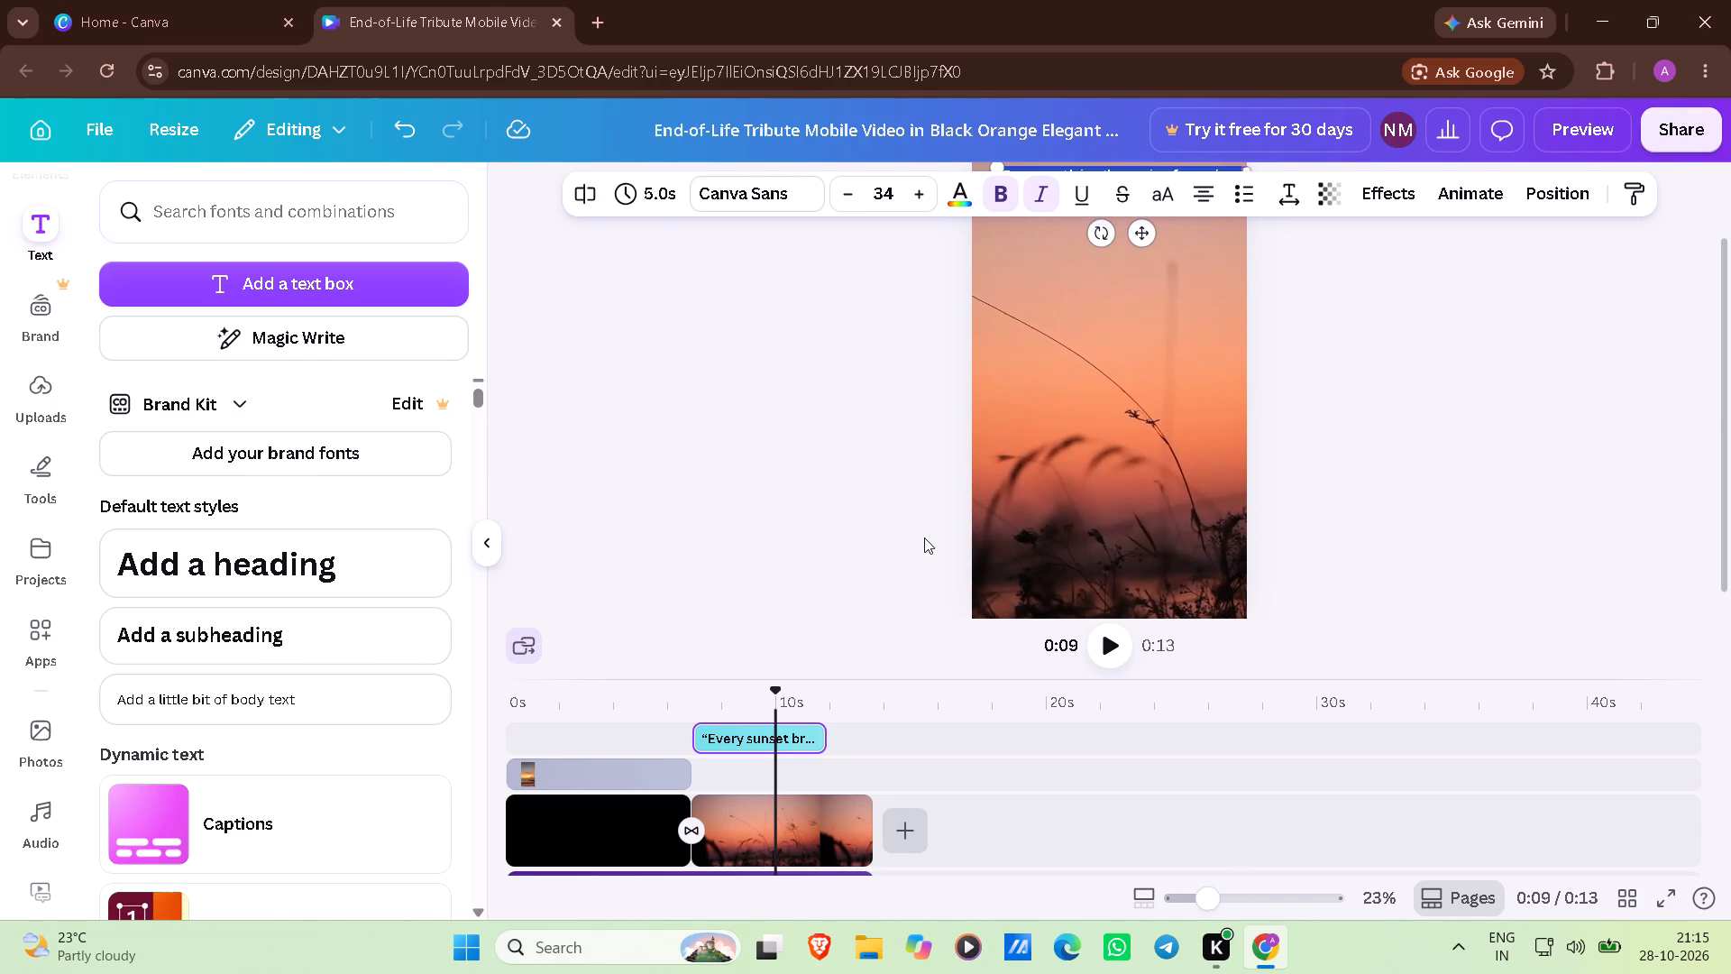
scroll(924, 538, "up", 3)
scroll(923, 501, "left", 1)
scroll(1067, 347, "left", 1)
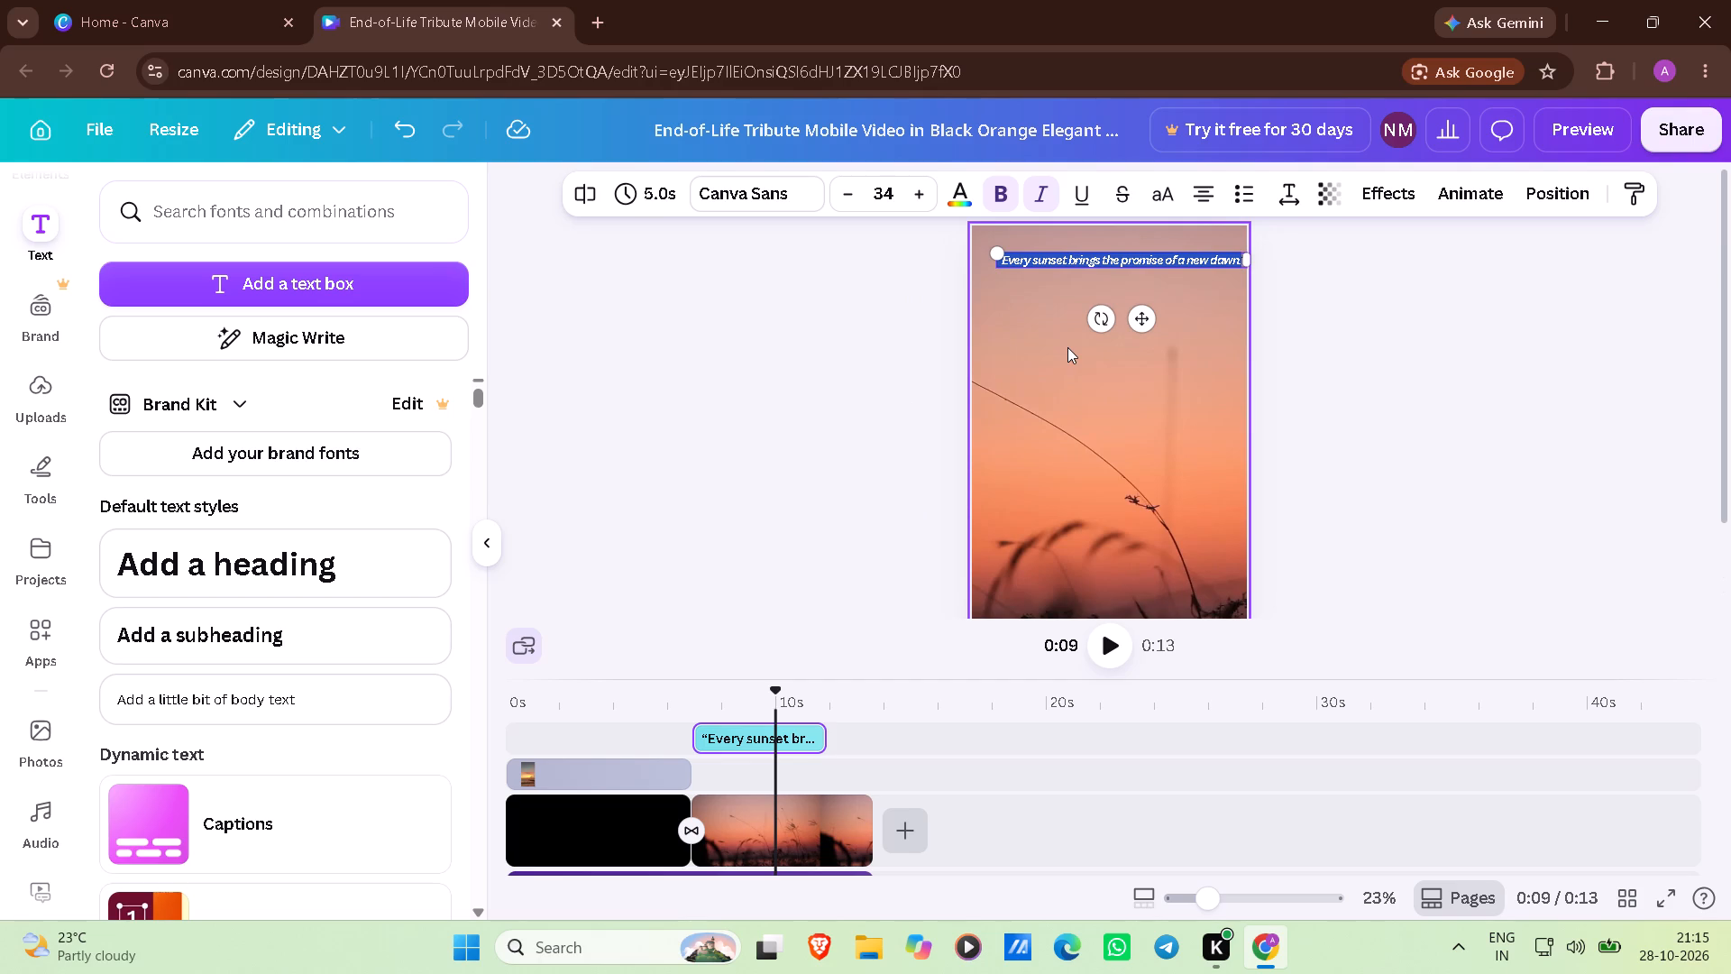
left_click_drag(1059, 262, 1039, 262)
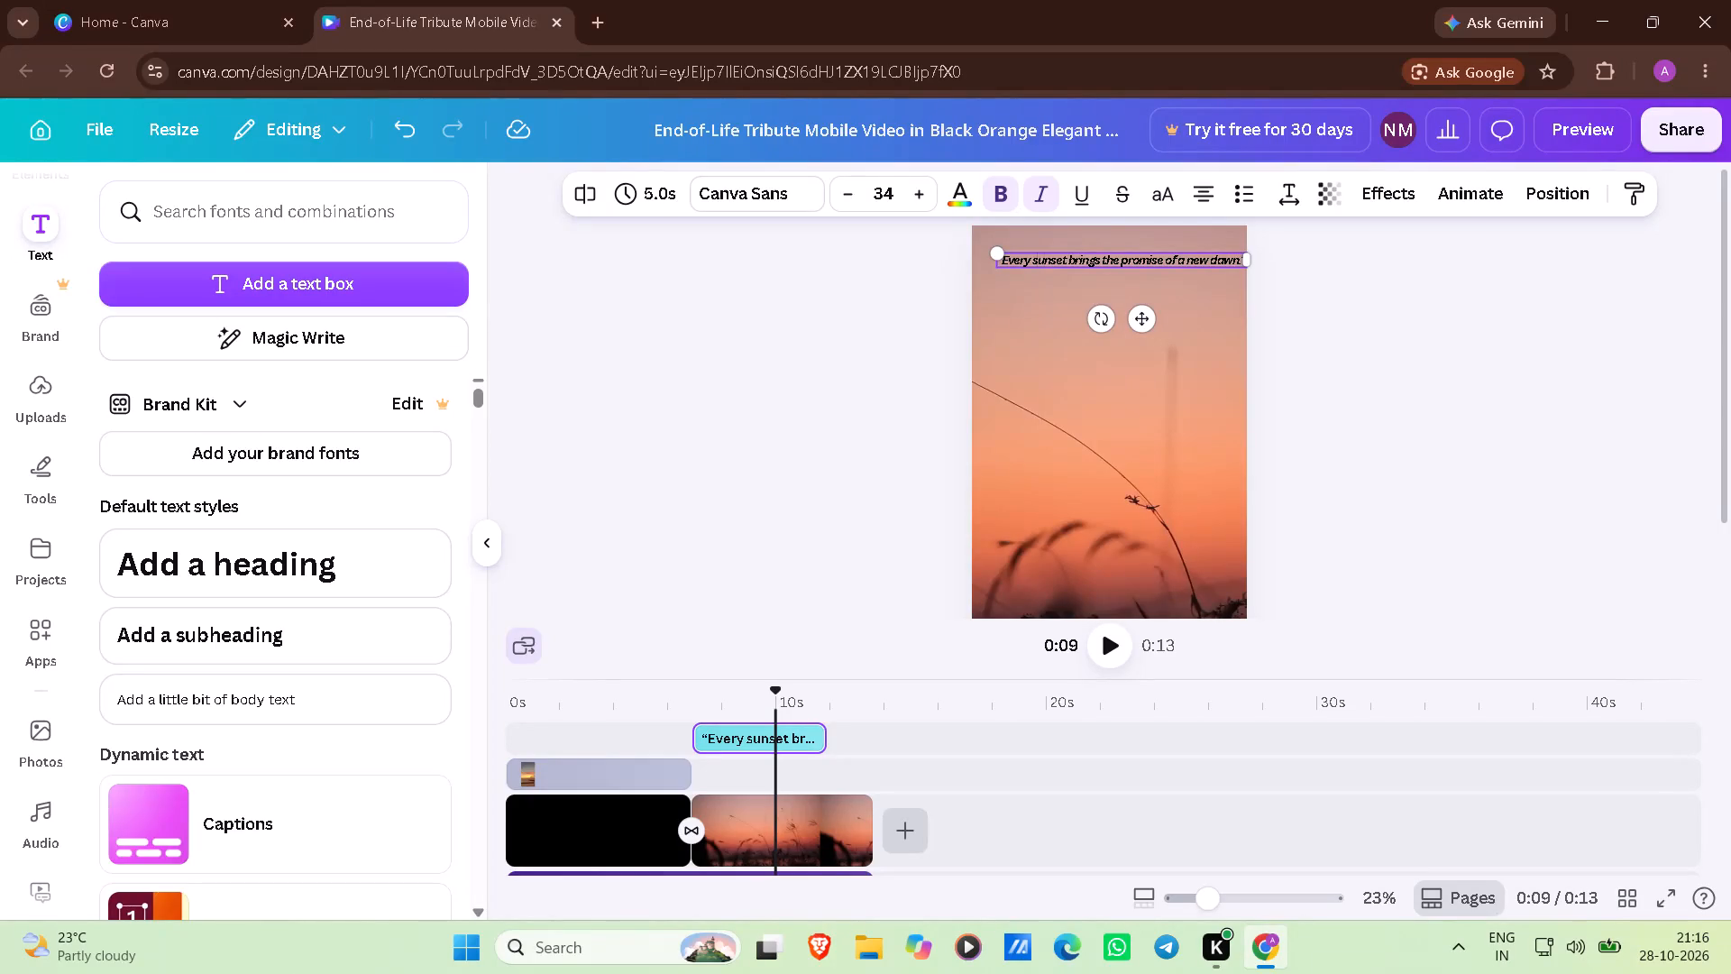
left_click_drag(1047, 312, 1045, 262)
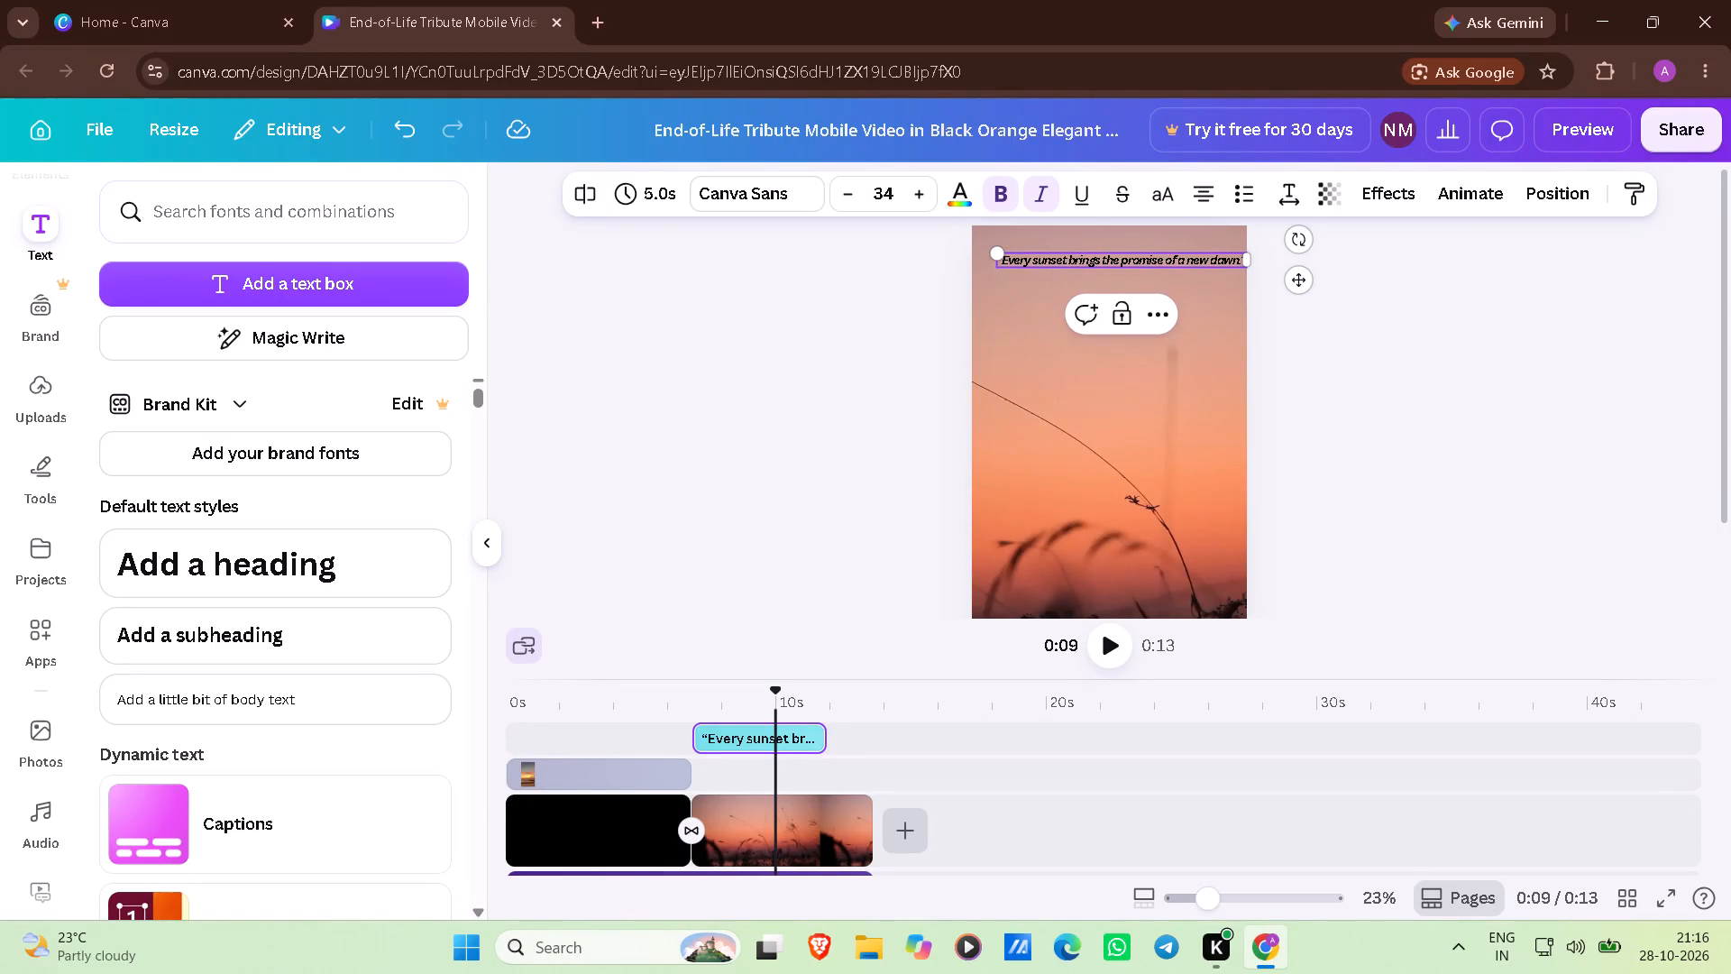
left_click_drag(1045, 269, 1028, 270)
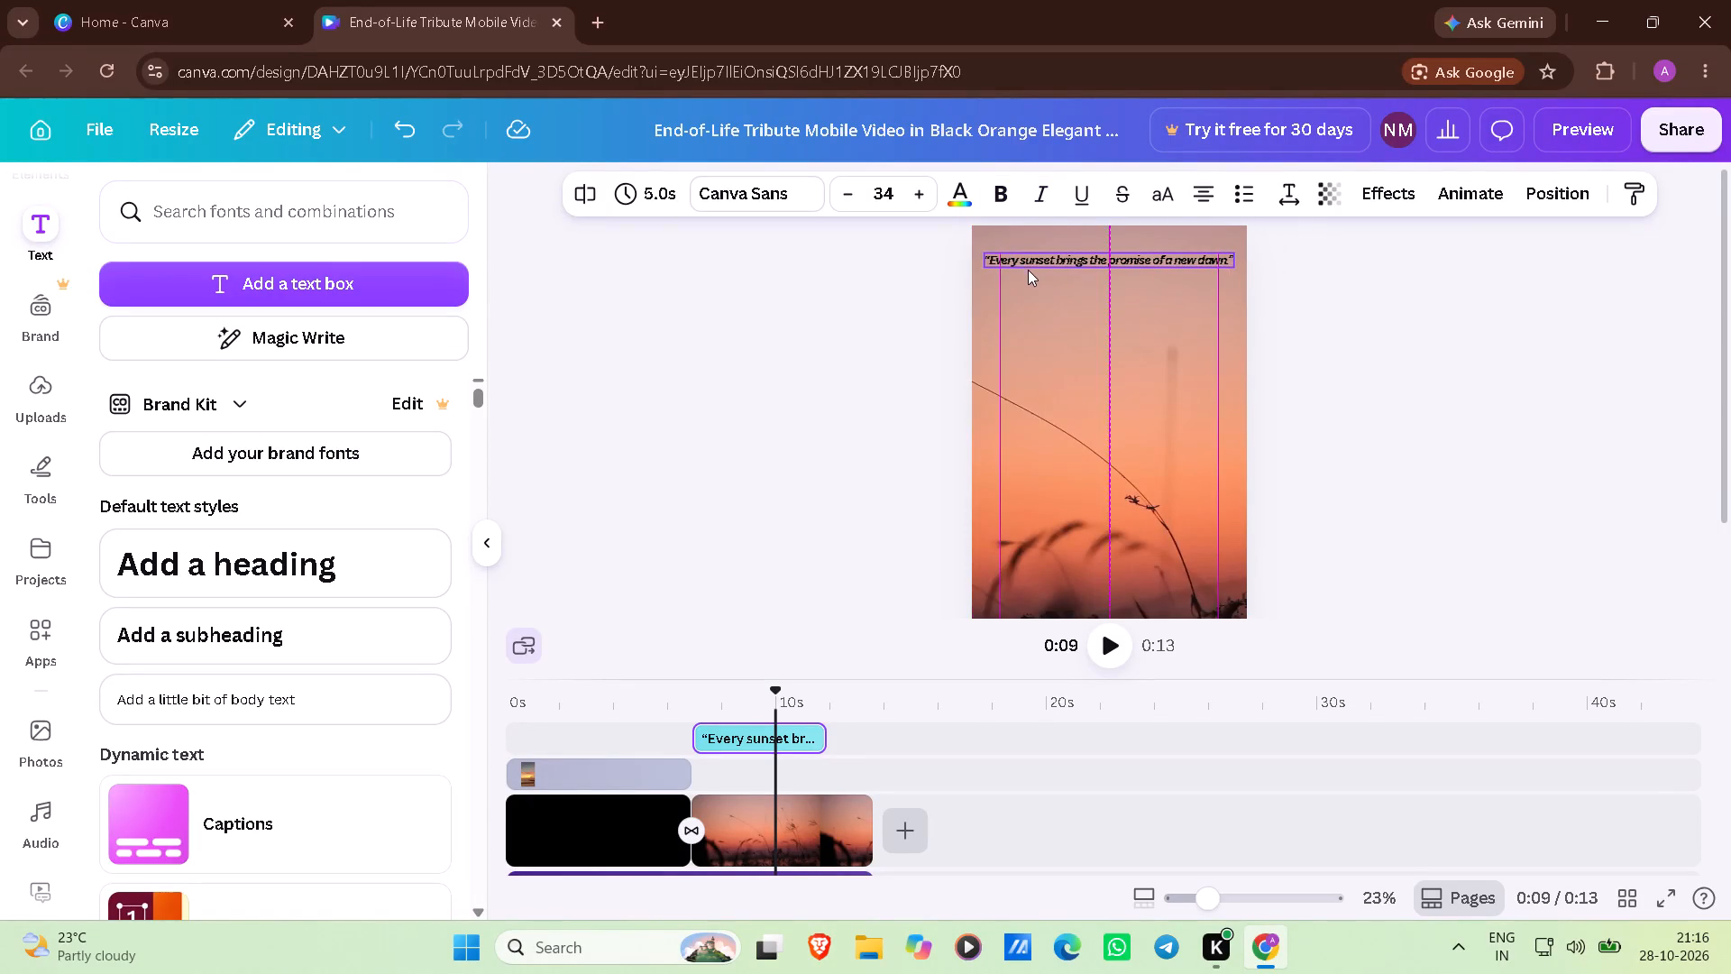
left_click_drag(1028, 270, 1034, 271)
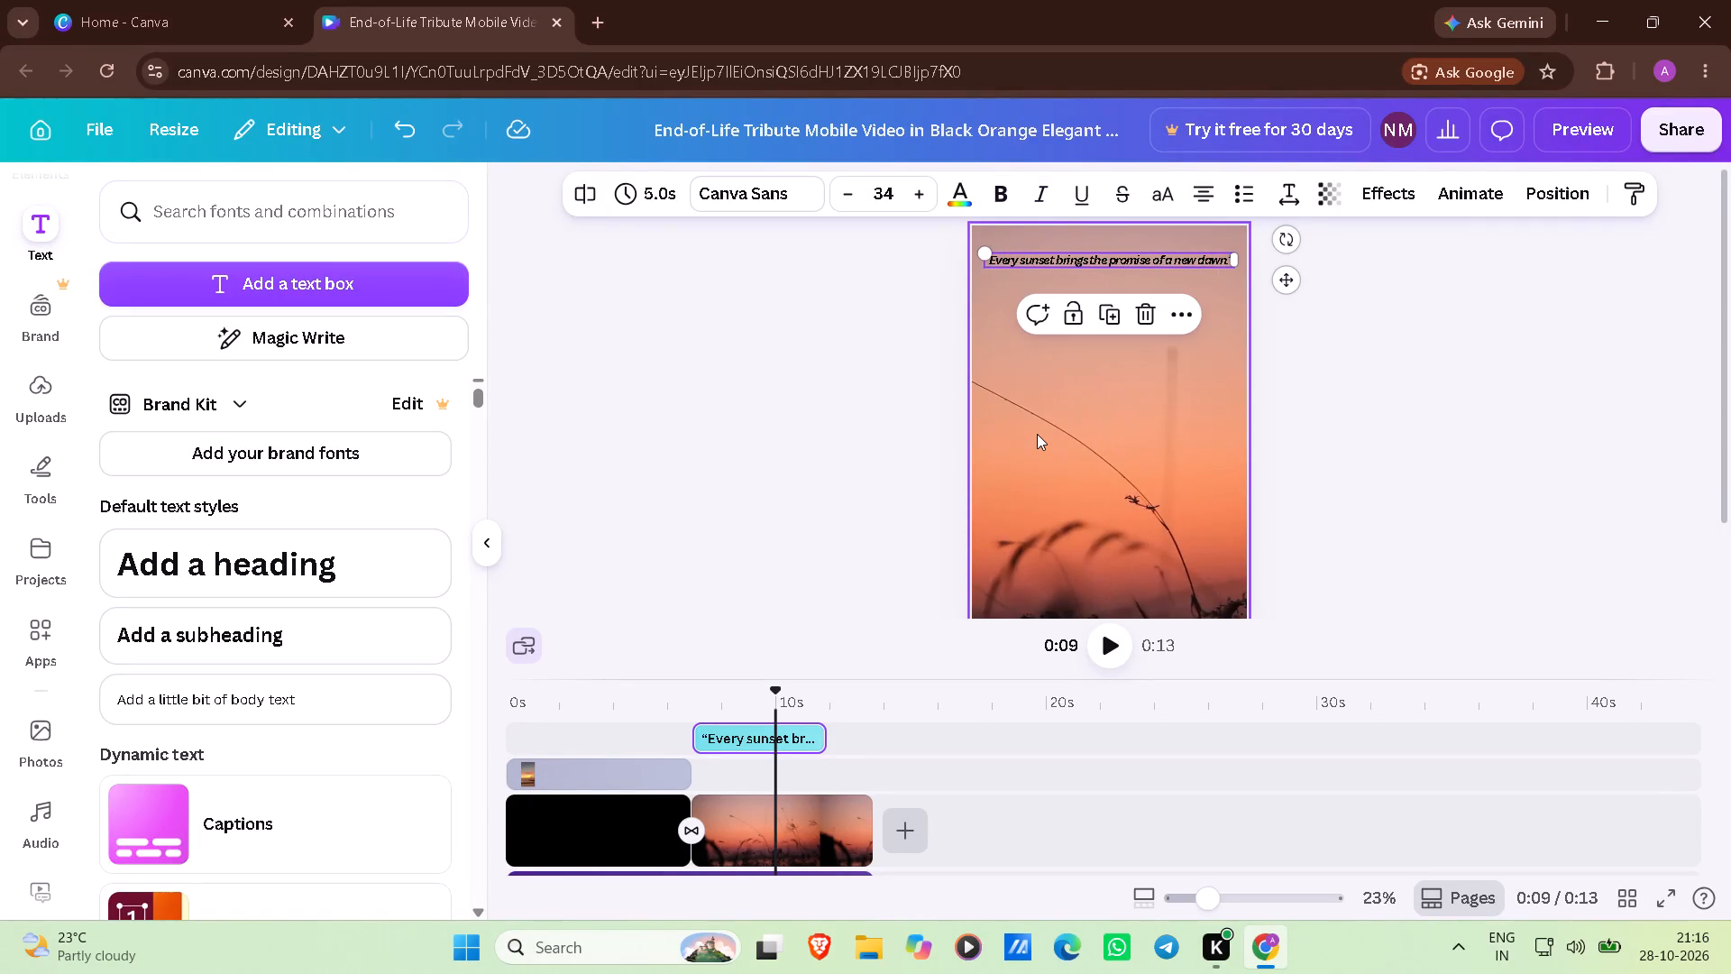
left_click(1037, 434)
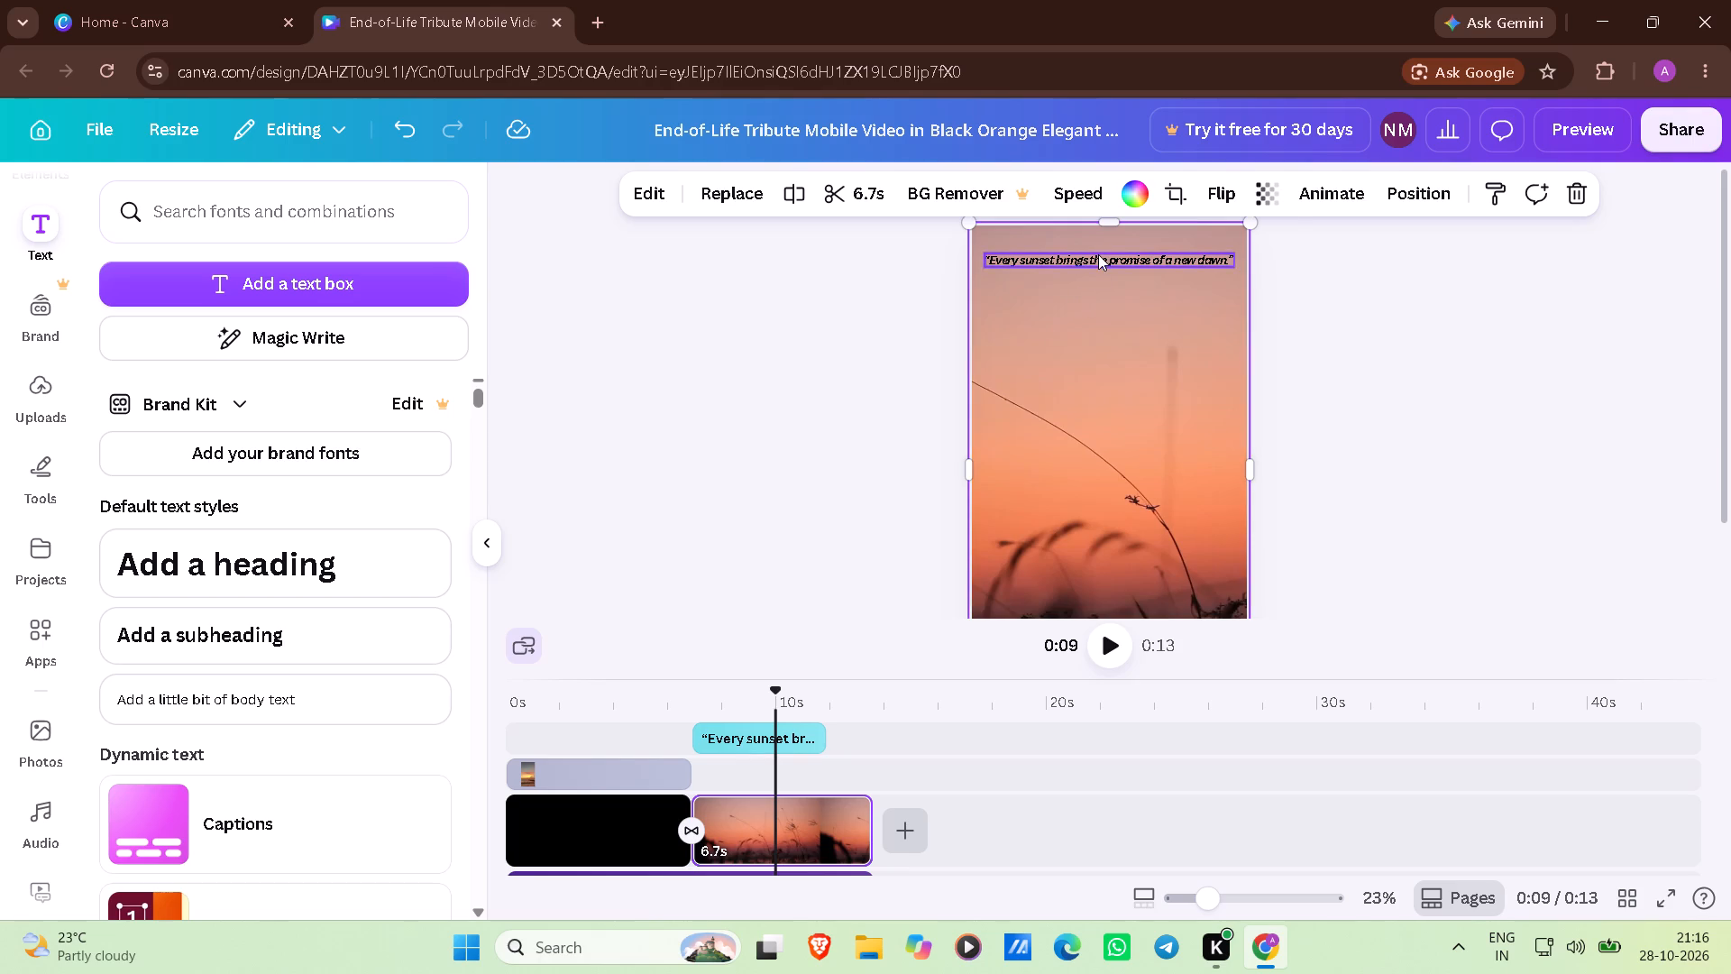
Break the quote into two lines after "brings", so the second line starts with "the promise".
double_click(1098, 254)
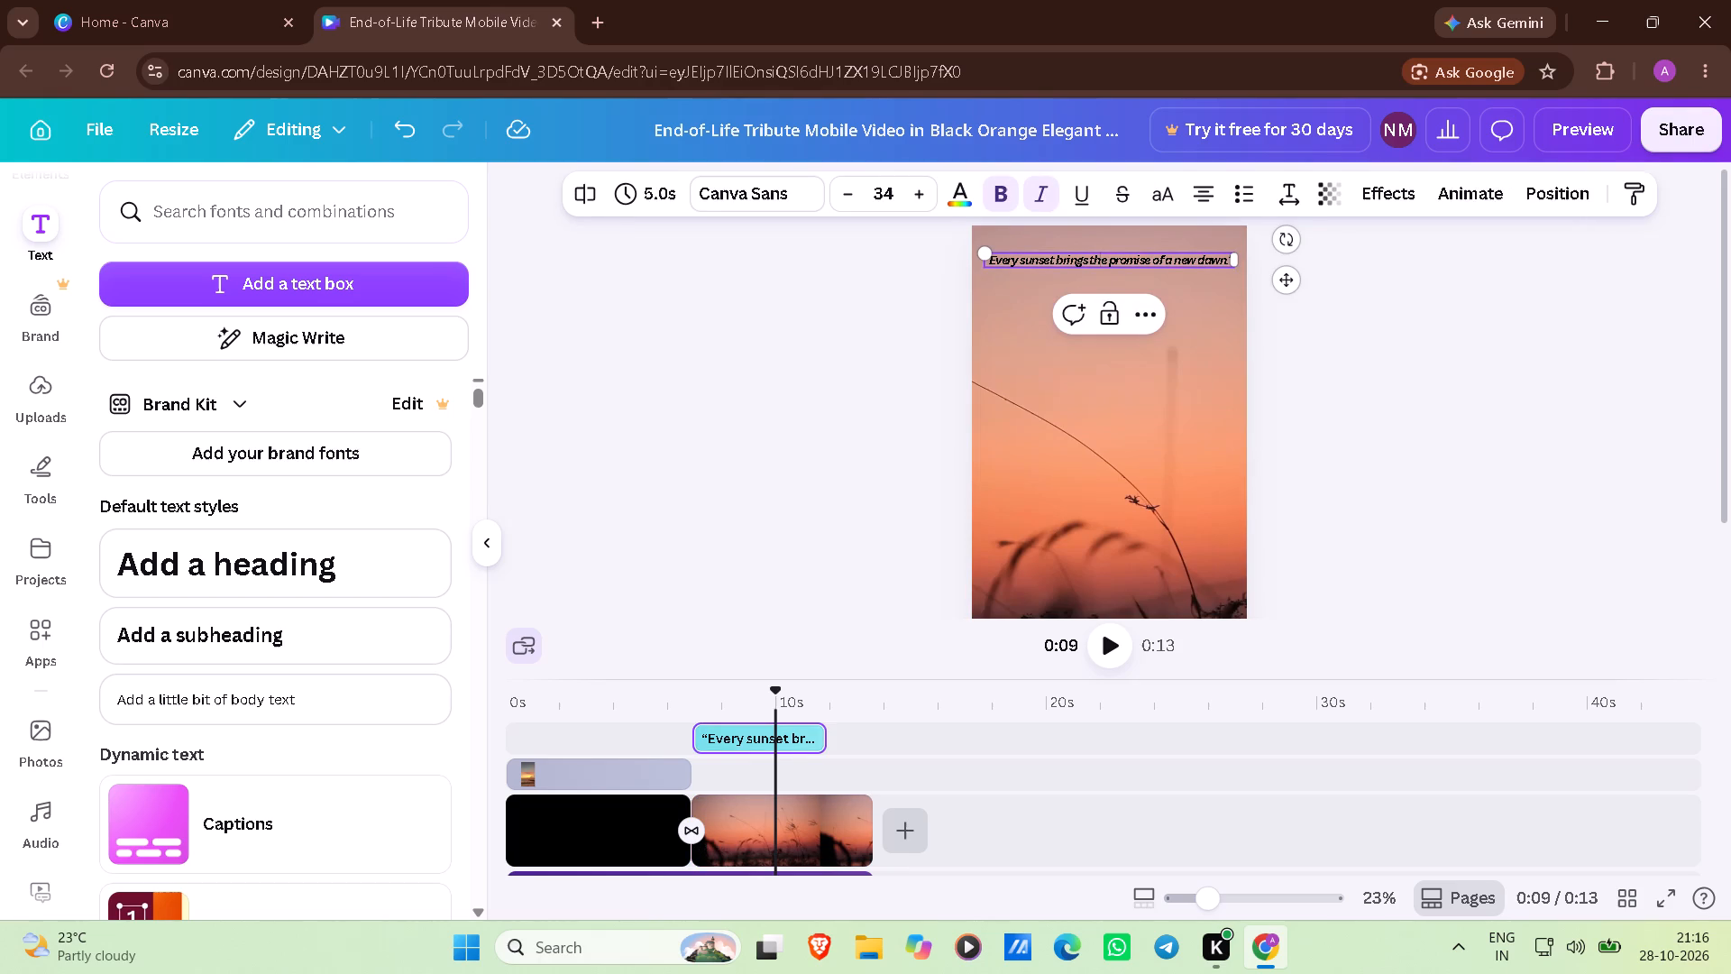
key("Left")
key("Left")
key("Return")
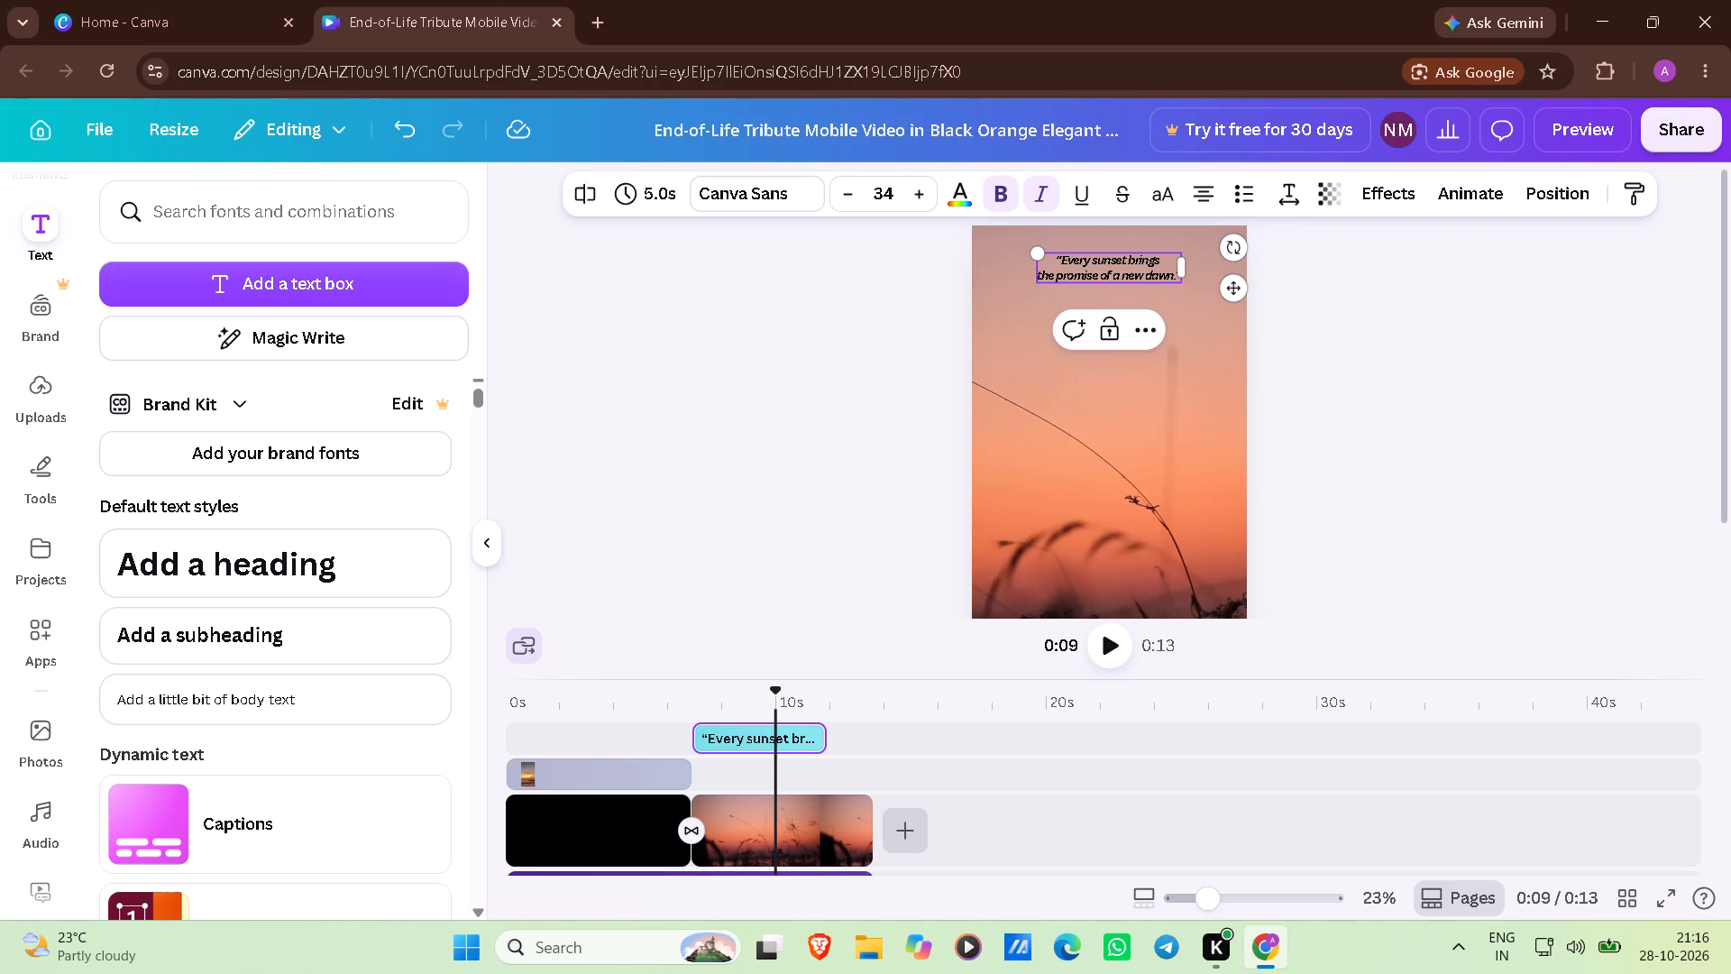
left_click(1082, 416)
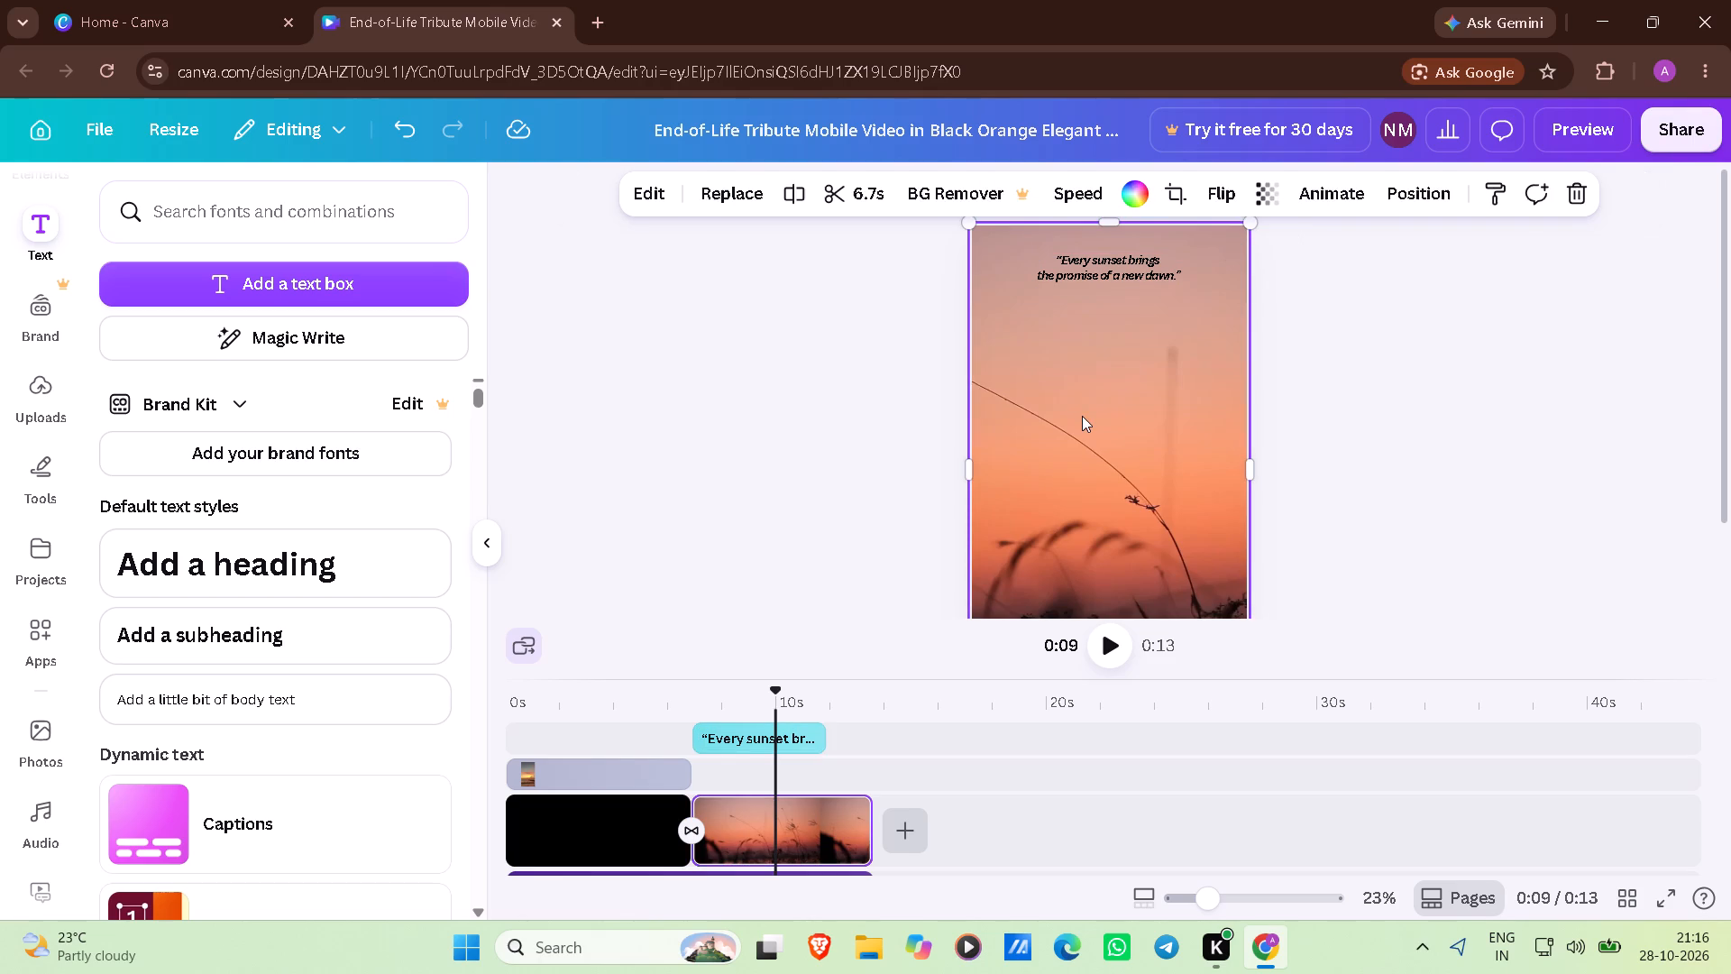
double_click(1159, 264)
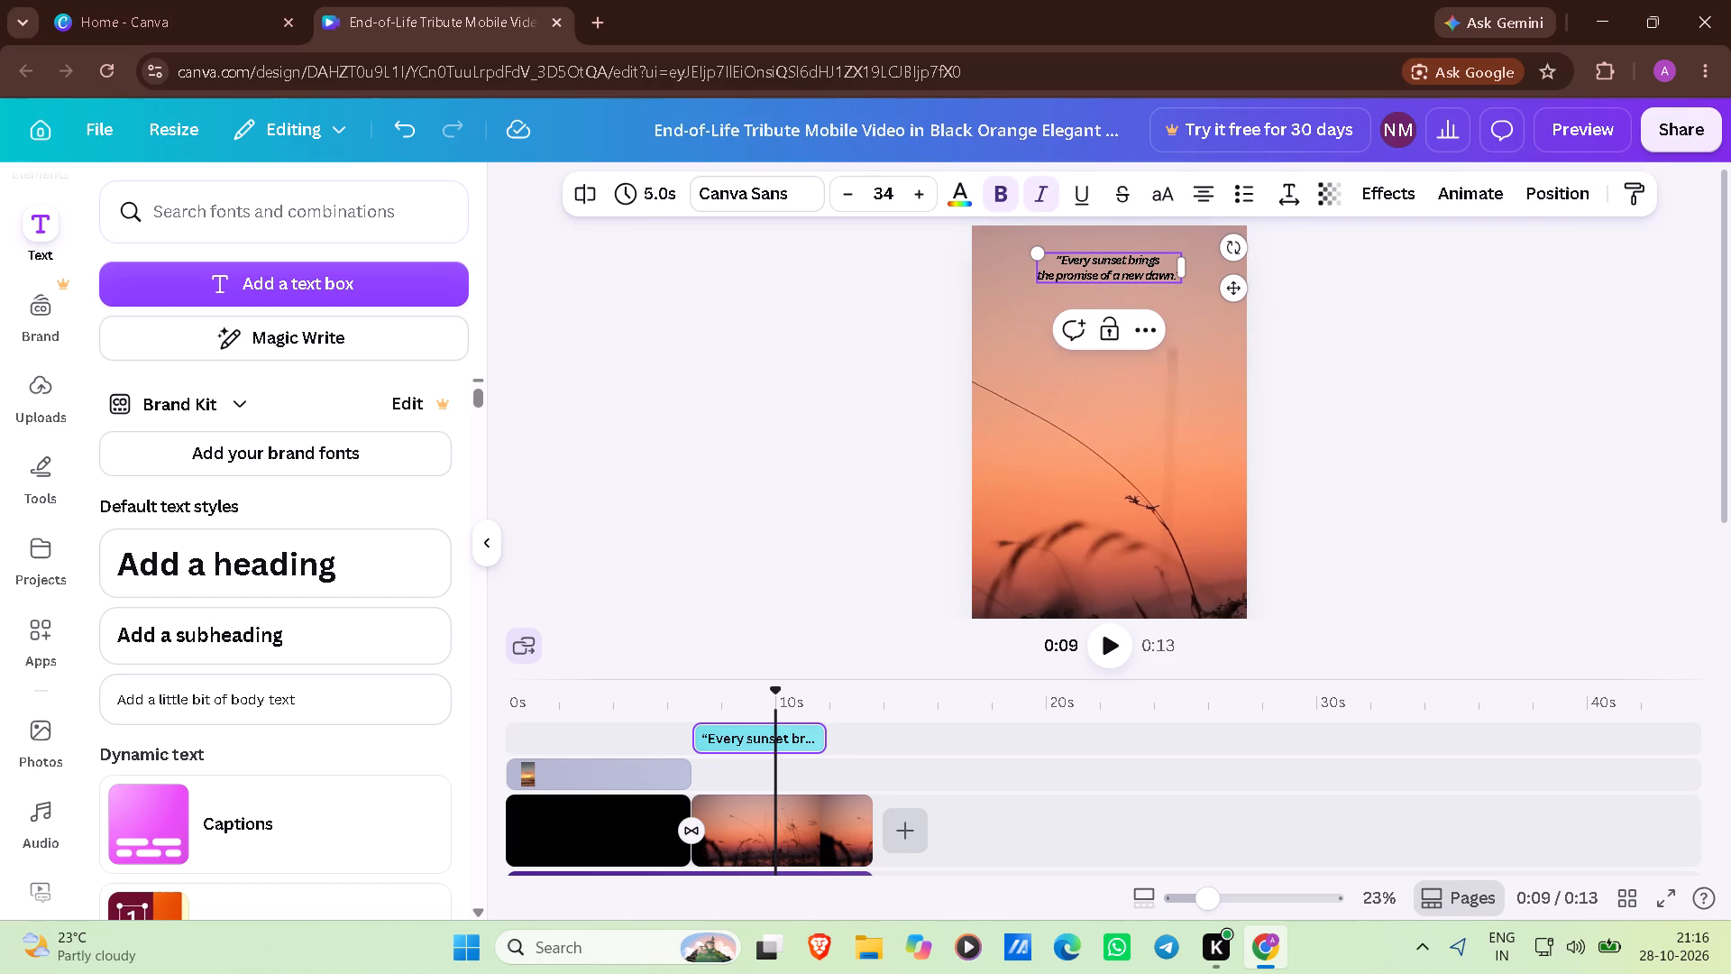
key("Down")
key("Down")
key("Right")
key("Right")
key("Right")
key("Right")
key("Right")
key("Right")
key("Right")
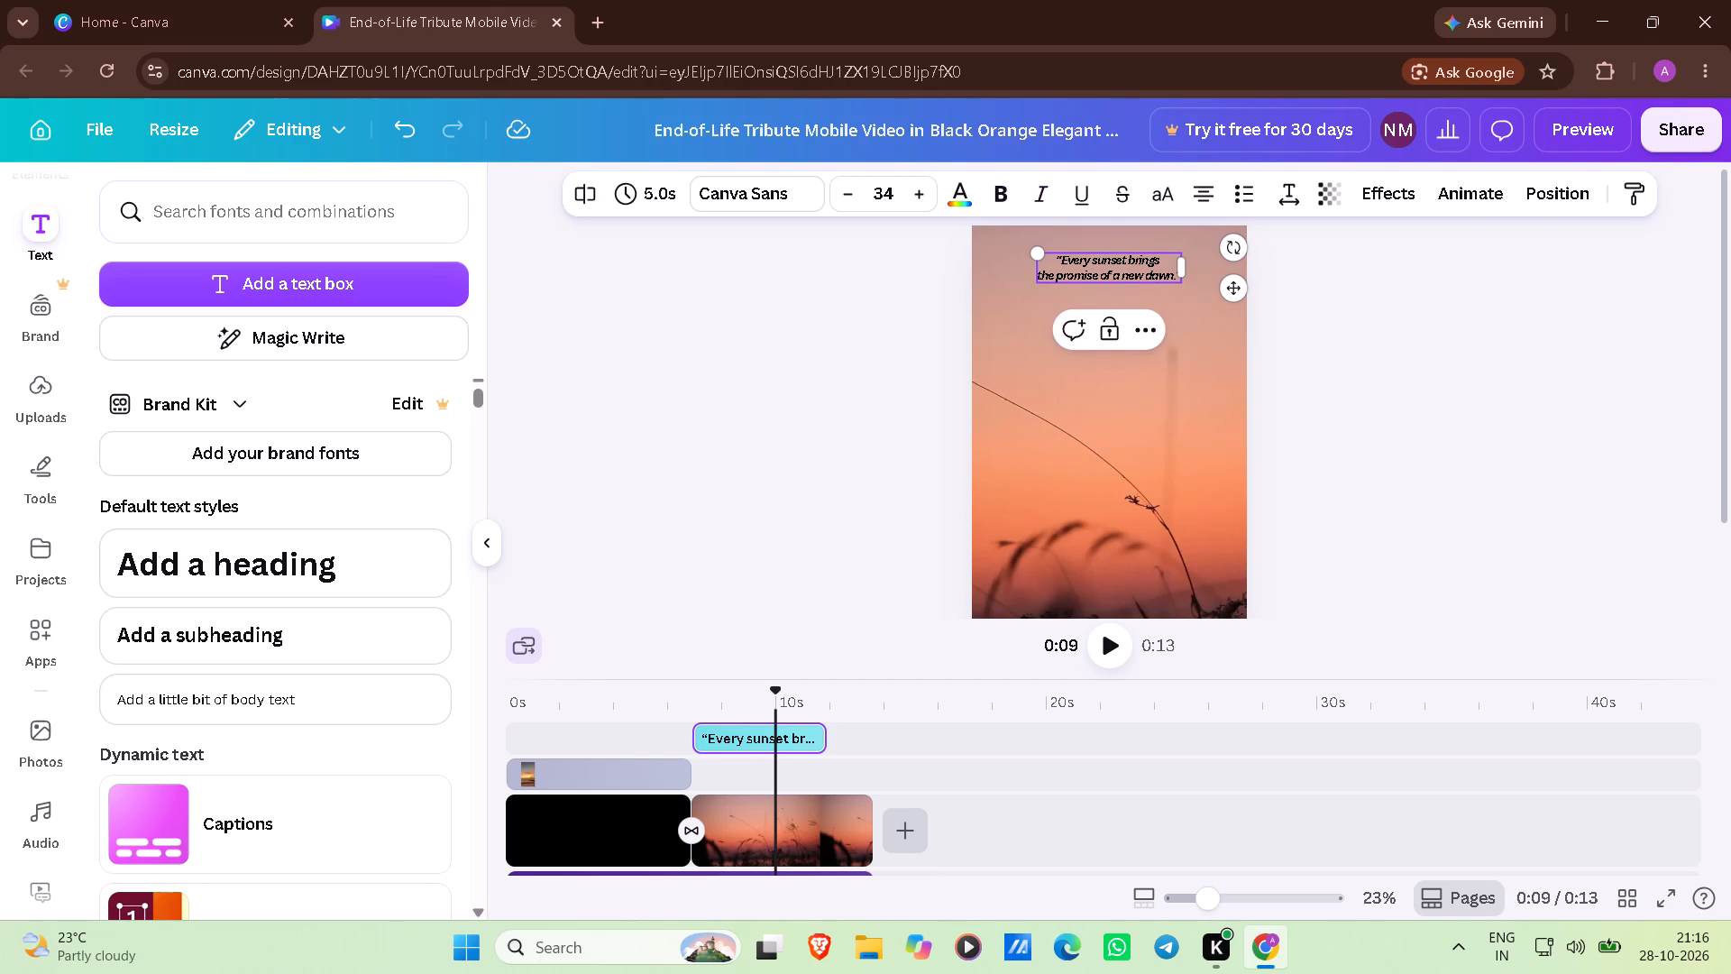
Select the whole sunset quote, try the Brittany font, and set it to Leckerli One.
double_click(1173, 274)
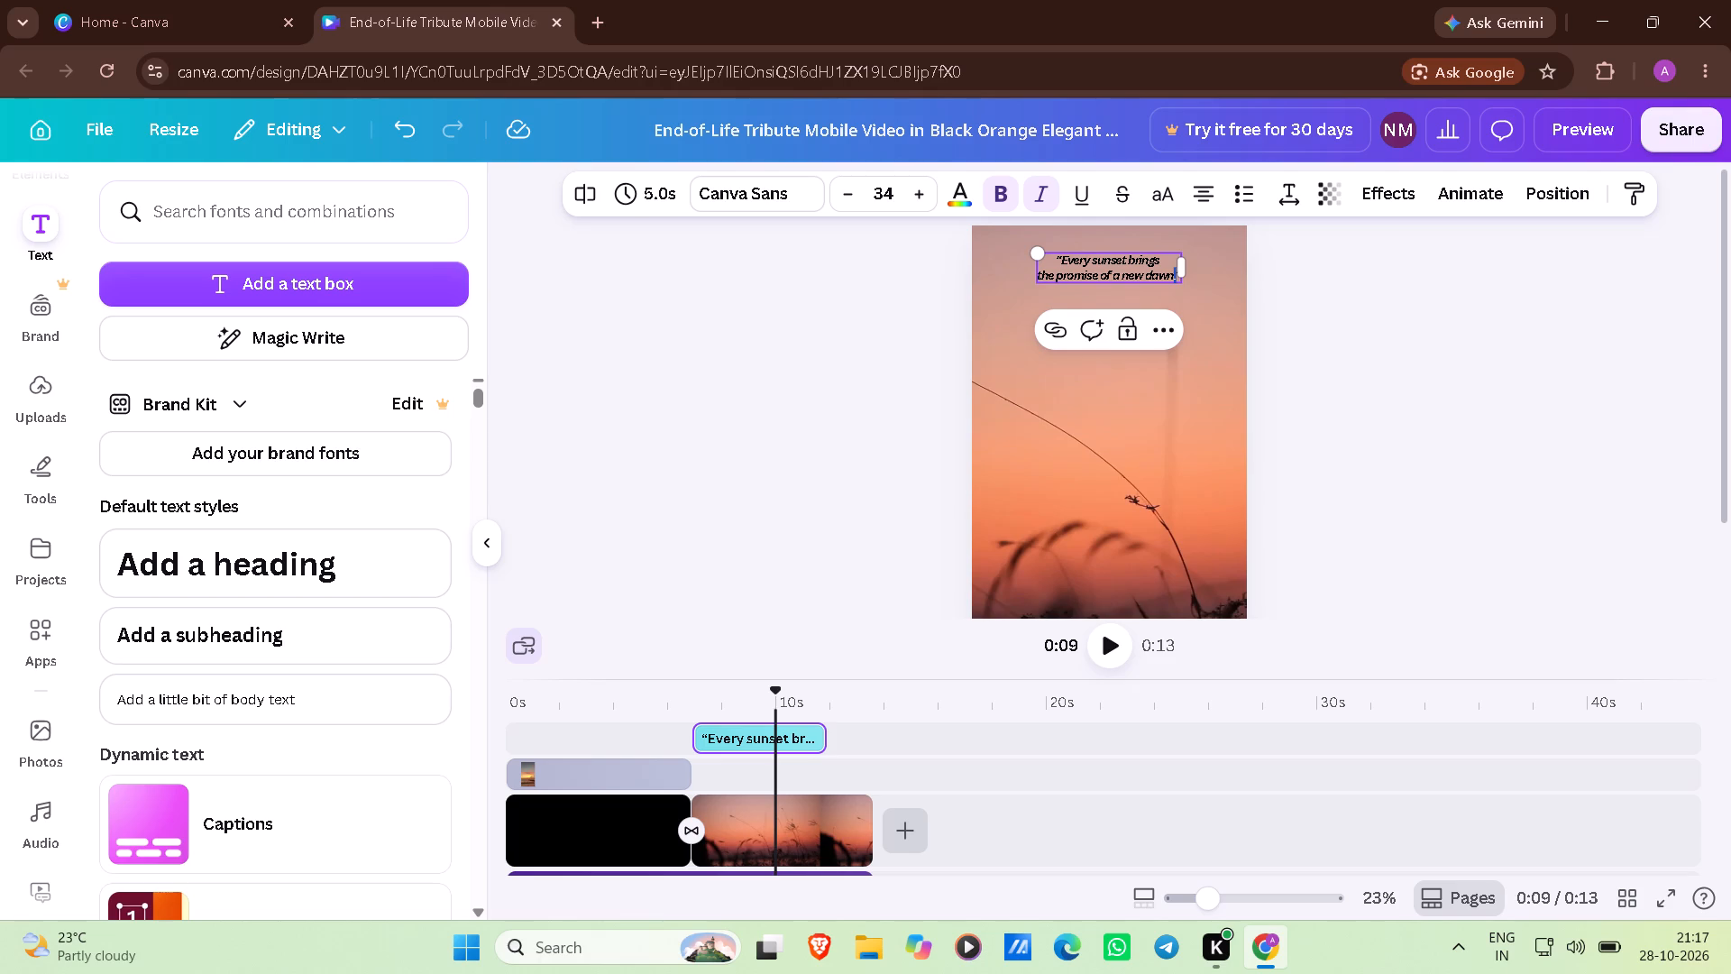
left_click_drag(1173, 274, 1074, 243)
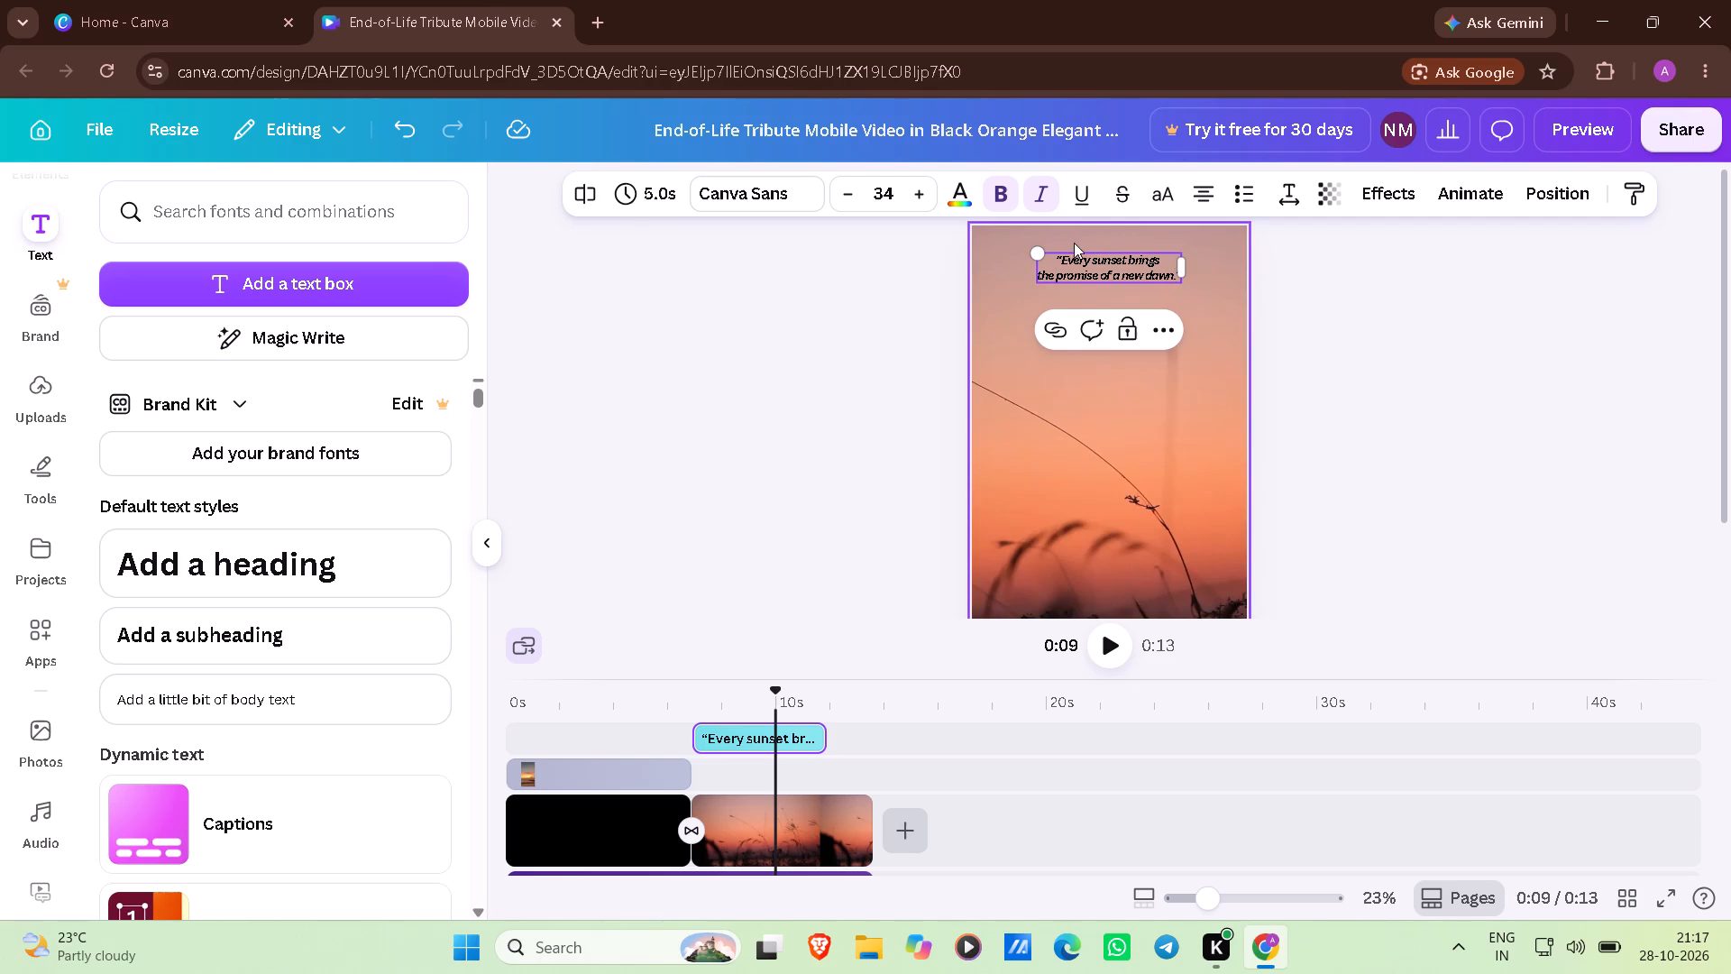
left_click_drag(1074, 243, 1077, 243)
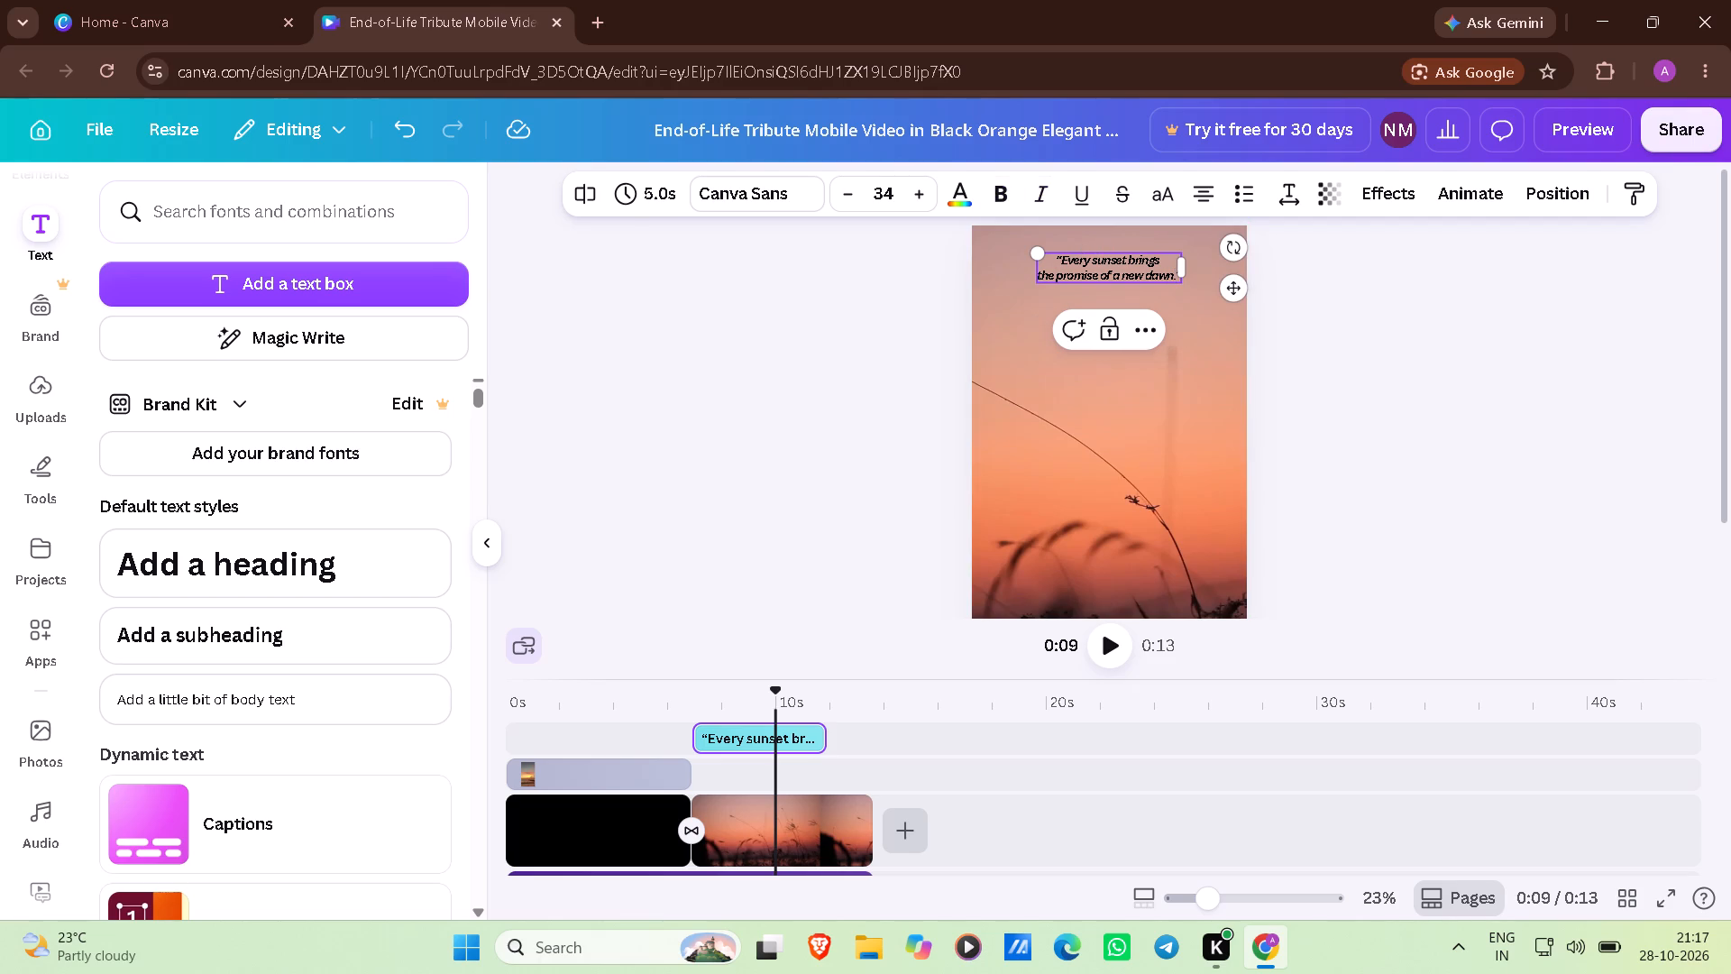
left_click_drag(1174, 276, 1145, 267)
left_click_drag(1145, 267, 1060, 252)
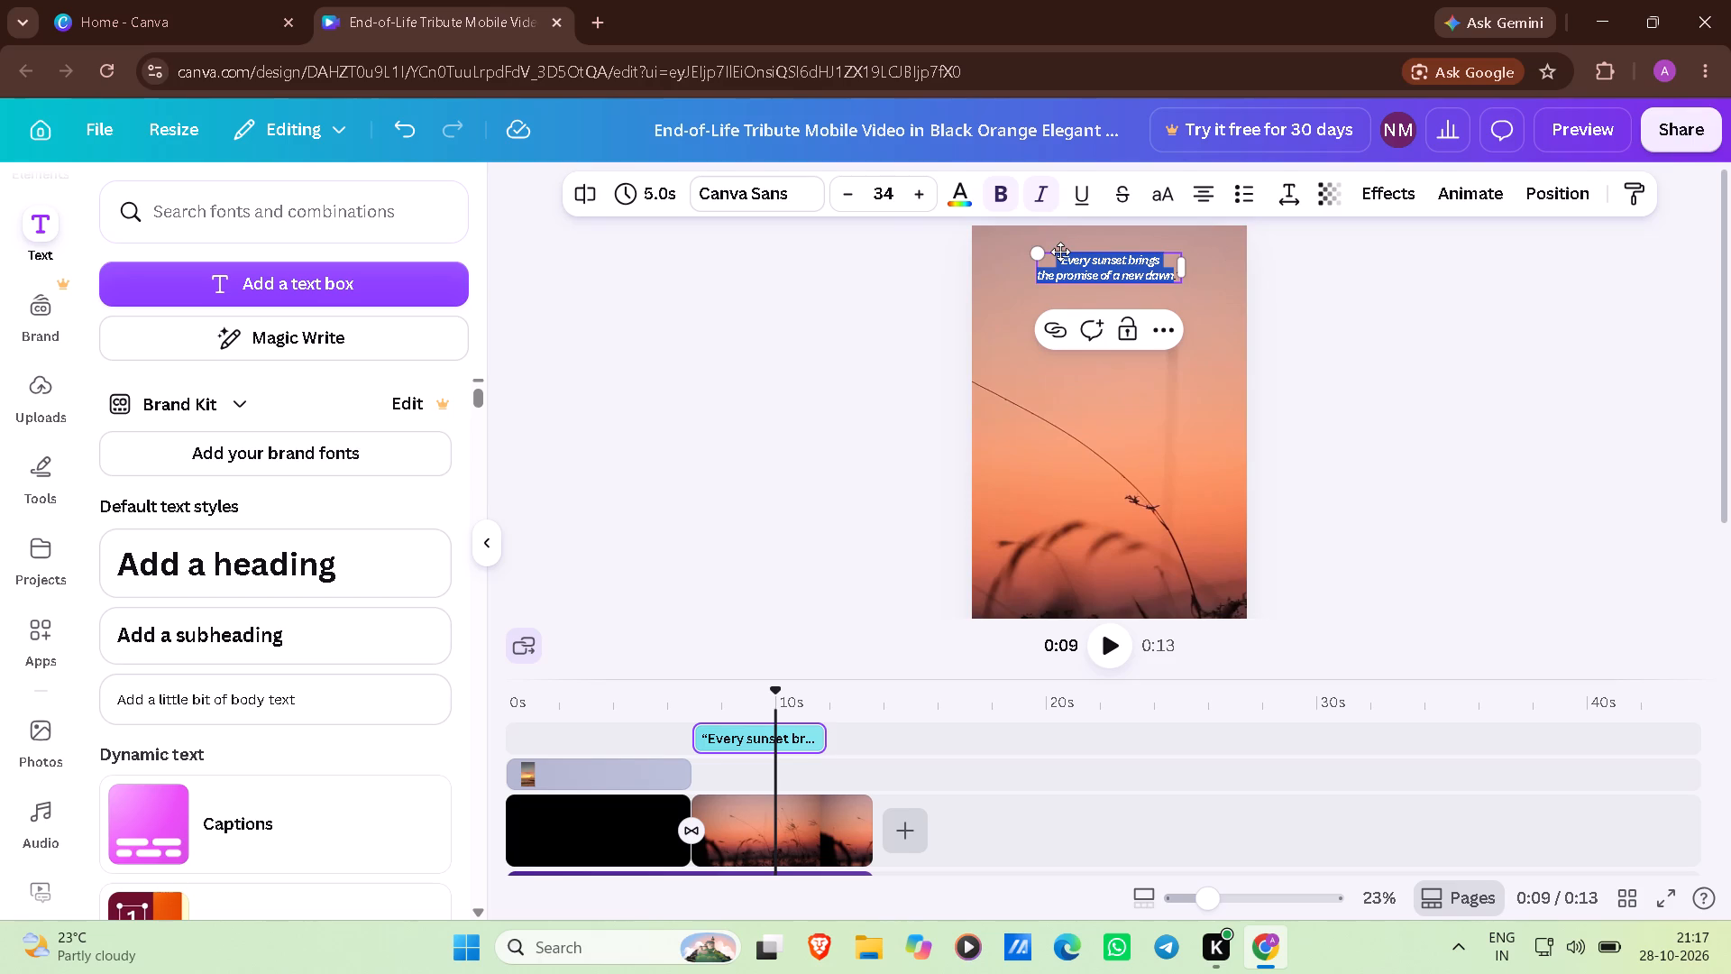
left_click(766, 187)
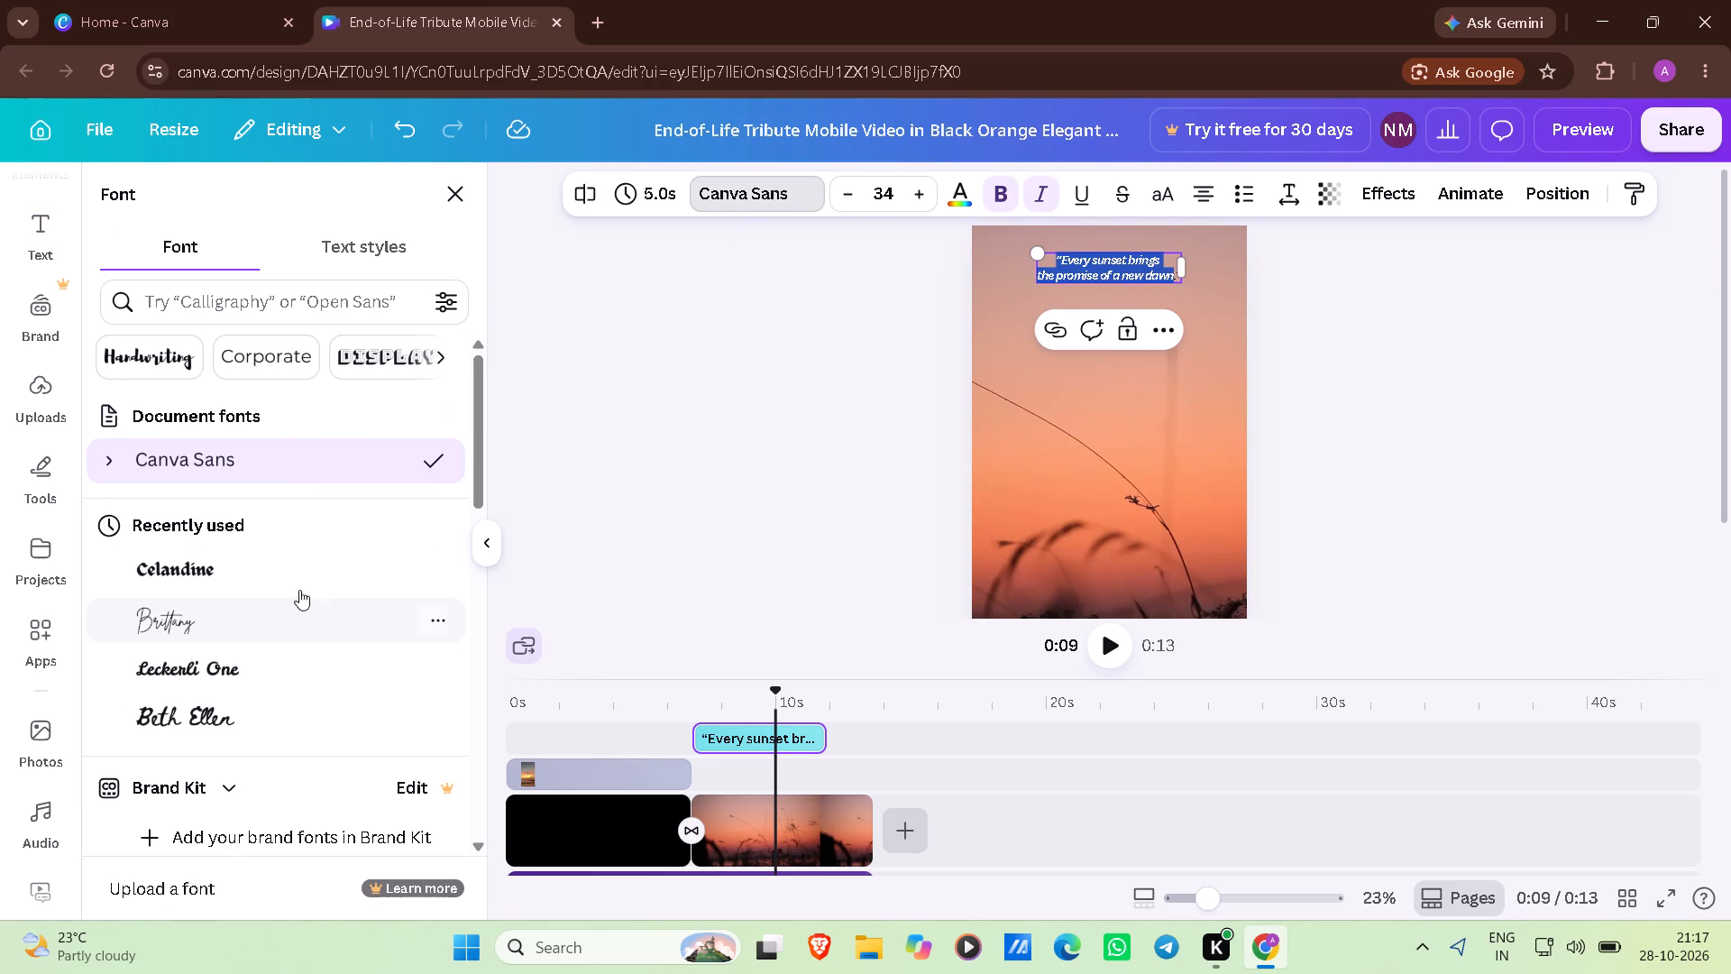
left_click(262, 622)
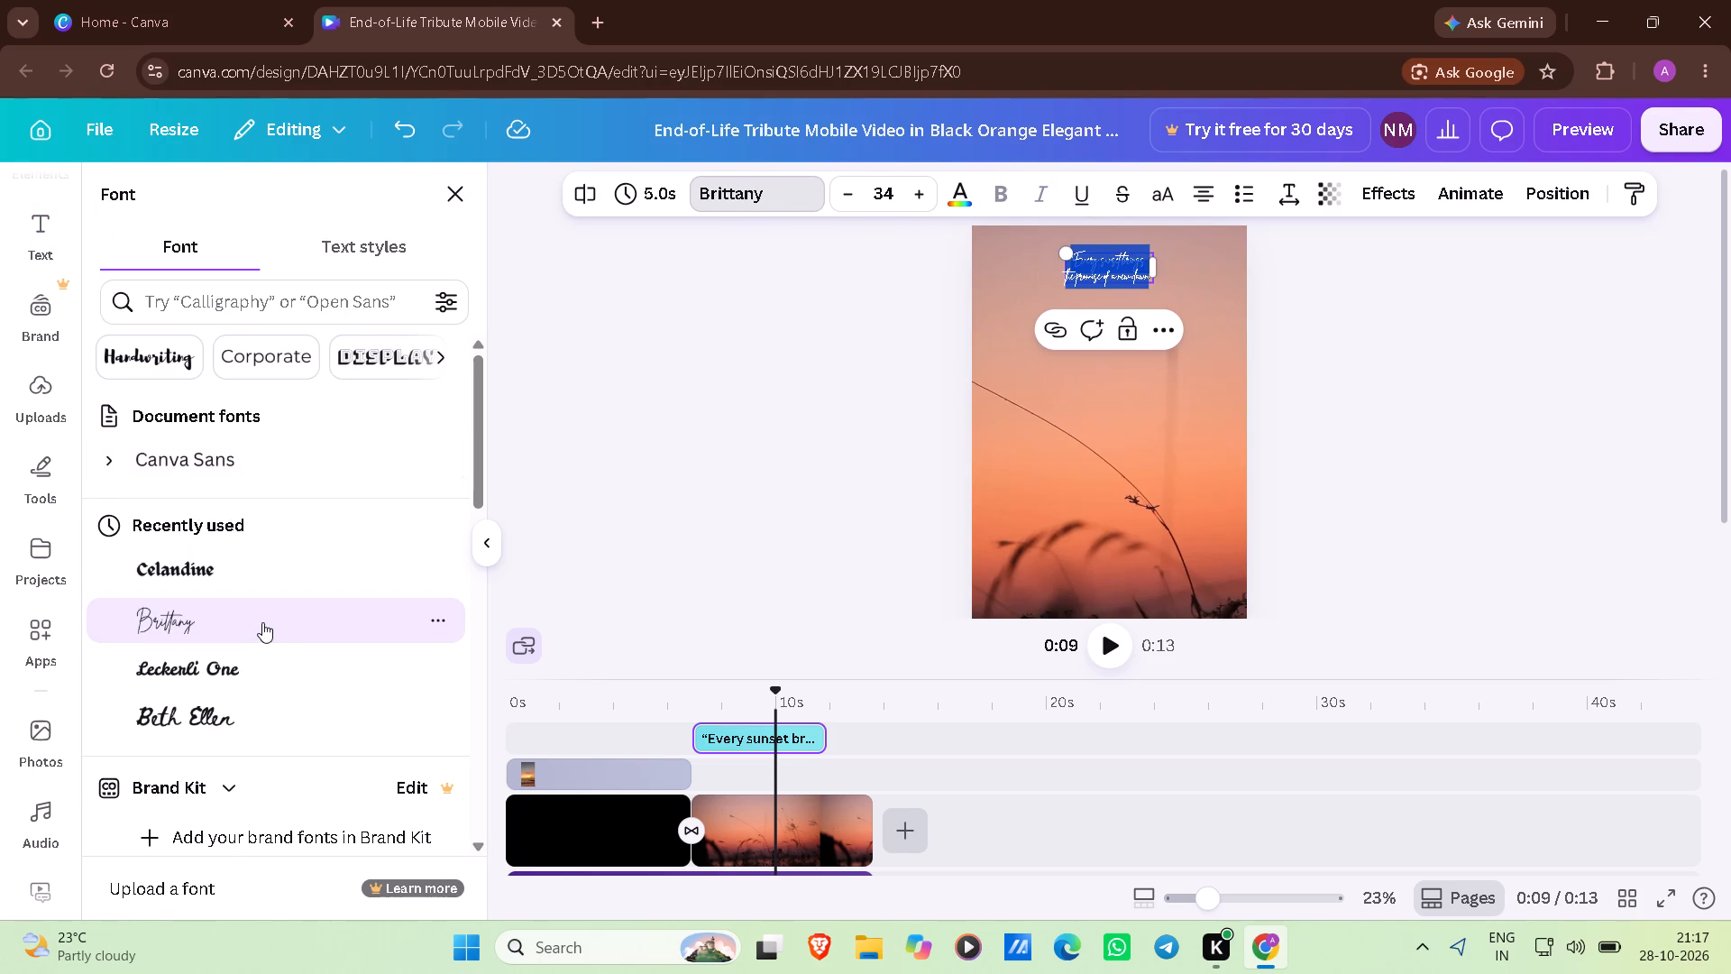
left_click(200, 672)
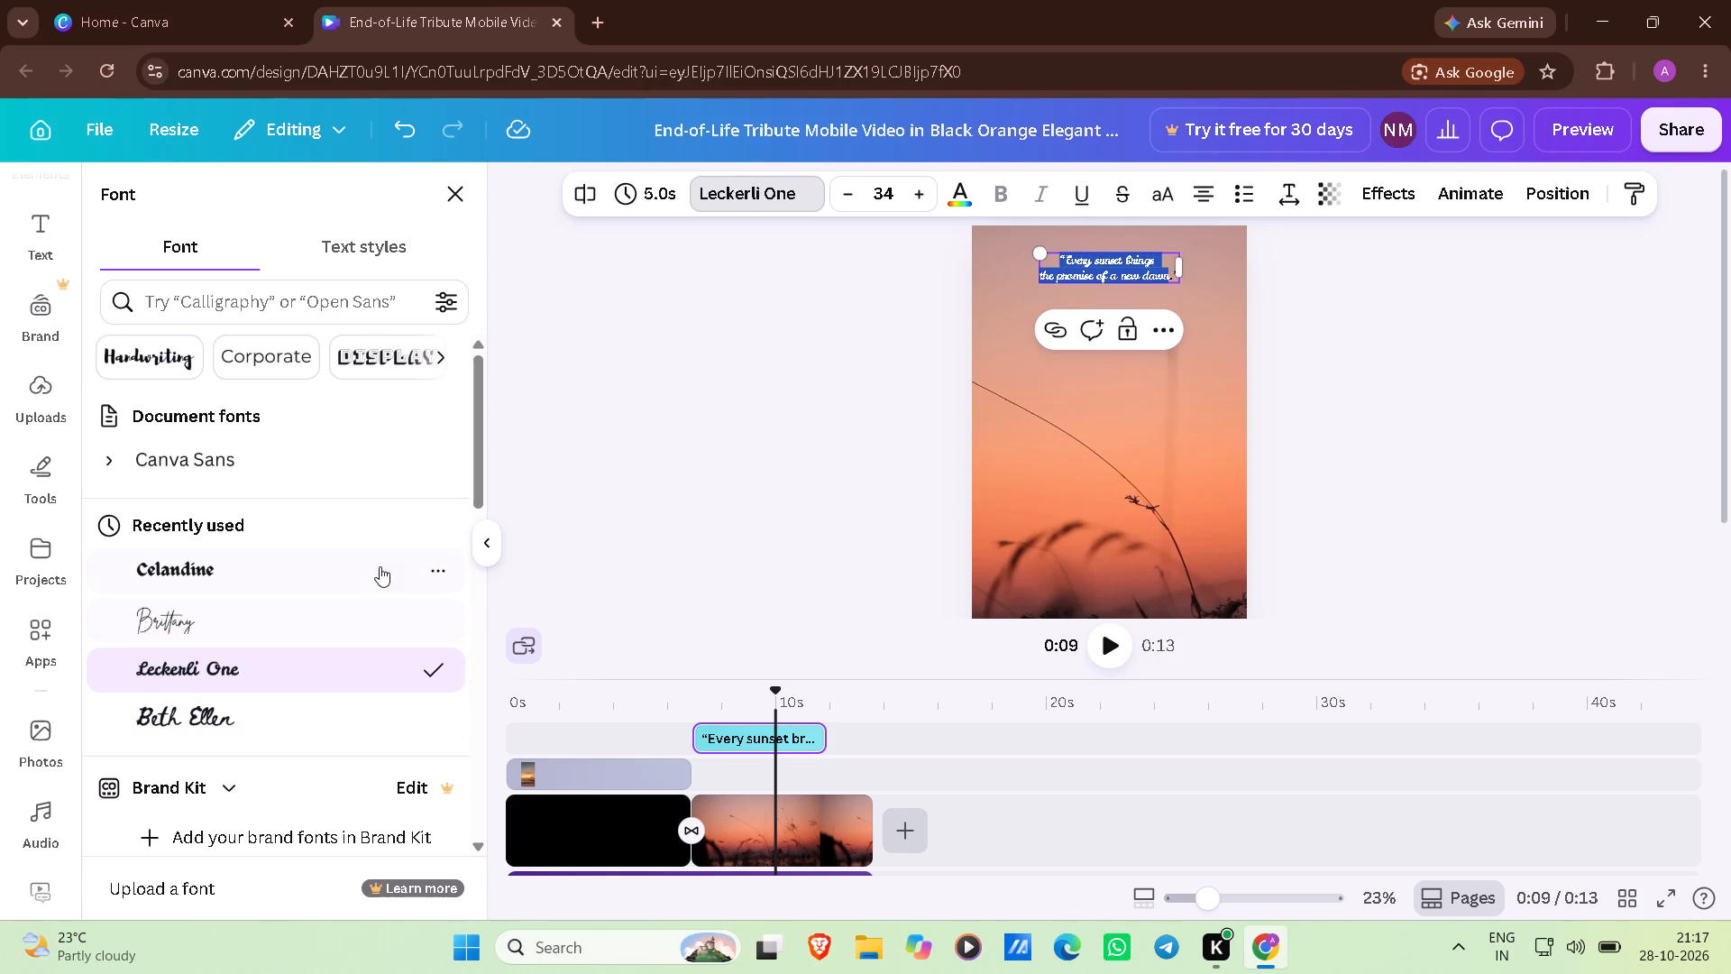
left_click(1065, 386)
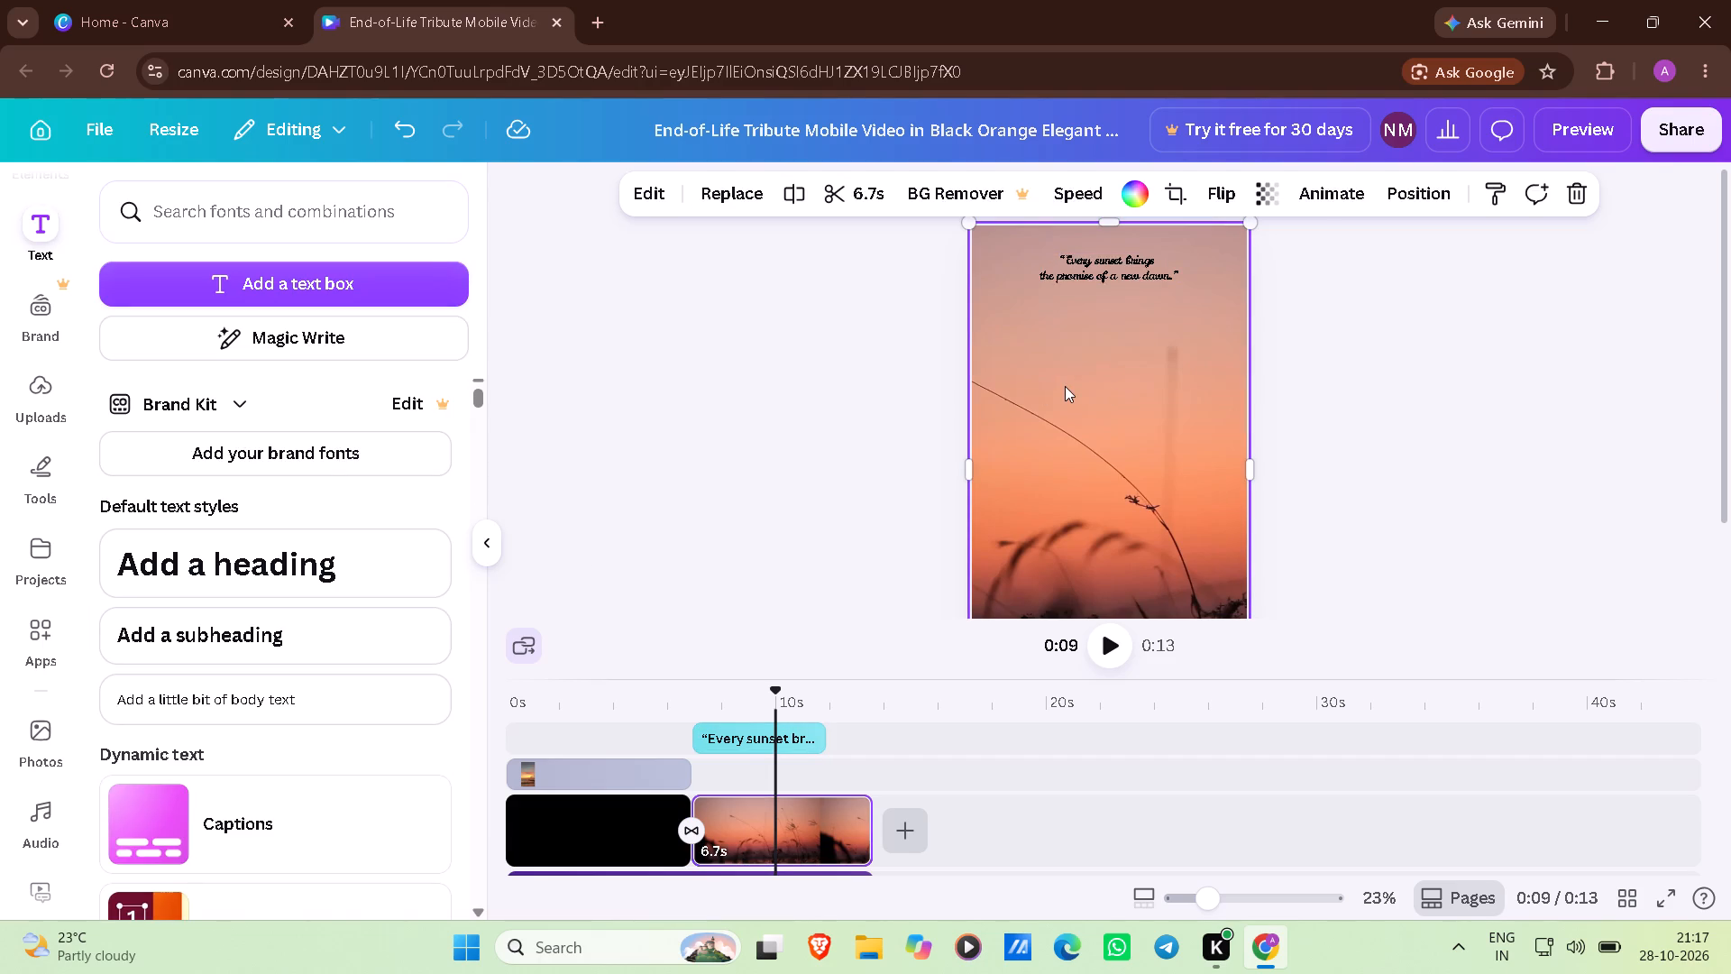
Enlarge the quote's text to about size 41.4 and widen its text box so both lines fit.
left_click(1120, 267)
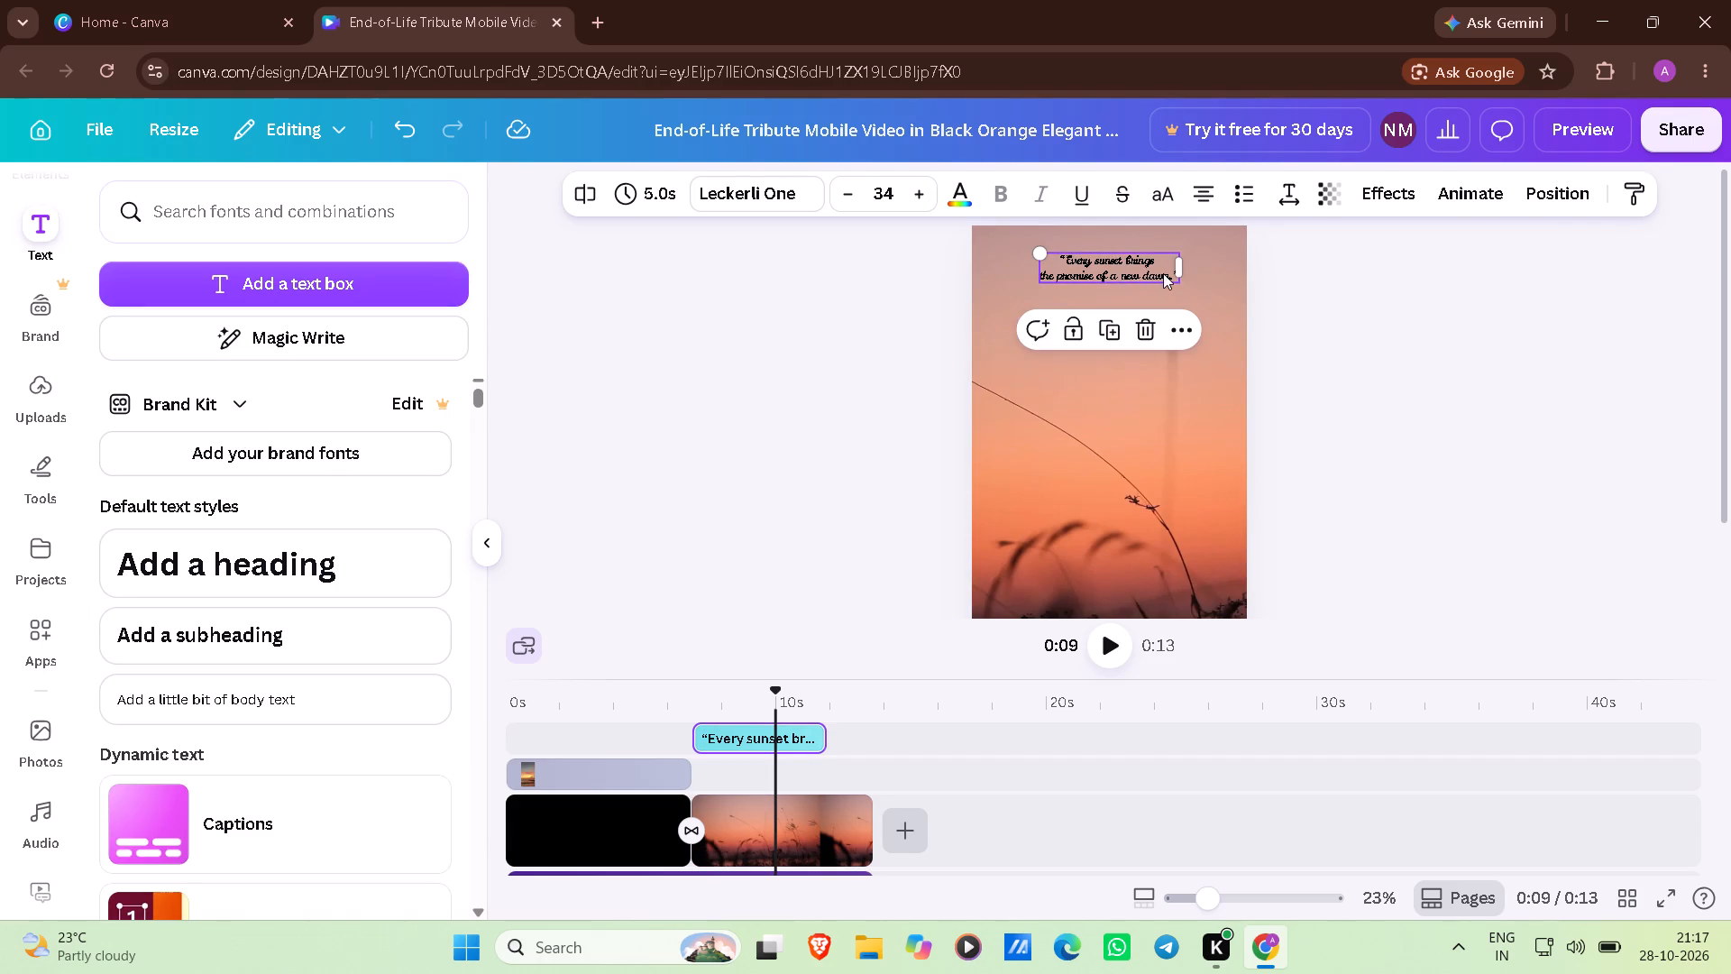
left_click_drag(1036, 251, 1009, 233)
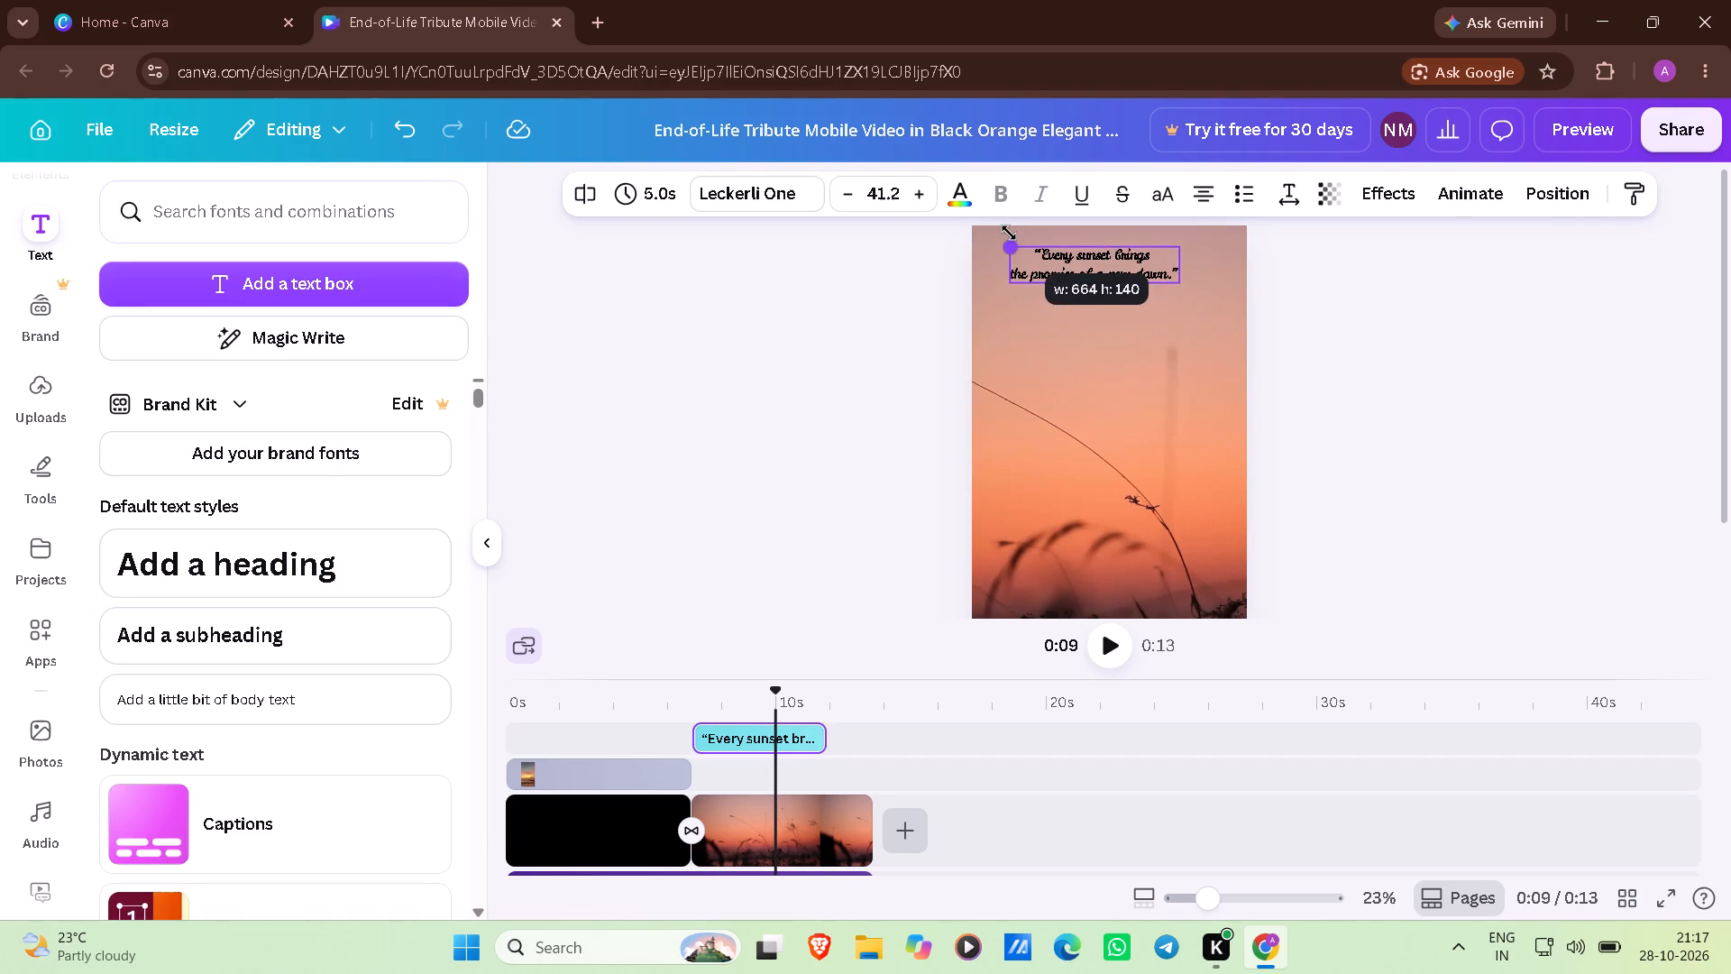
left_click_drag(1009, 233, 1008, 234)
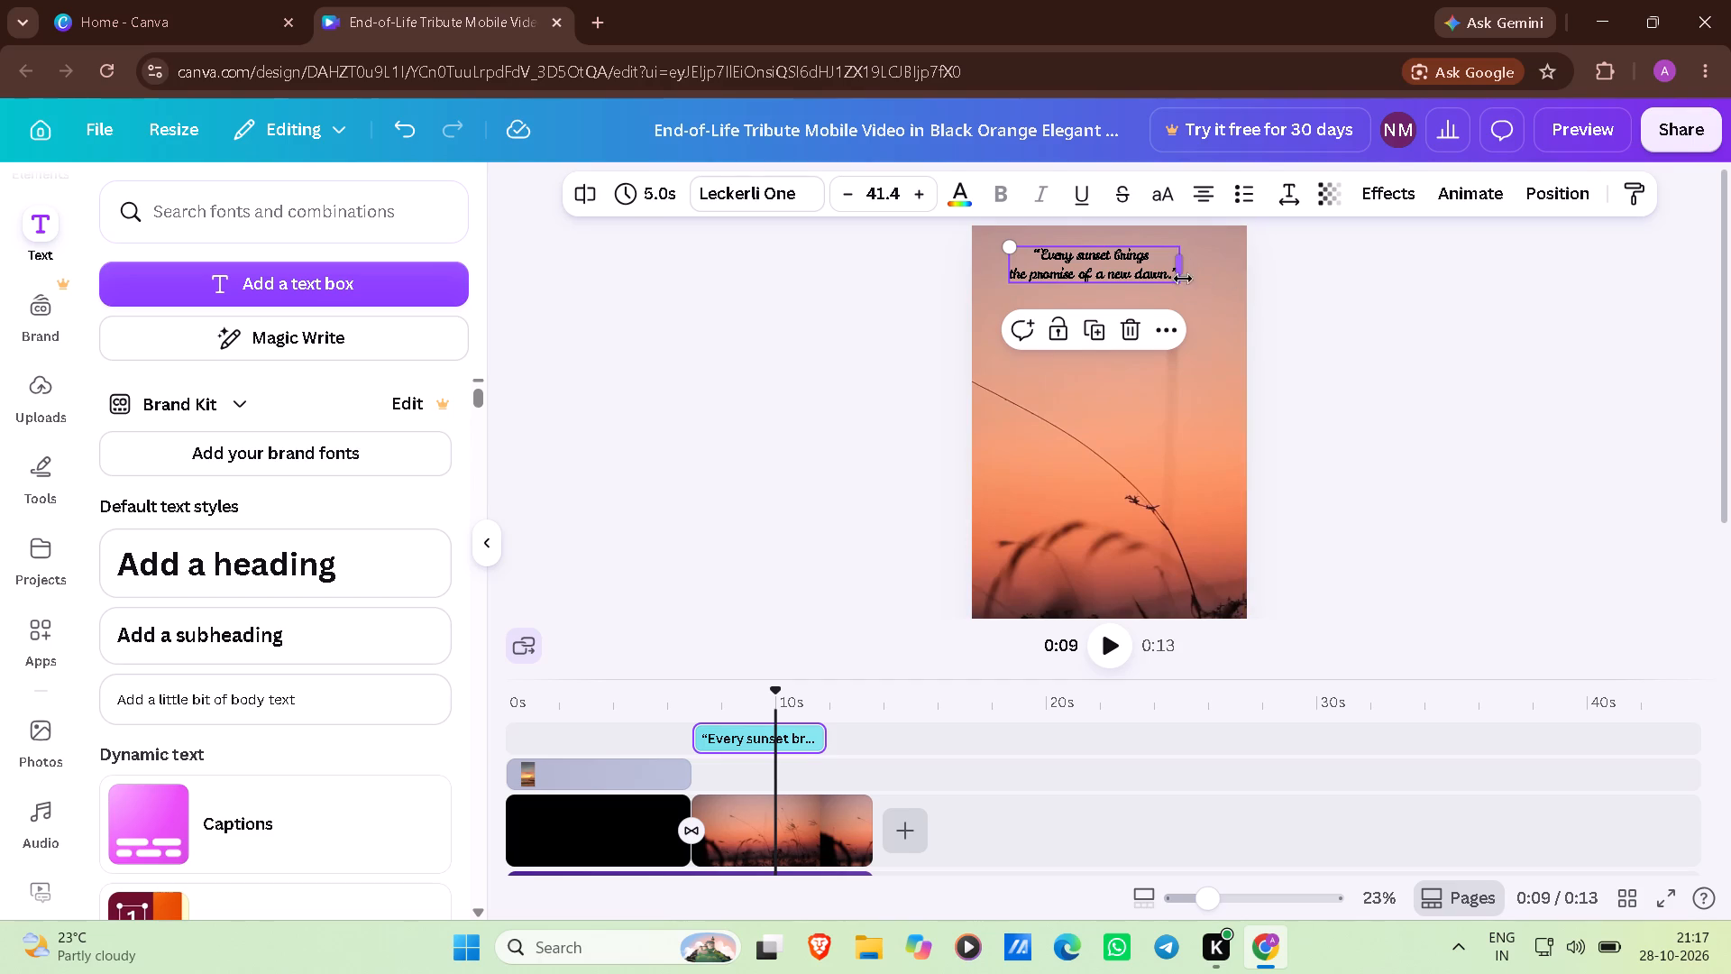
left_click_drag(1188, 271, 1214, 273)
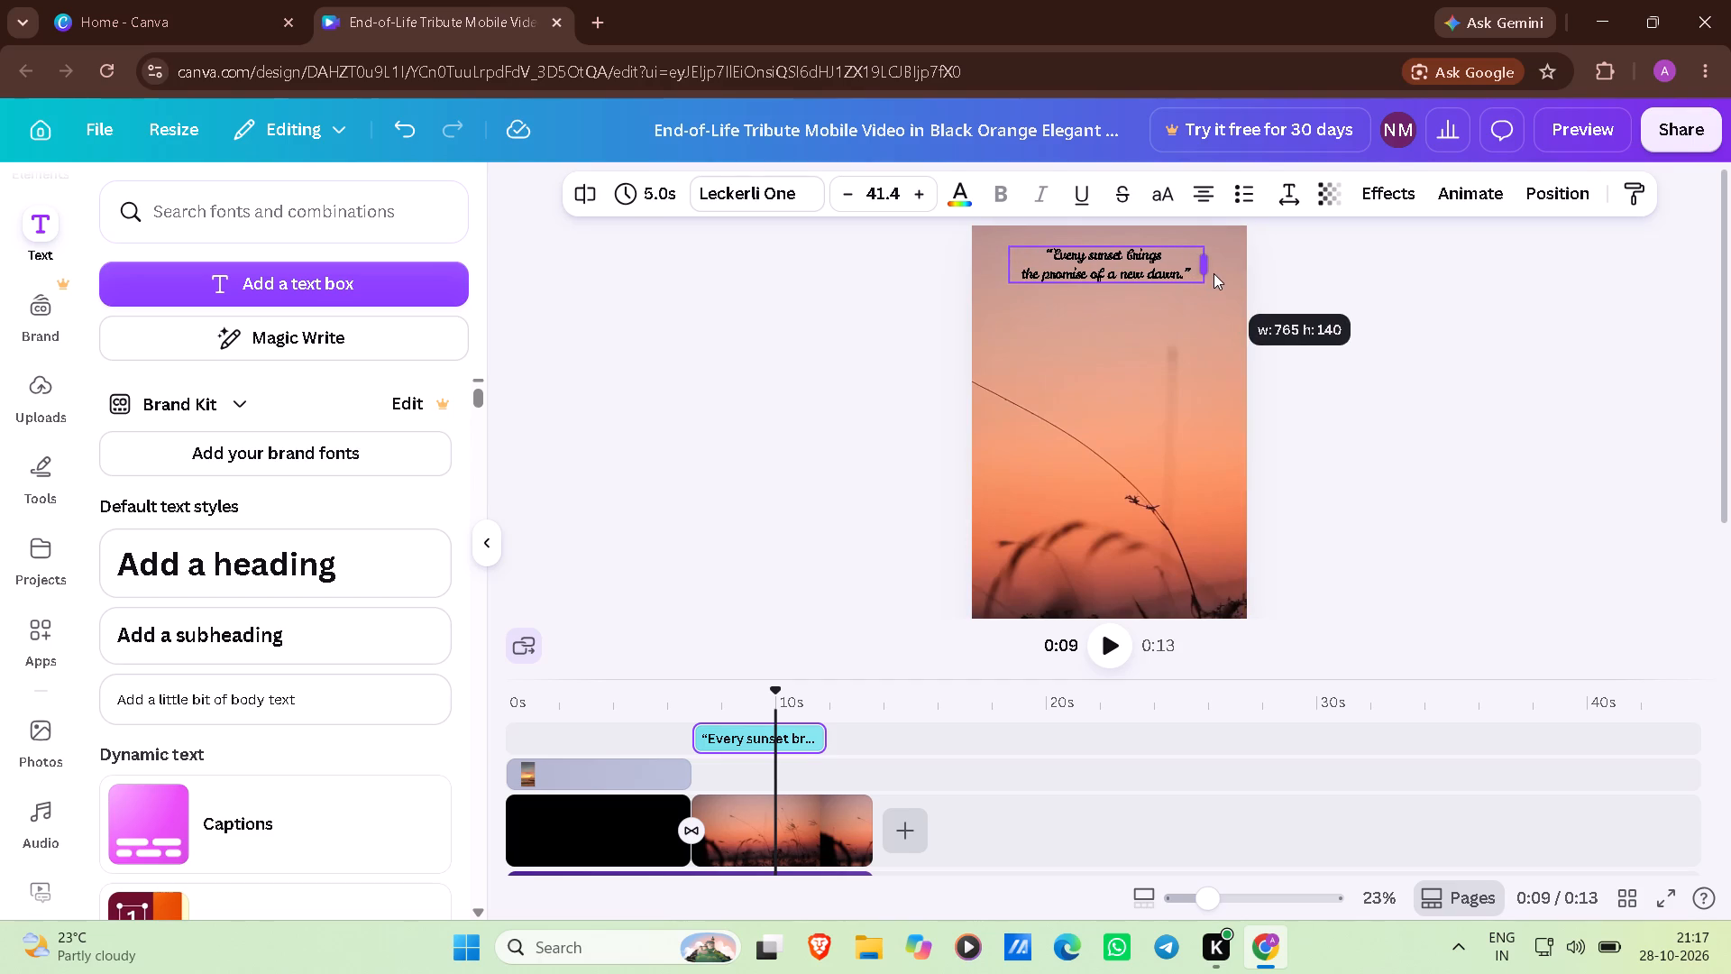
left_click_drag(1214, 273, 1226, 275)
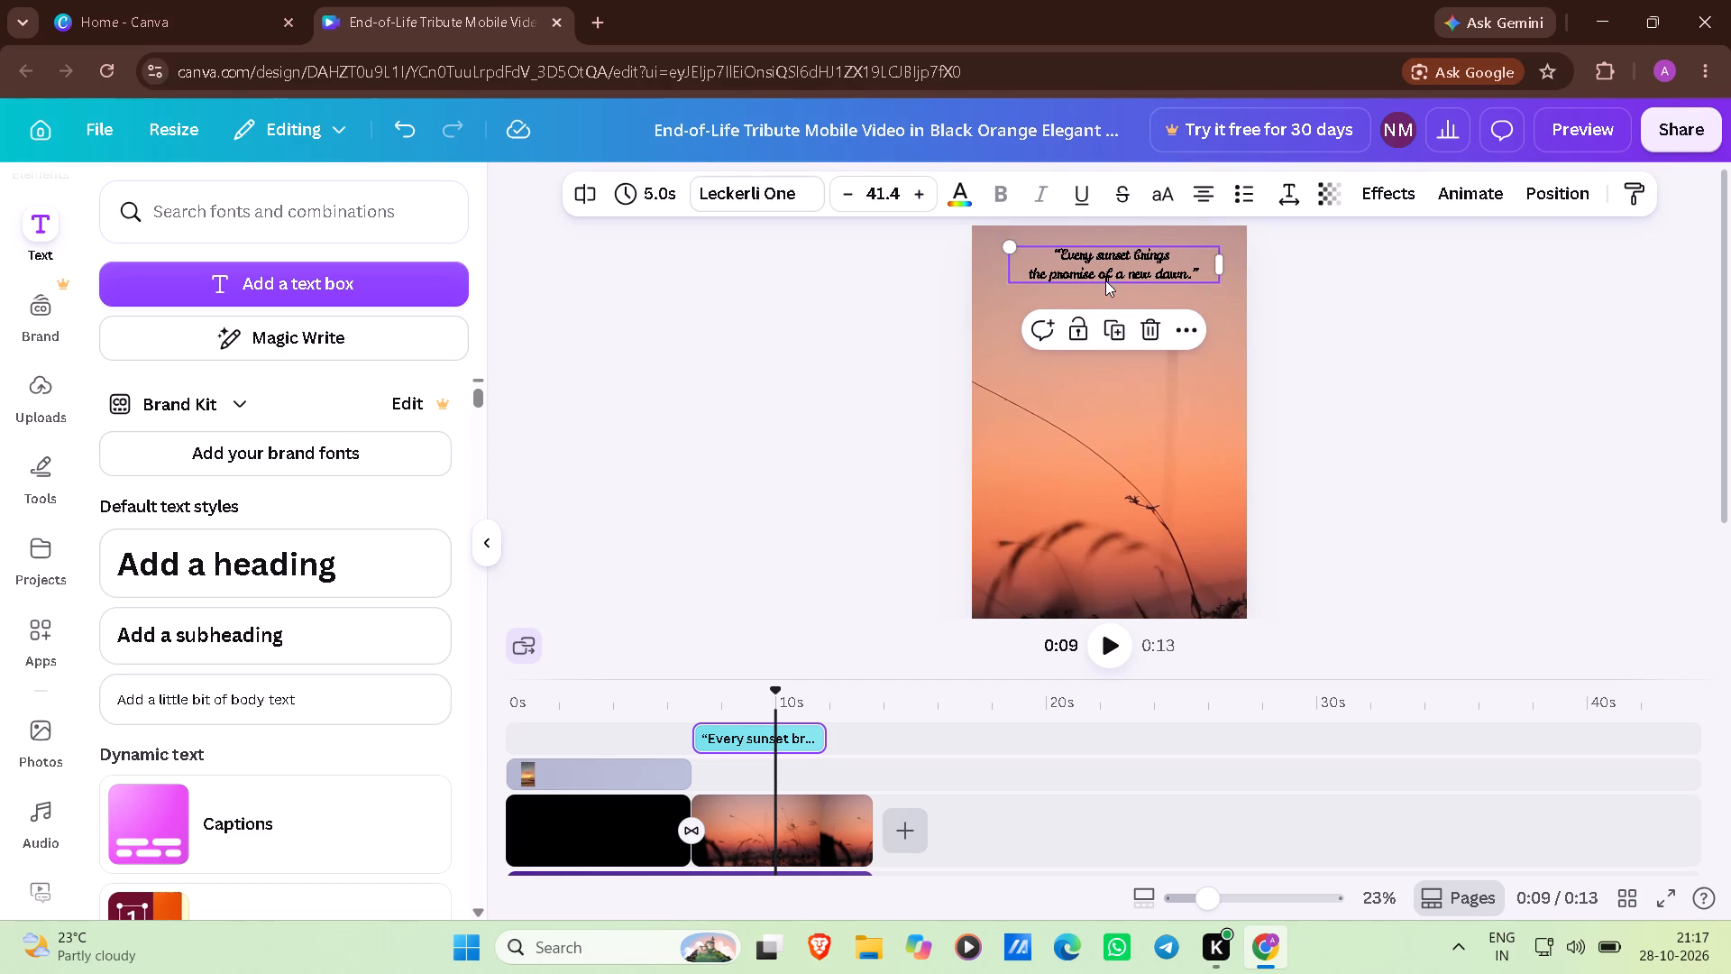
Move the quote slightly down the page and enlarge its text to about size 43.3.
left_click_drag(1053, 260, 1057, 317)
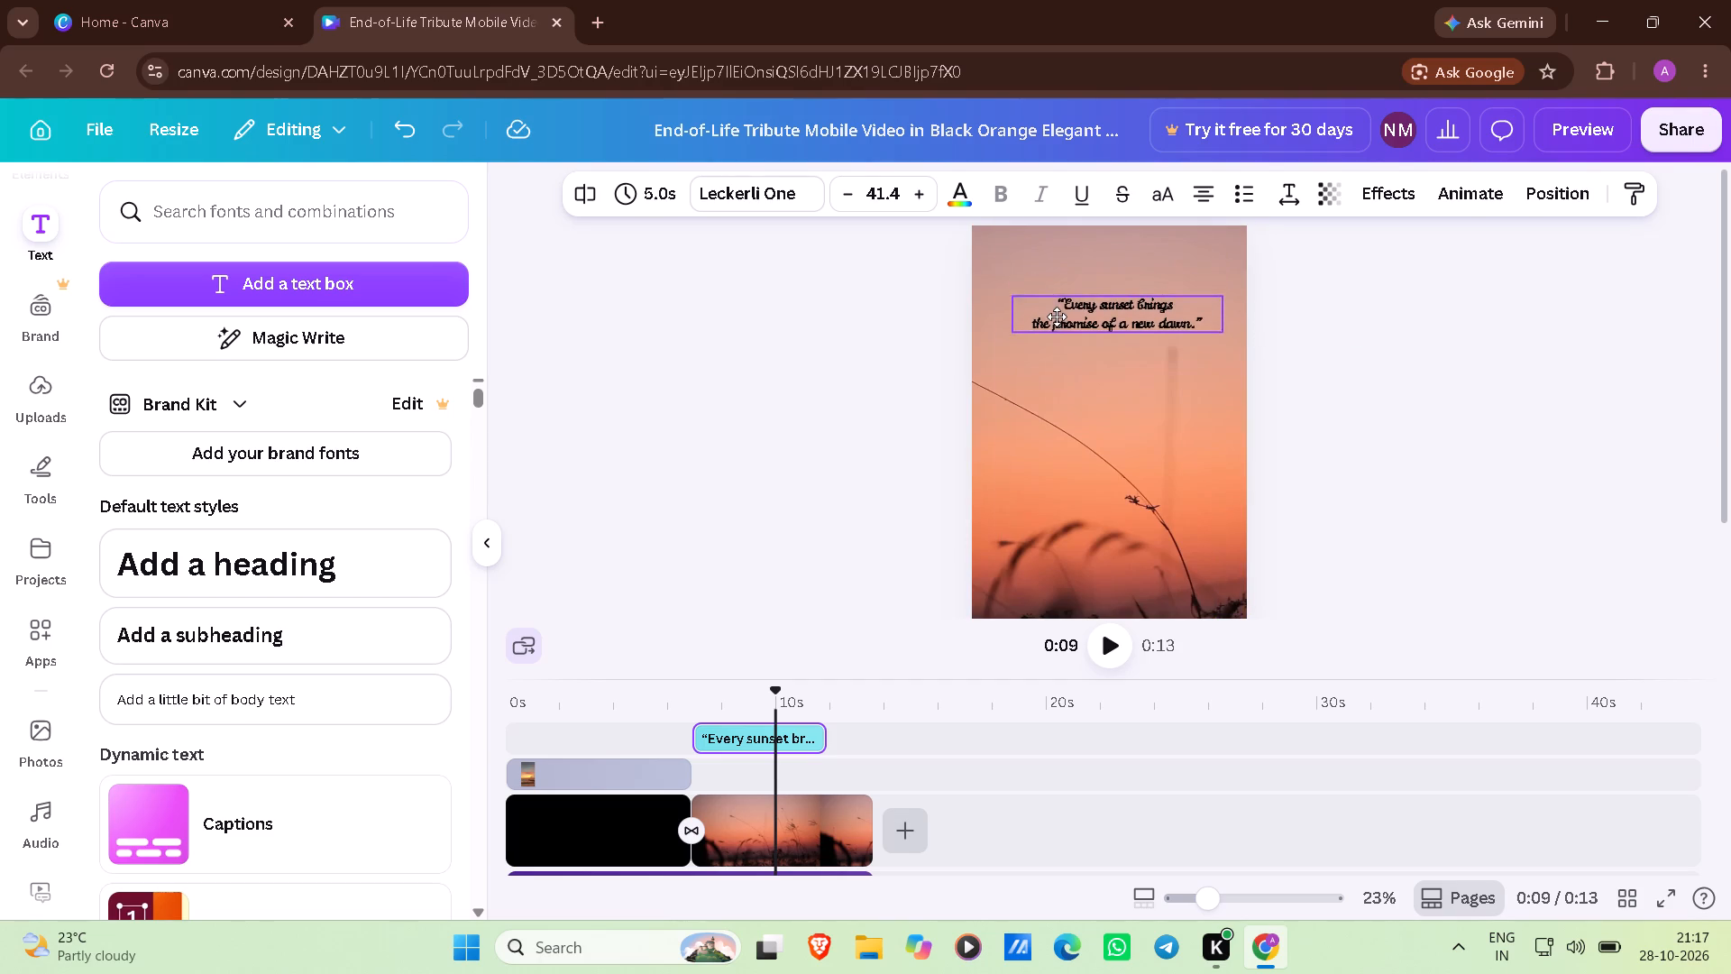
left_click_drag(1057, 317, 1057, 296)
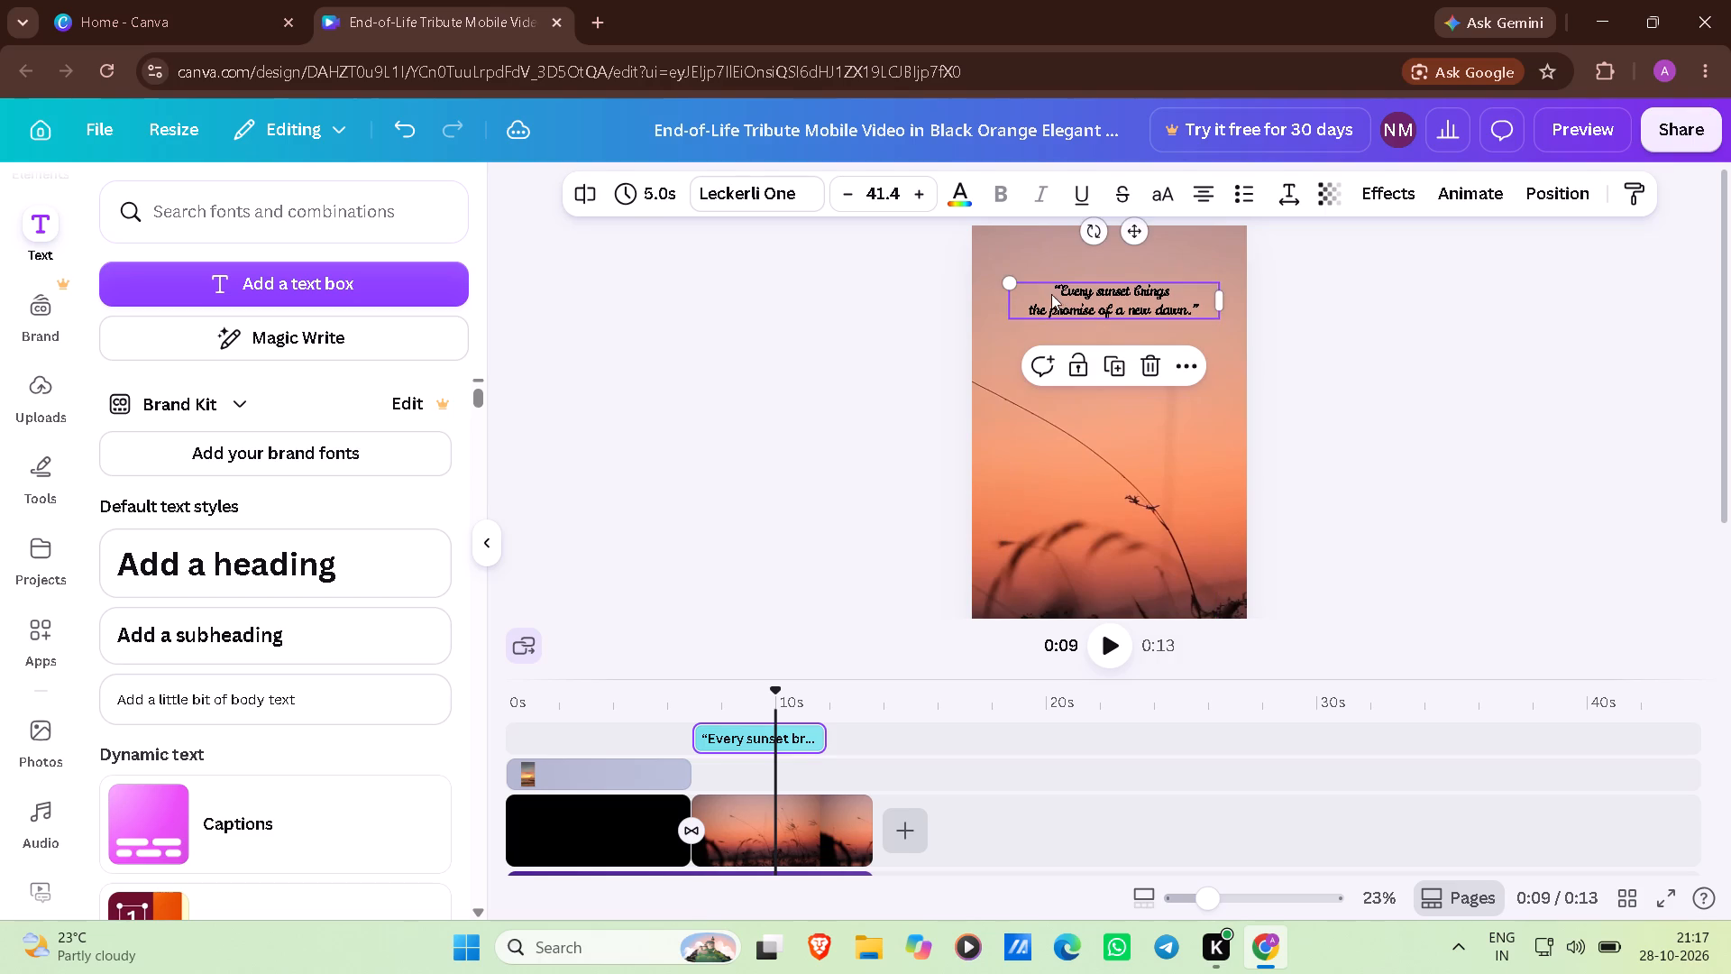
left_click_drag(1005, 279, 1003, 230)
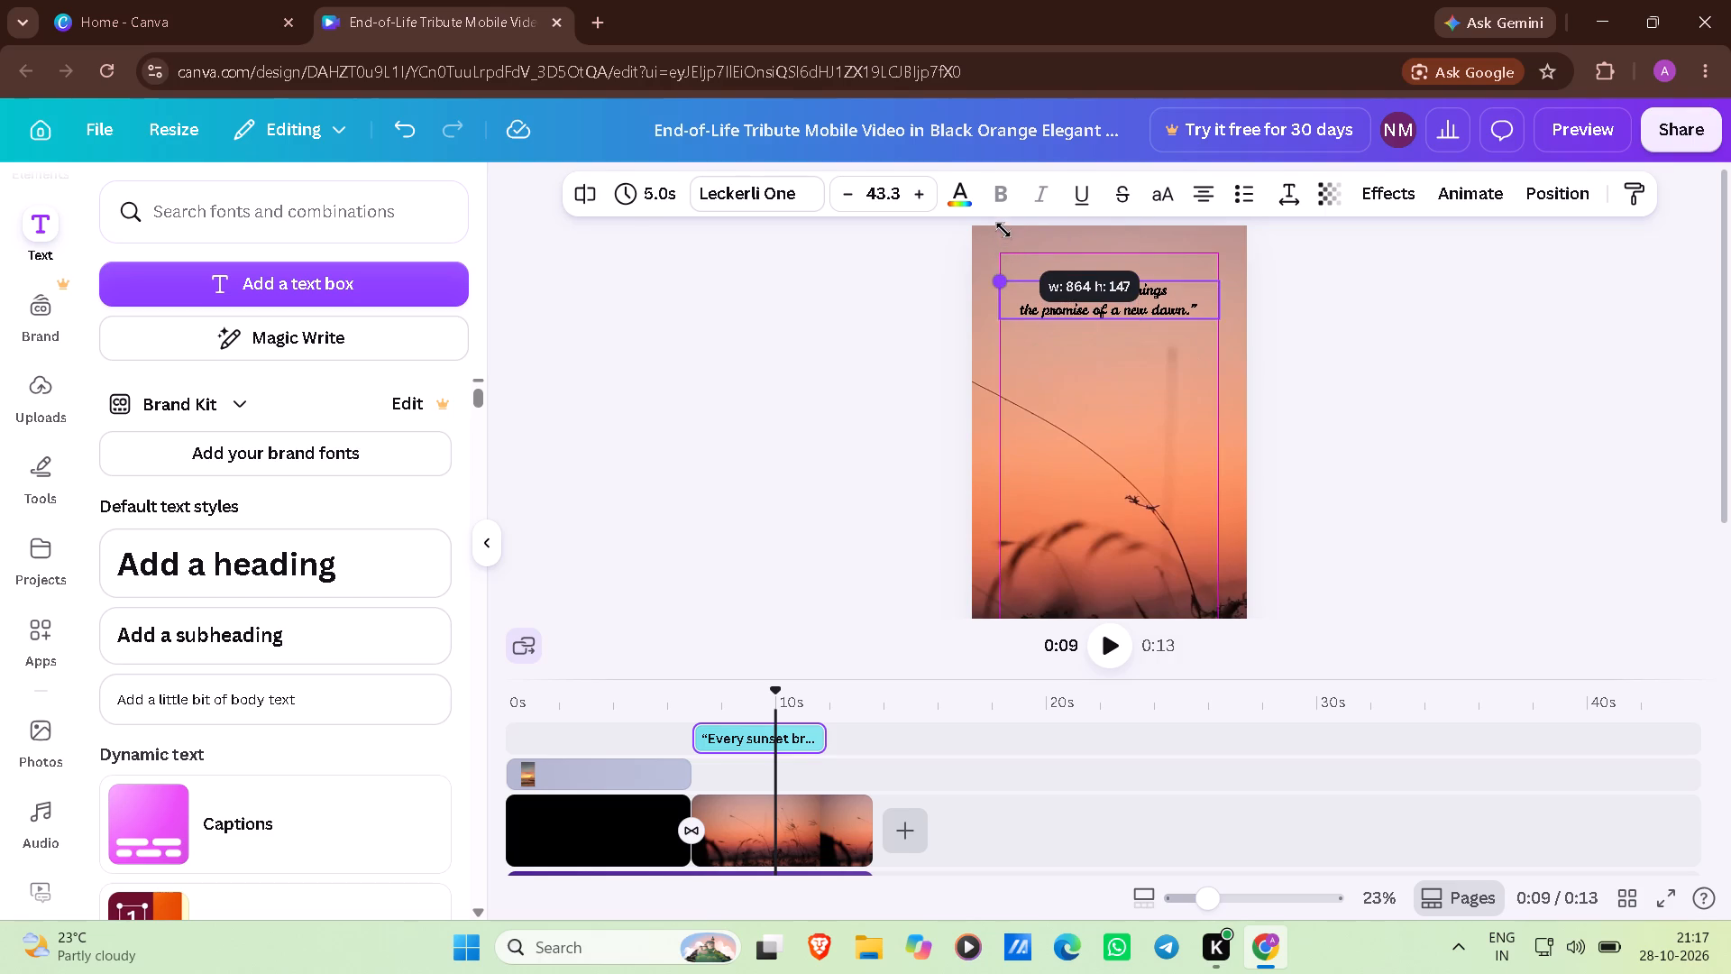
left_click_drag(1003, 230, 1006, 206)
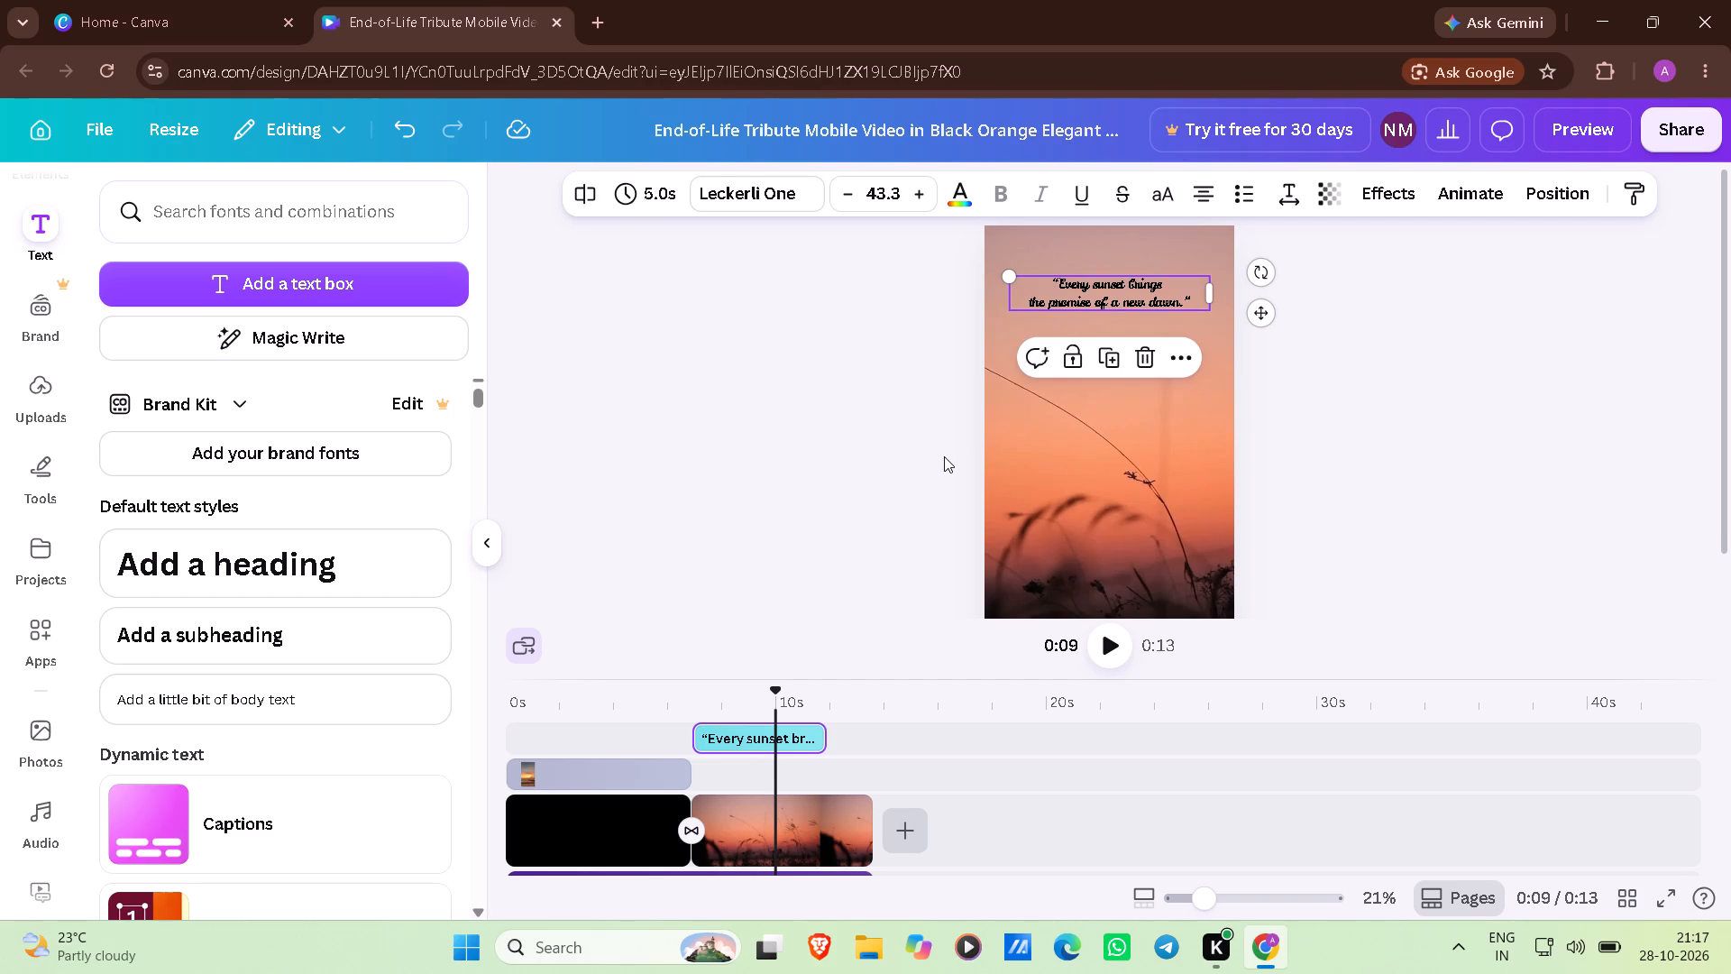
Play the video from 0:09 to its end to check how the restyled quote appears.
left_click(1105, 648)
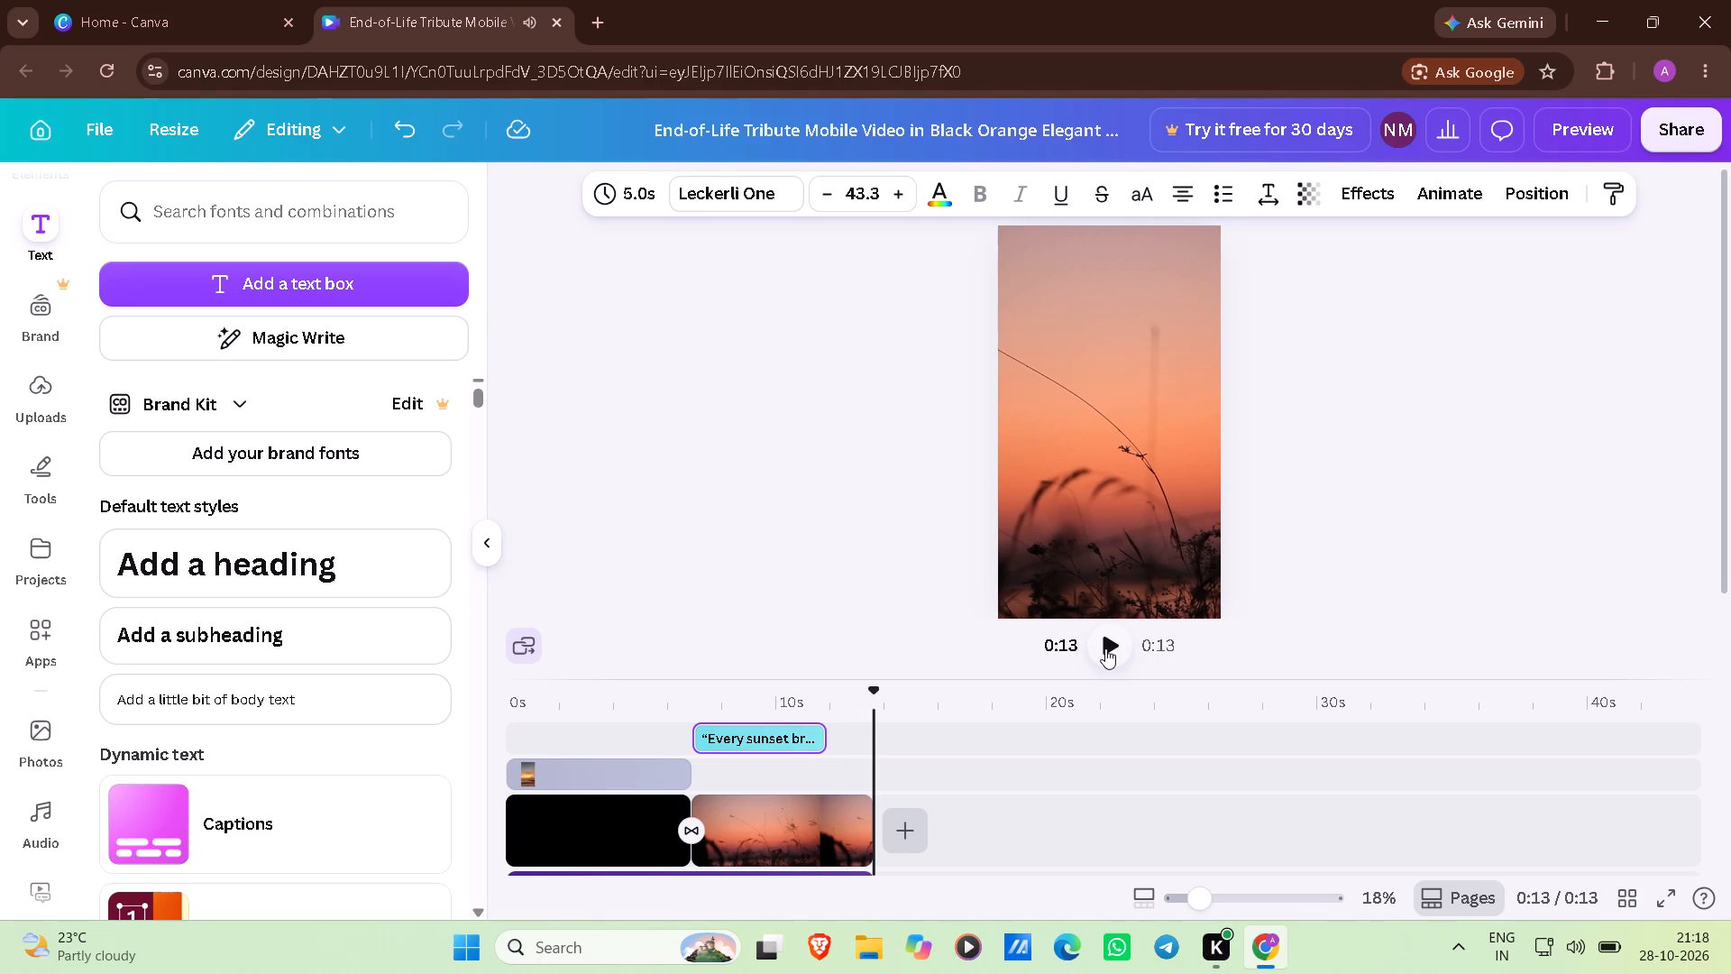
Extend the quote's timing in both directions to span the whole video, from 0 s to 13.5 s.
left_click(696, 731)
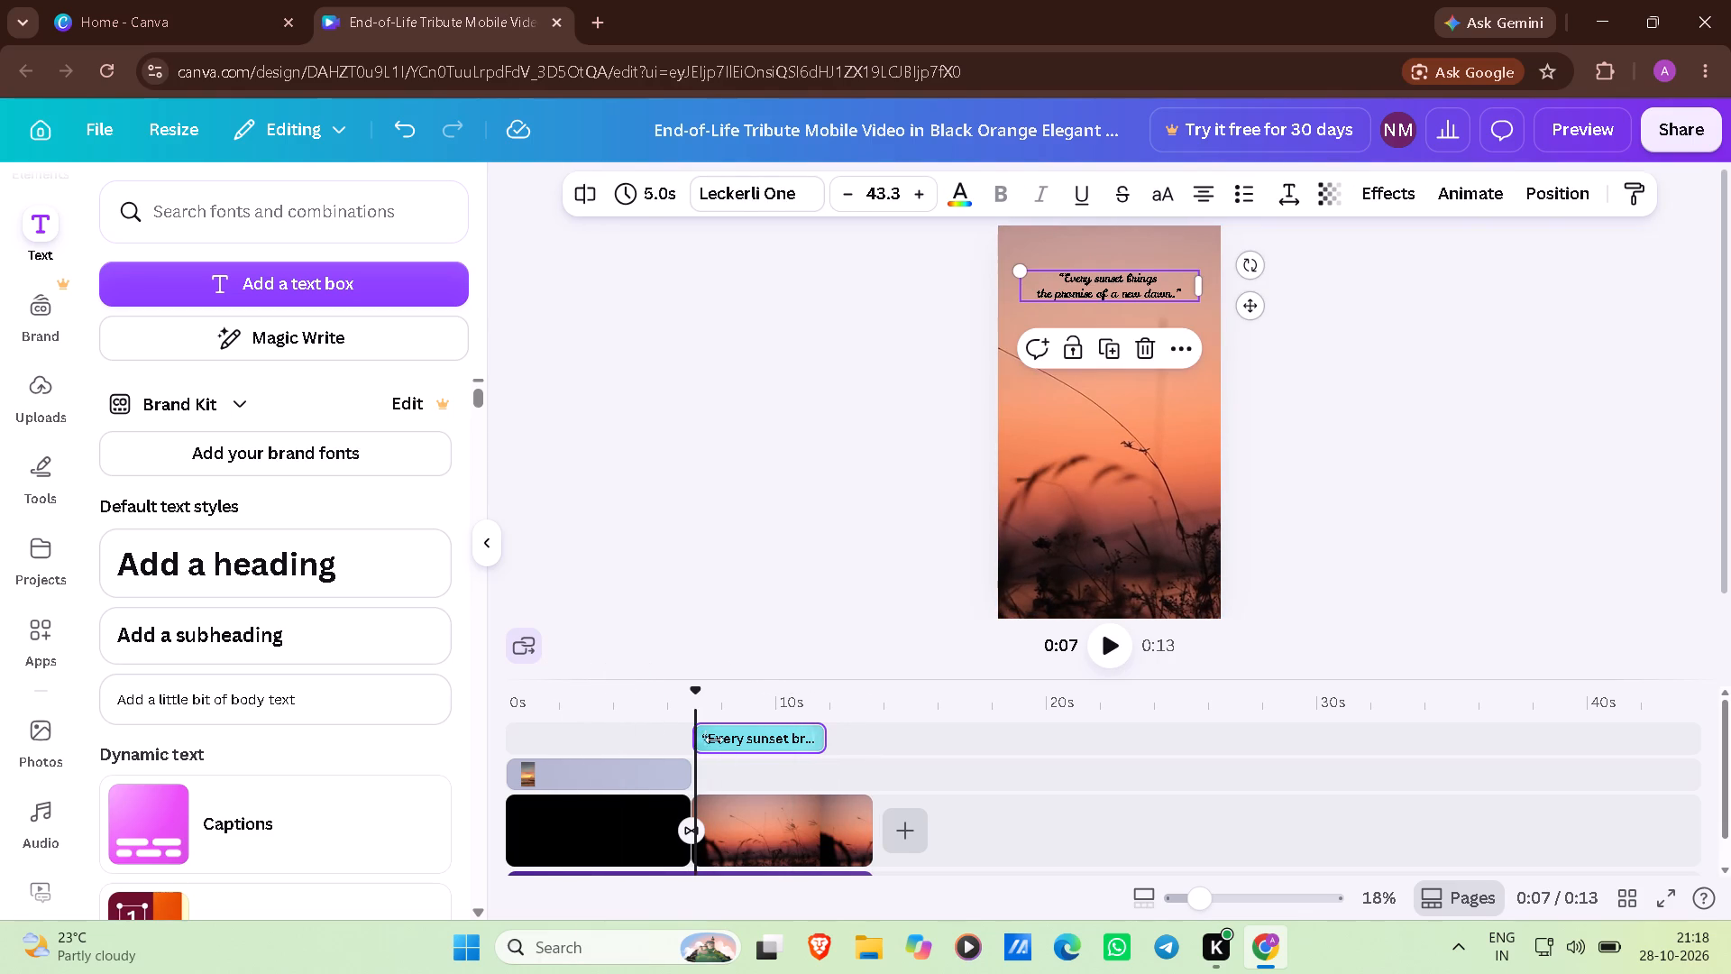
left_click_drag(701, 731, 588, 730)
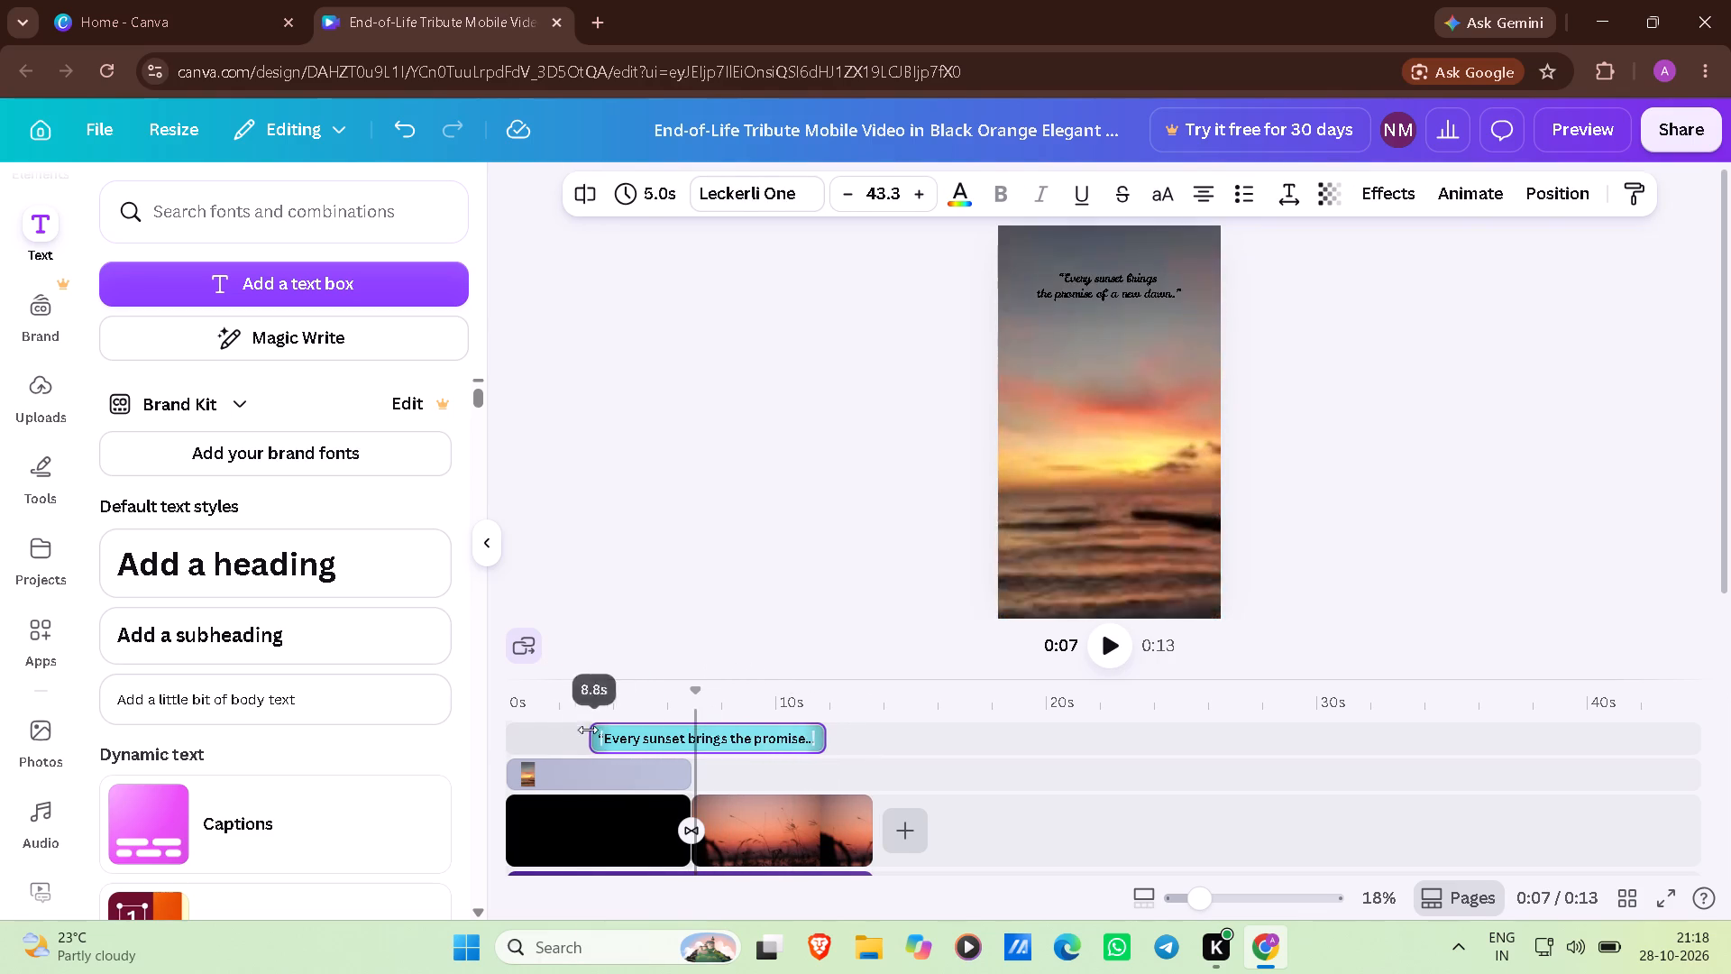
left_click_drag(588, 730, 515, 720)
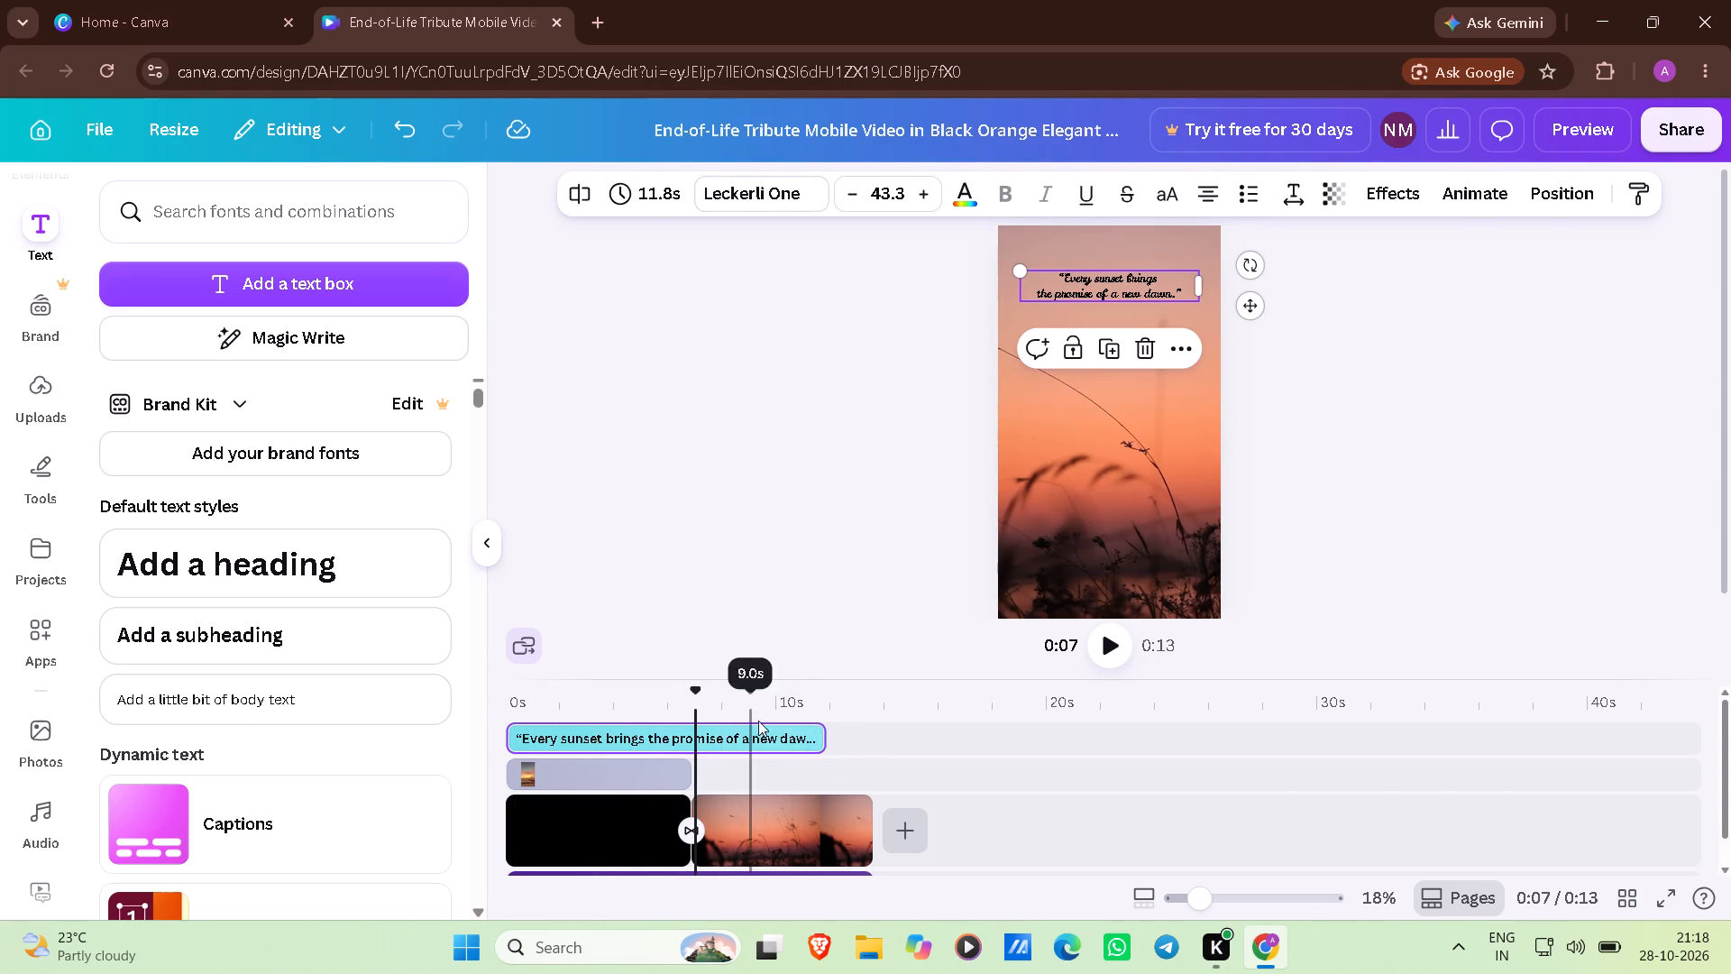
left_click_drag(815, 730, 871, 743)
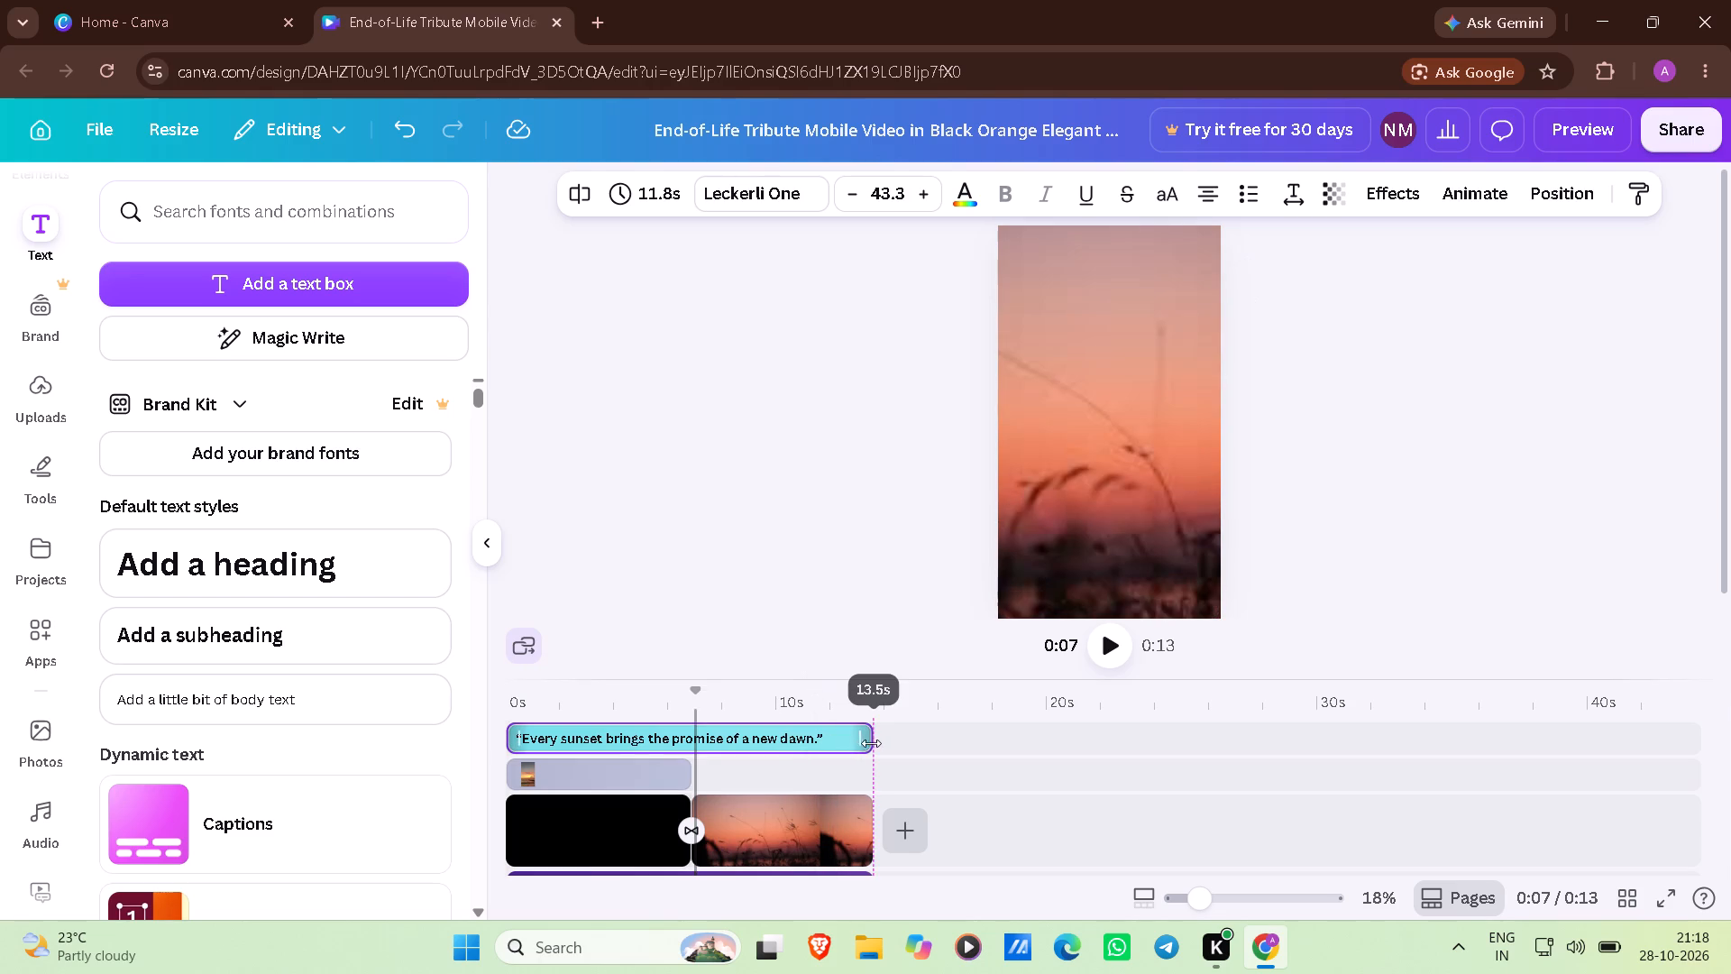
left_click_drag(871, 743, 872, 743)
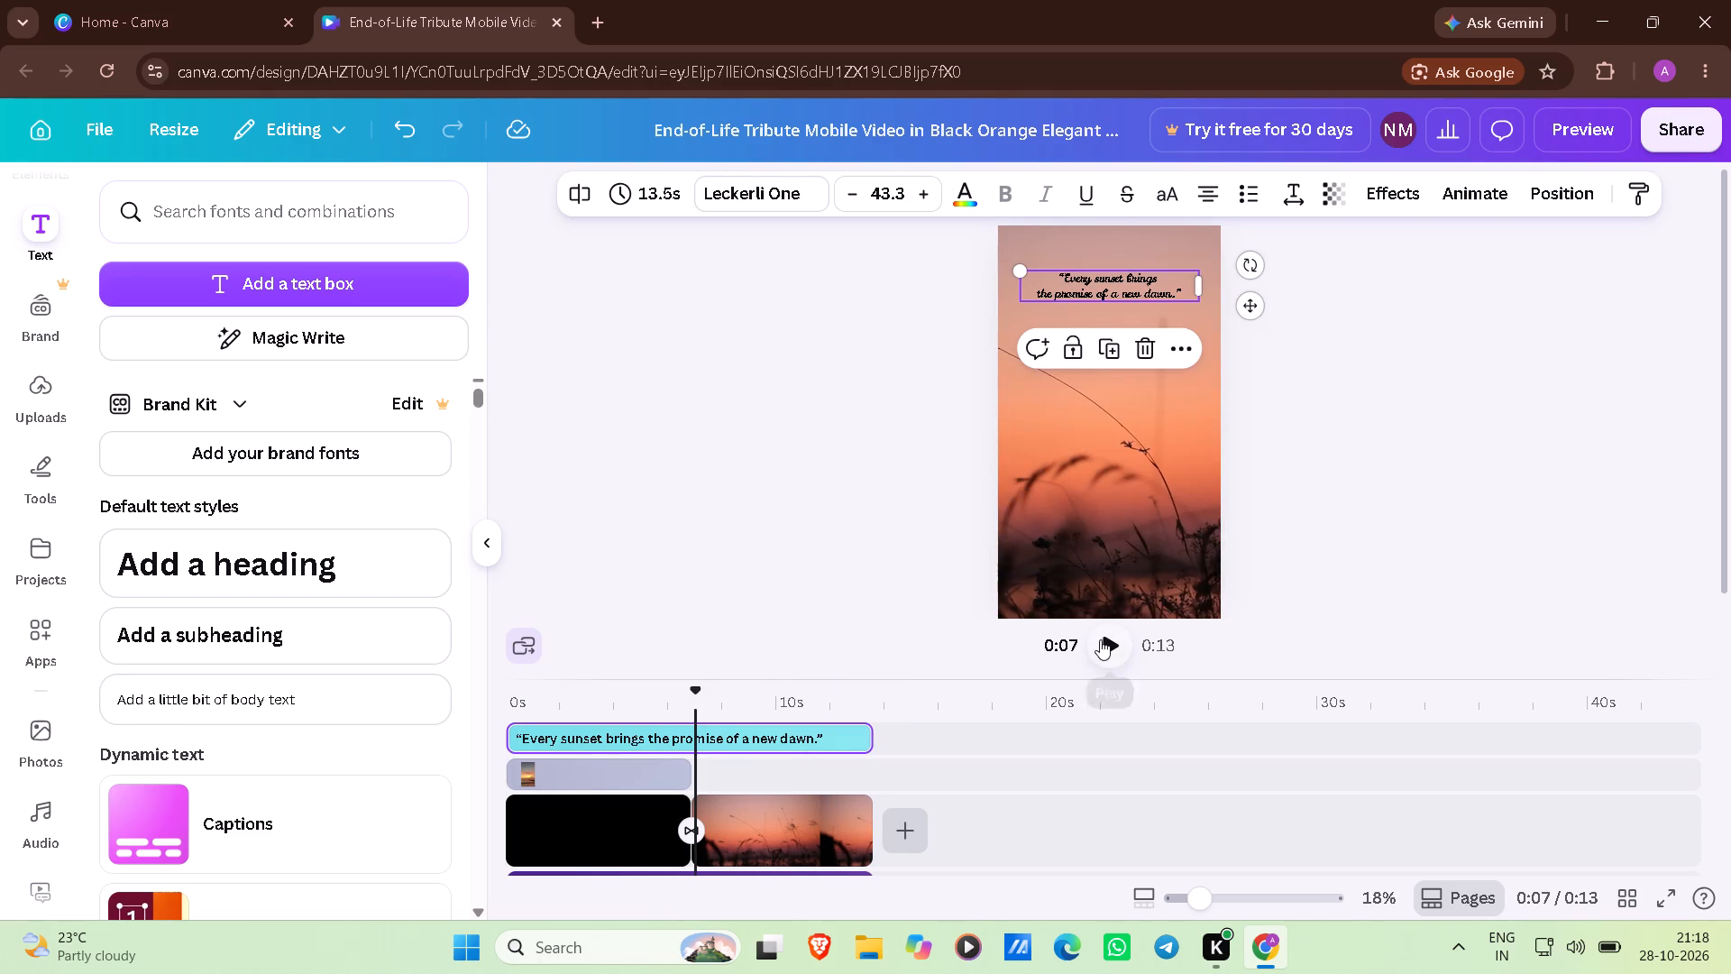
Play the video from 0:07 to check the quote's extended timing, and pause it near the end.
left_click(1101, 639)
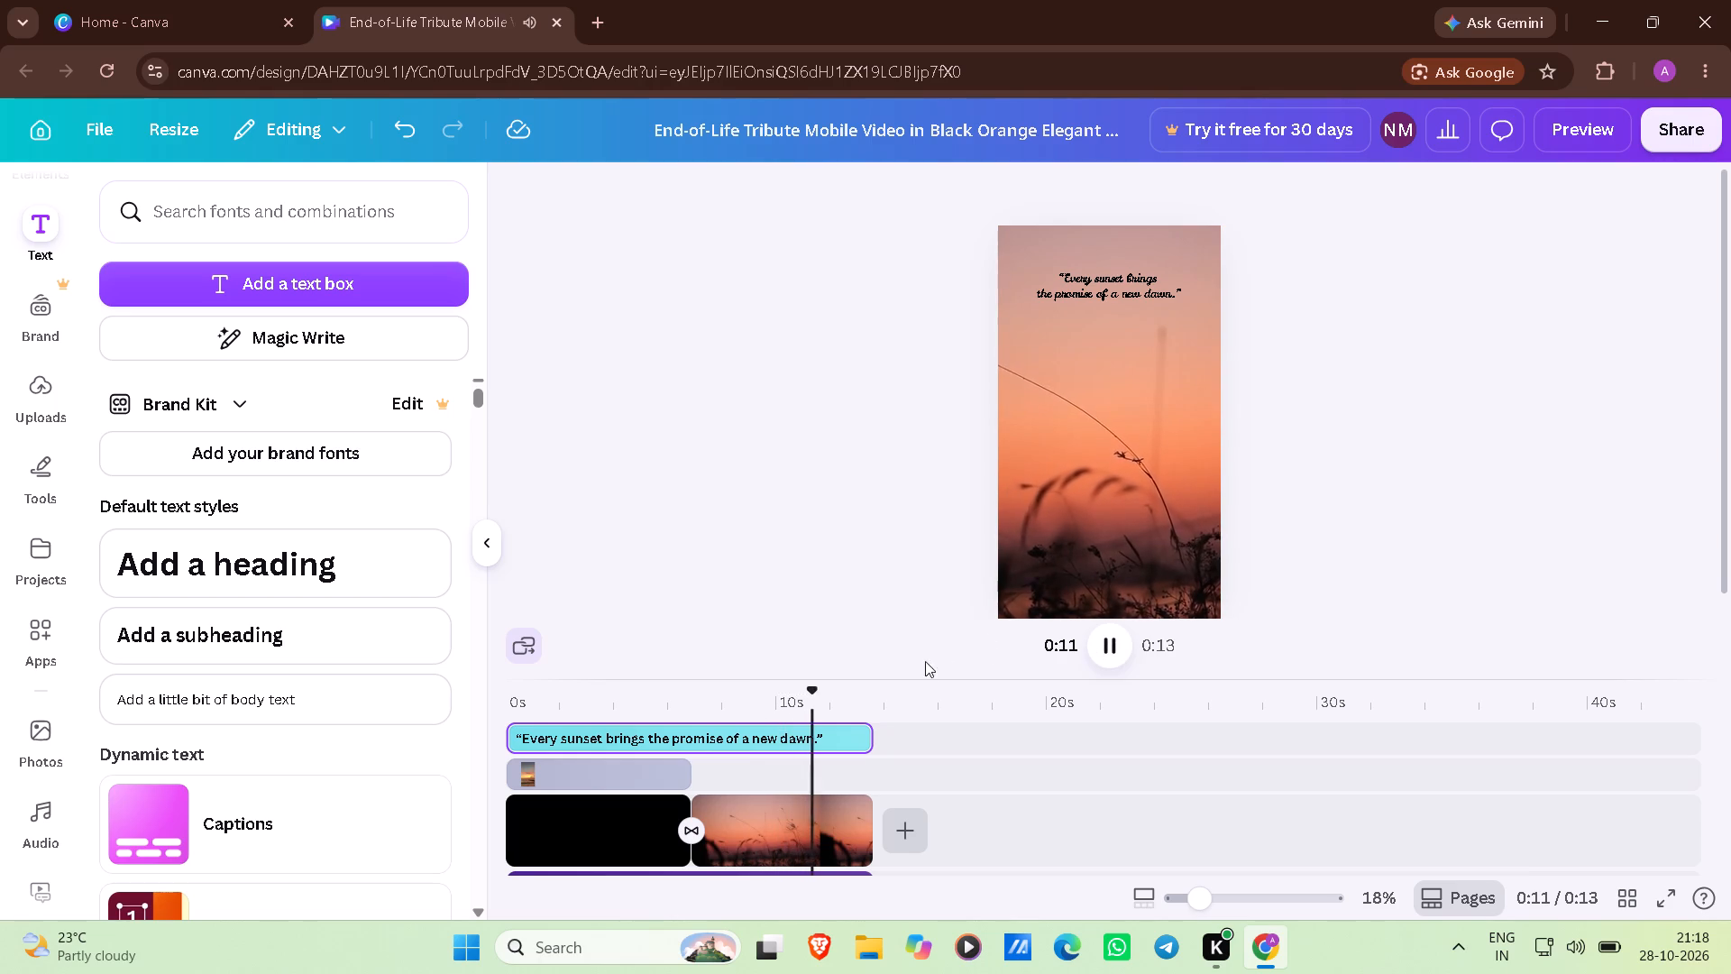
left_click(1111, 651)
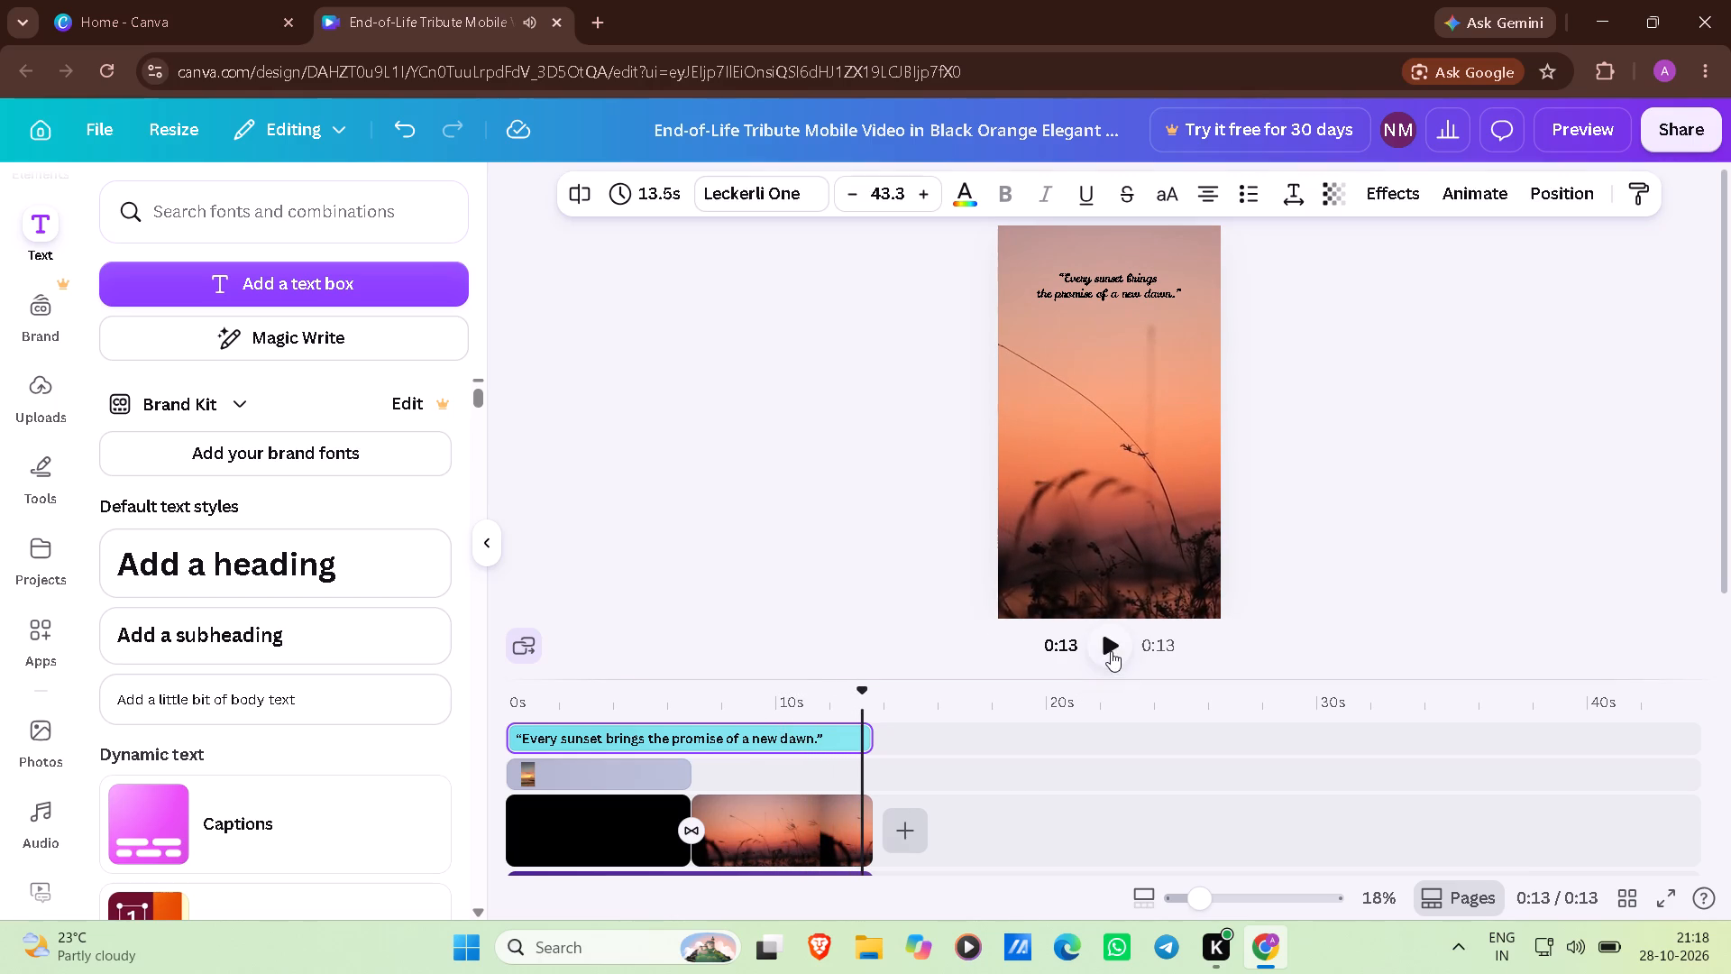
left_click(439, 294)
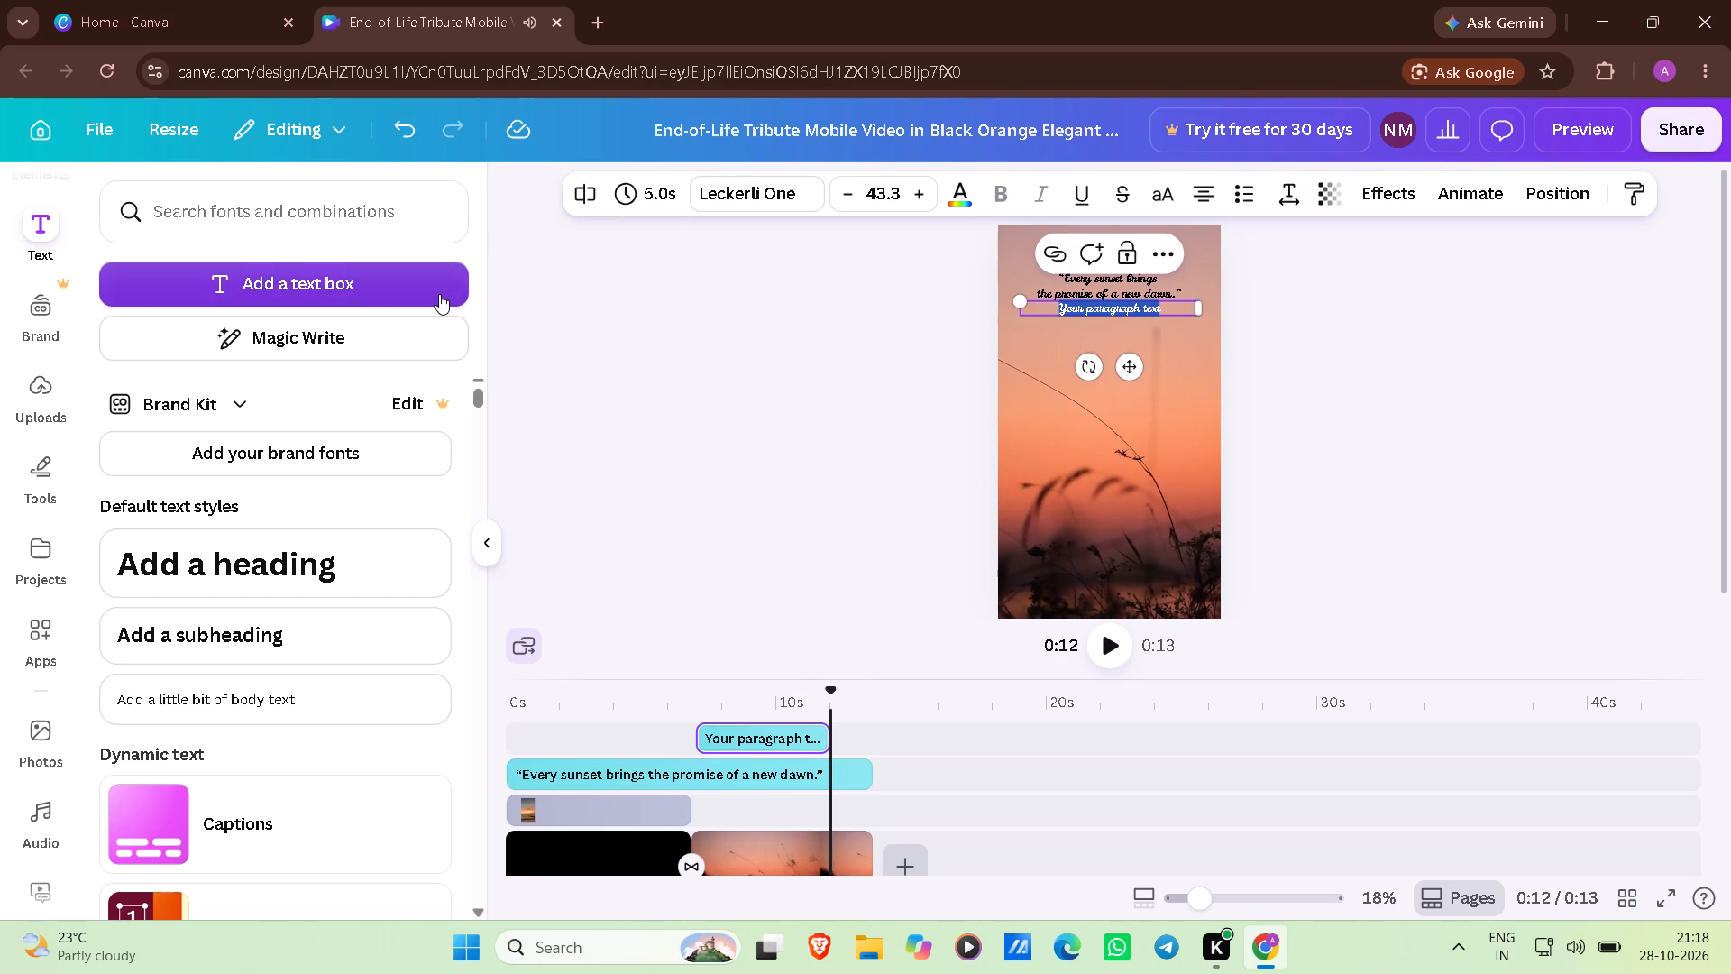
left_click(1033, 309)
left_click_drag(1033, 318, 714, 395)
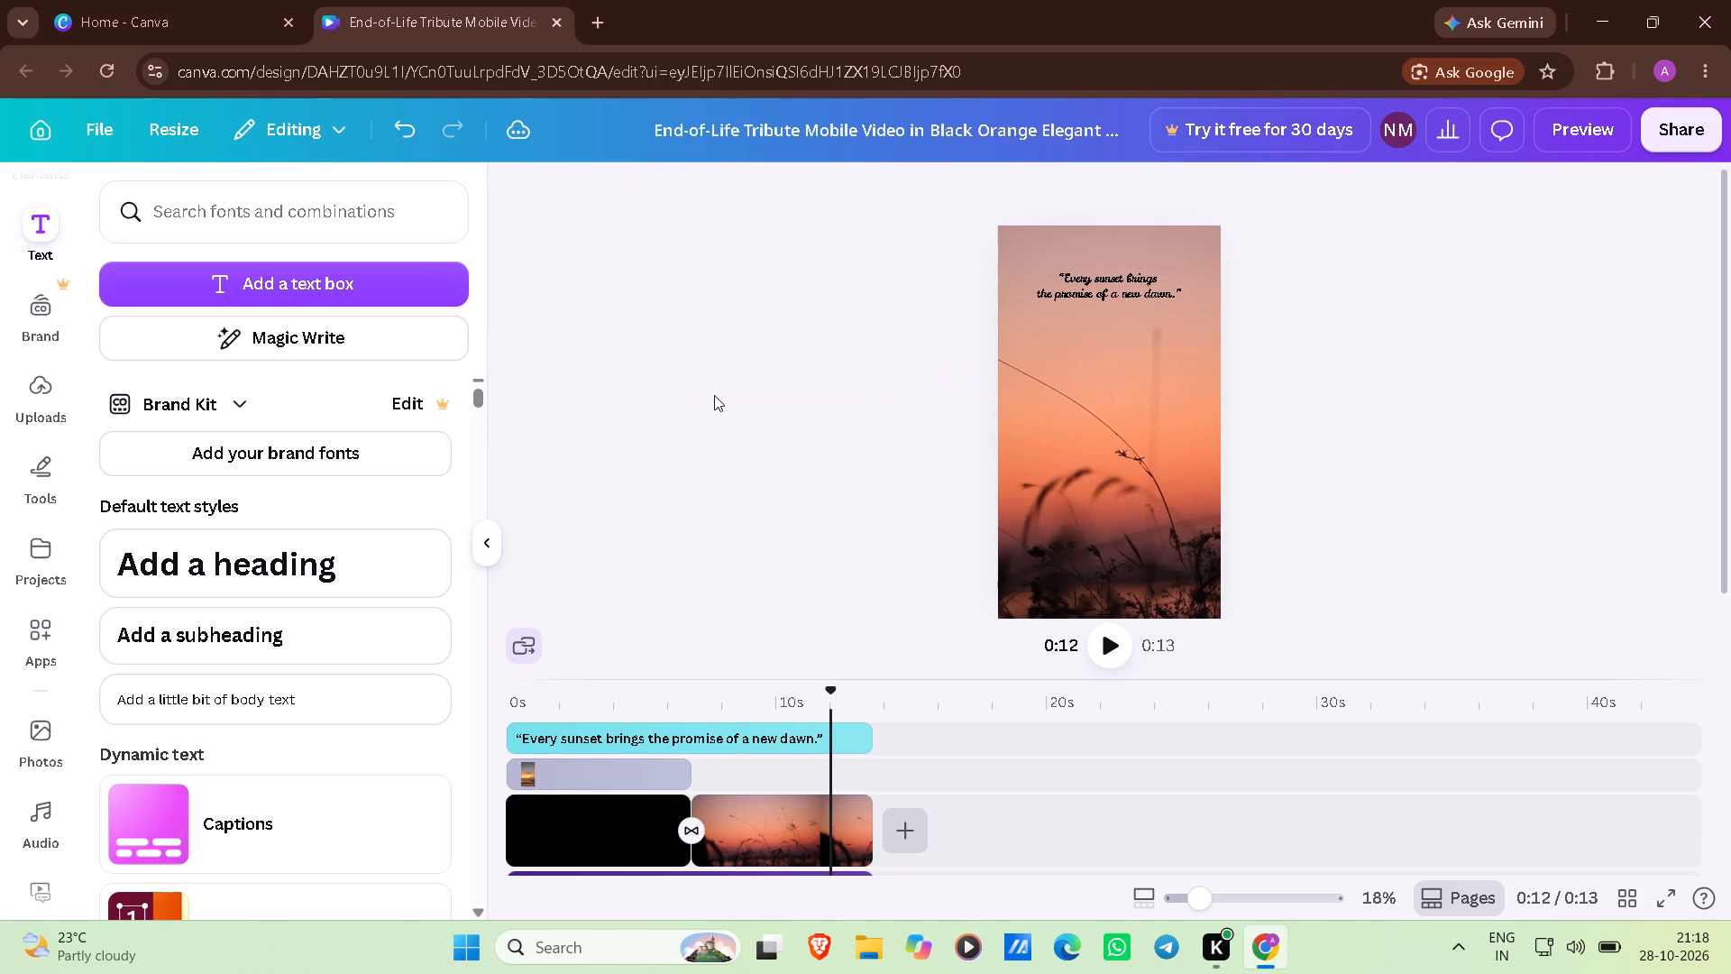
Add a new text box in the middle of the page at 0:12 and try to clear its placeholder text.
left_click(456, 277)
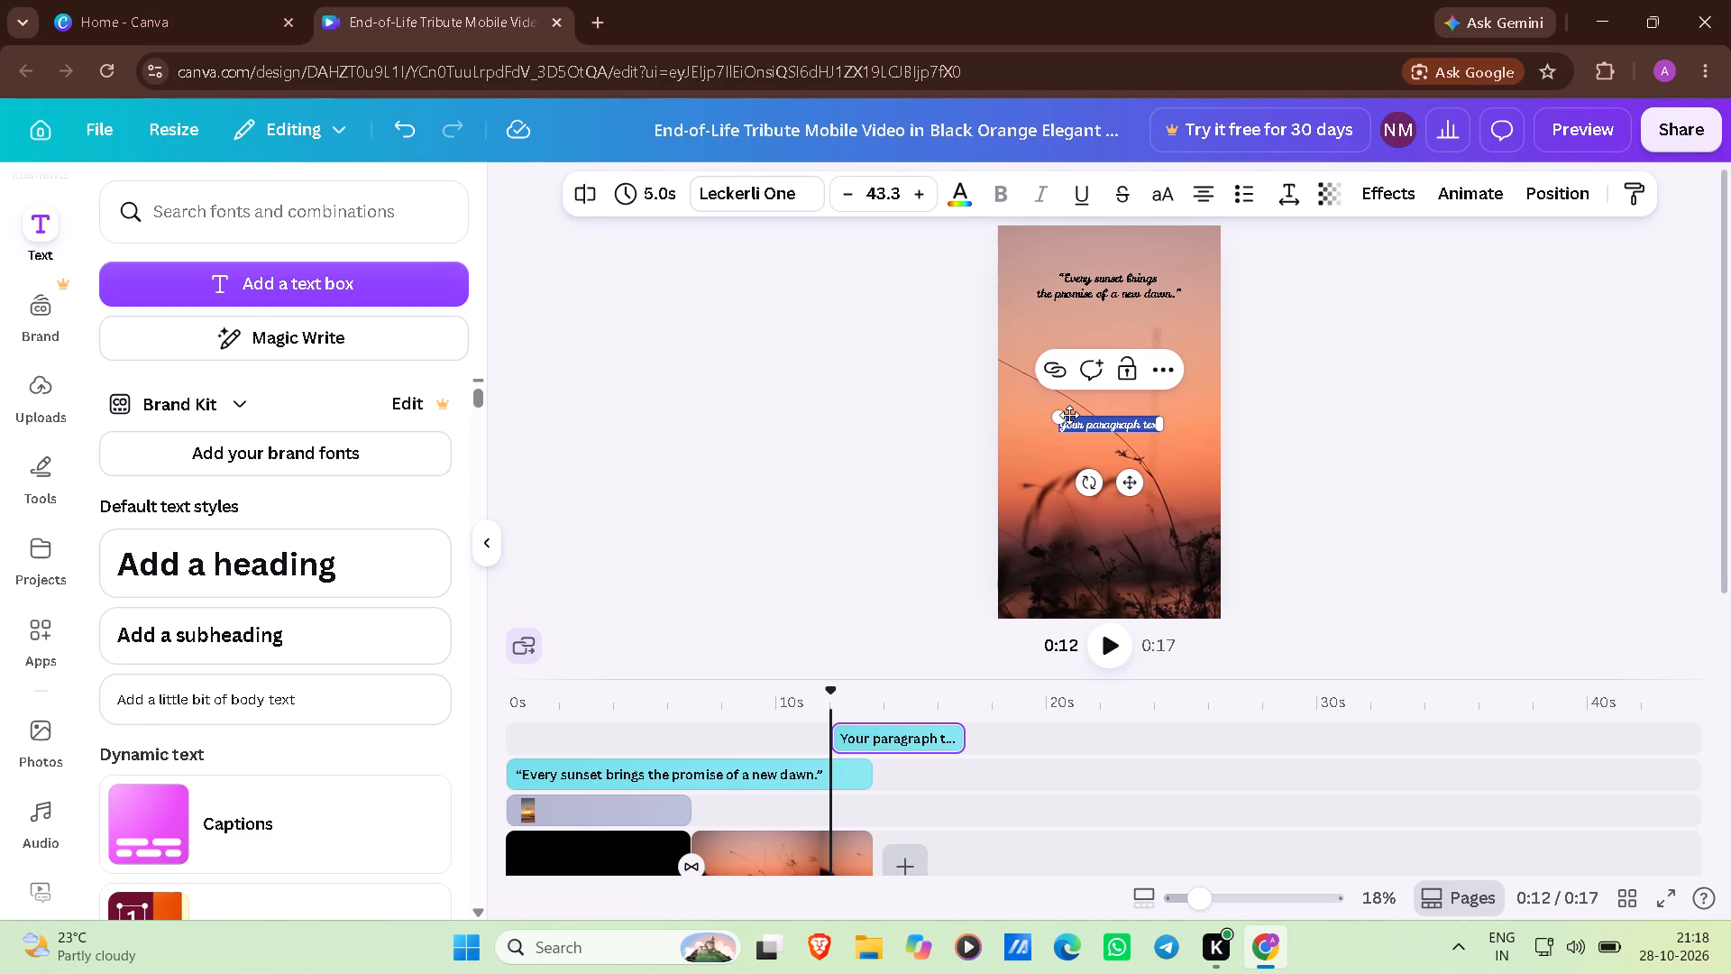
left_click(1152, 418)
key("BackSpace")
key("BackSpace")
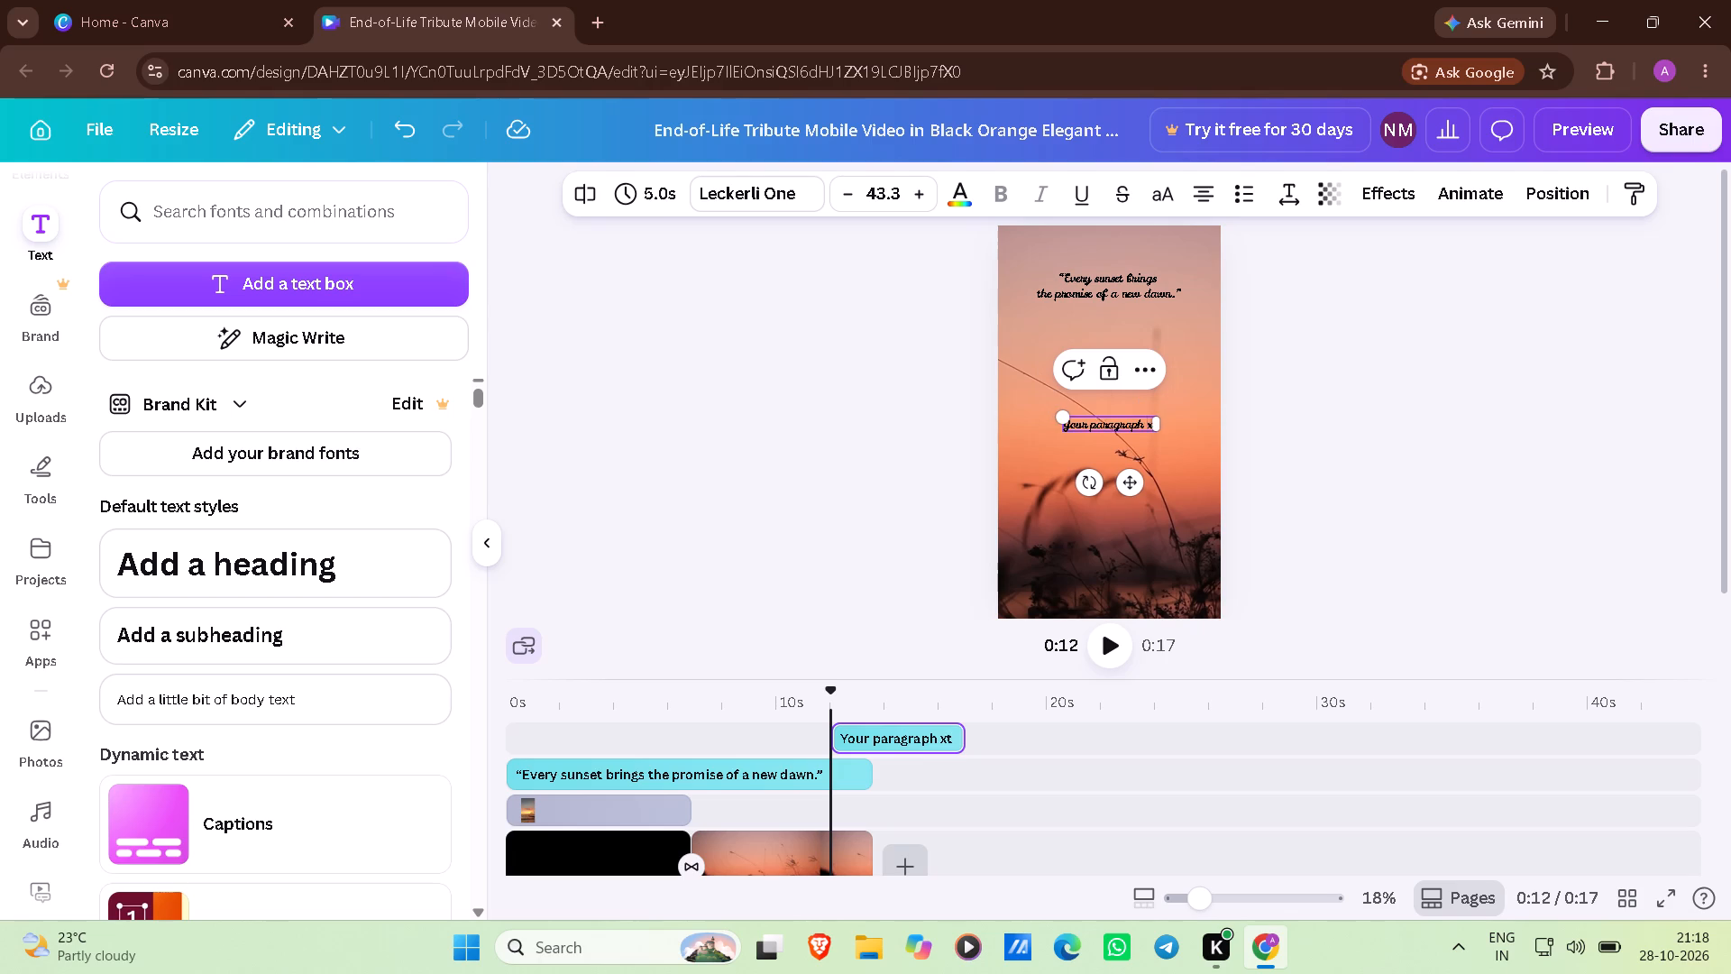
key("BackSpace")
key("BackSpace")
key("BackSpace")
key("BackSpace")
key("BackSpace")
key("BackSpace")
key("BackSpace")
key("BackSpace")
key("BackSpace")
key("BackSpace")
key("BackSpace")
key("BackSpace")
left_click(1152, 418)
key("BackSpace")
key("BackSpace")
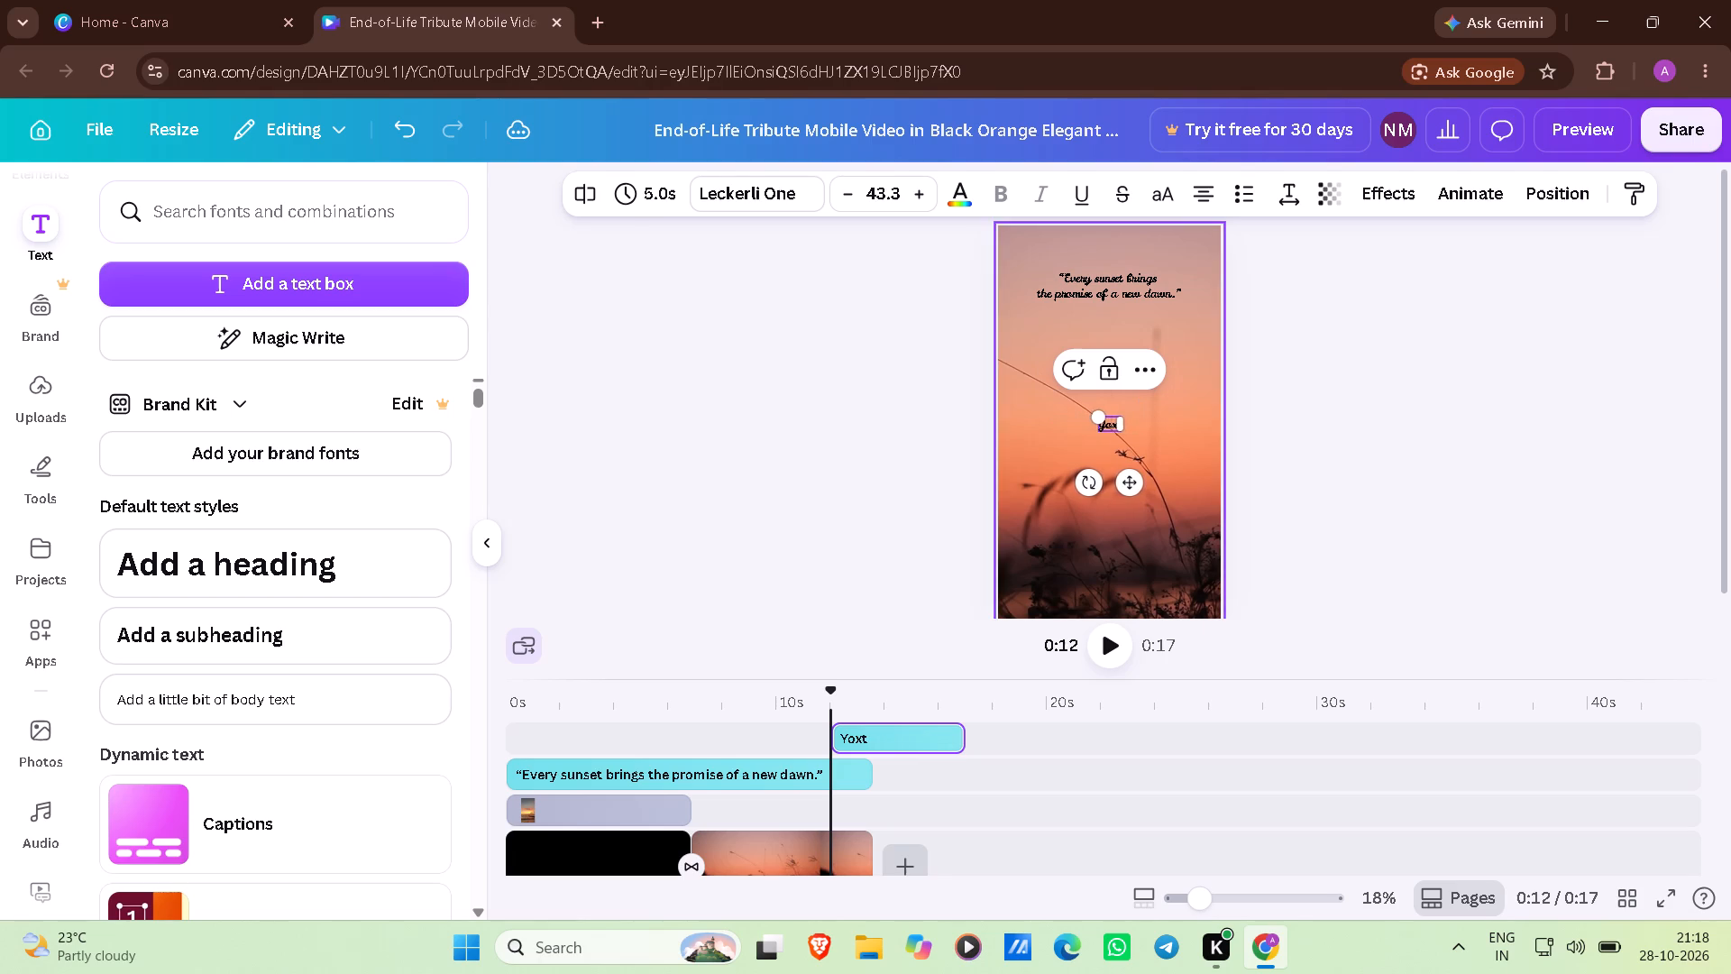
key("BackSpace")
key("BackSpace")
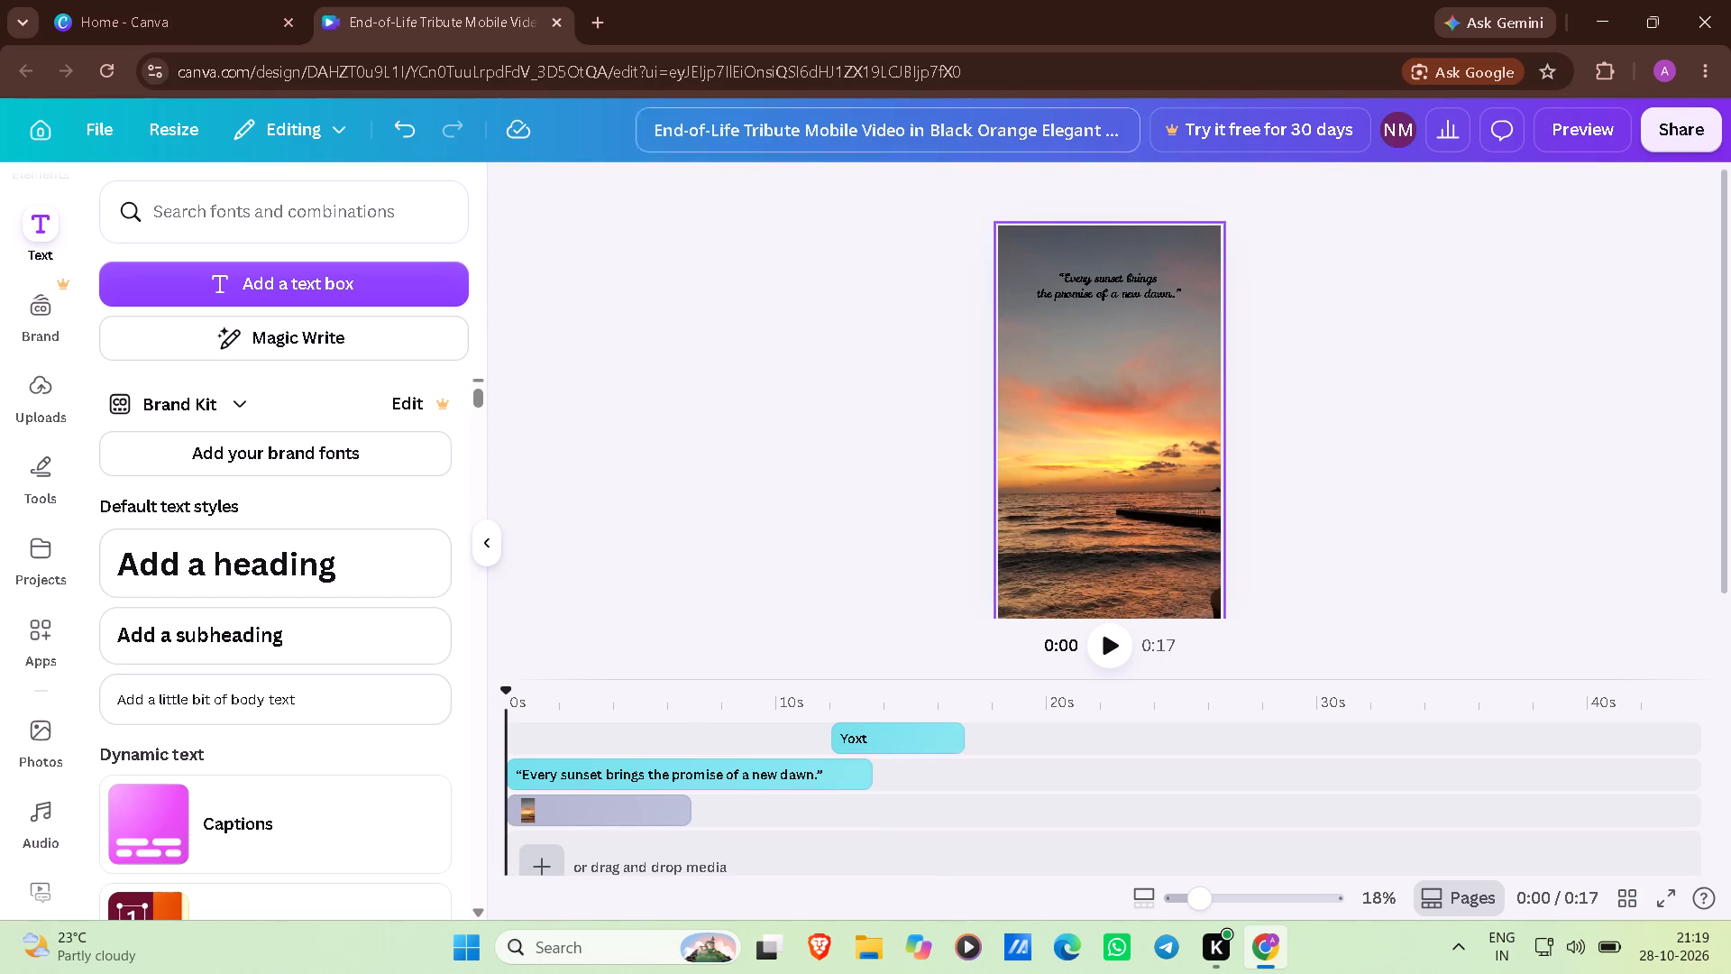
Undo the placeholder edits and the addition of the second text box, leaving only the sunset quote as text.
left_click(413, 133)
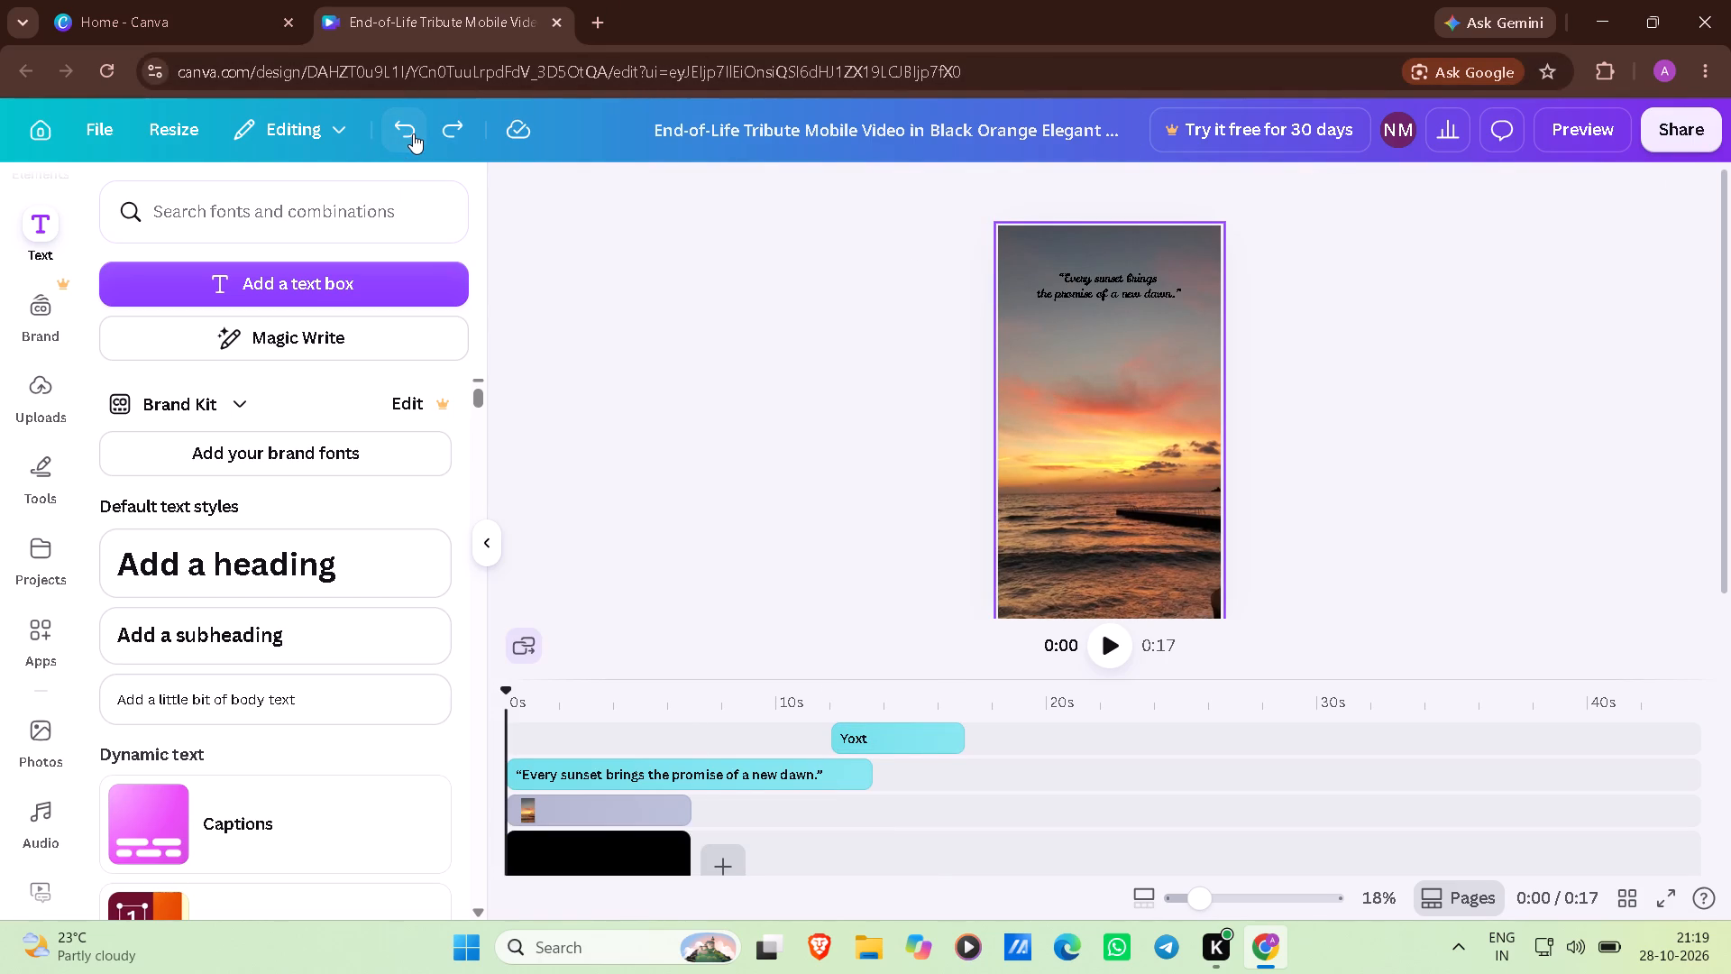
left_click(413, 133)
left_click(413, 133)
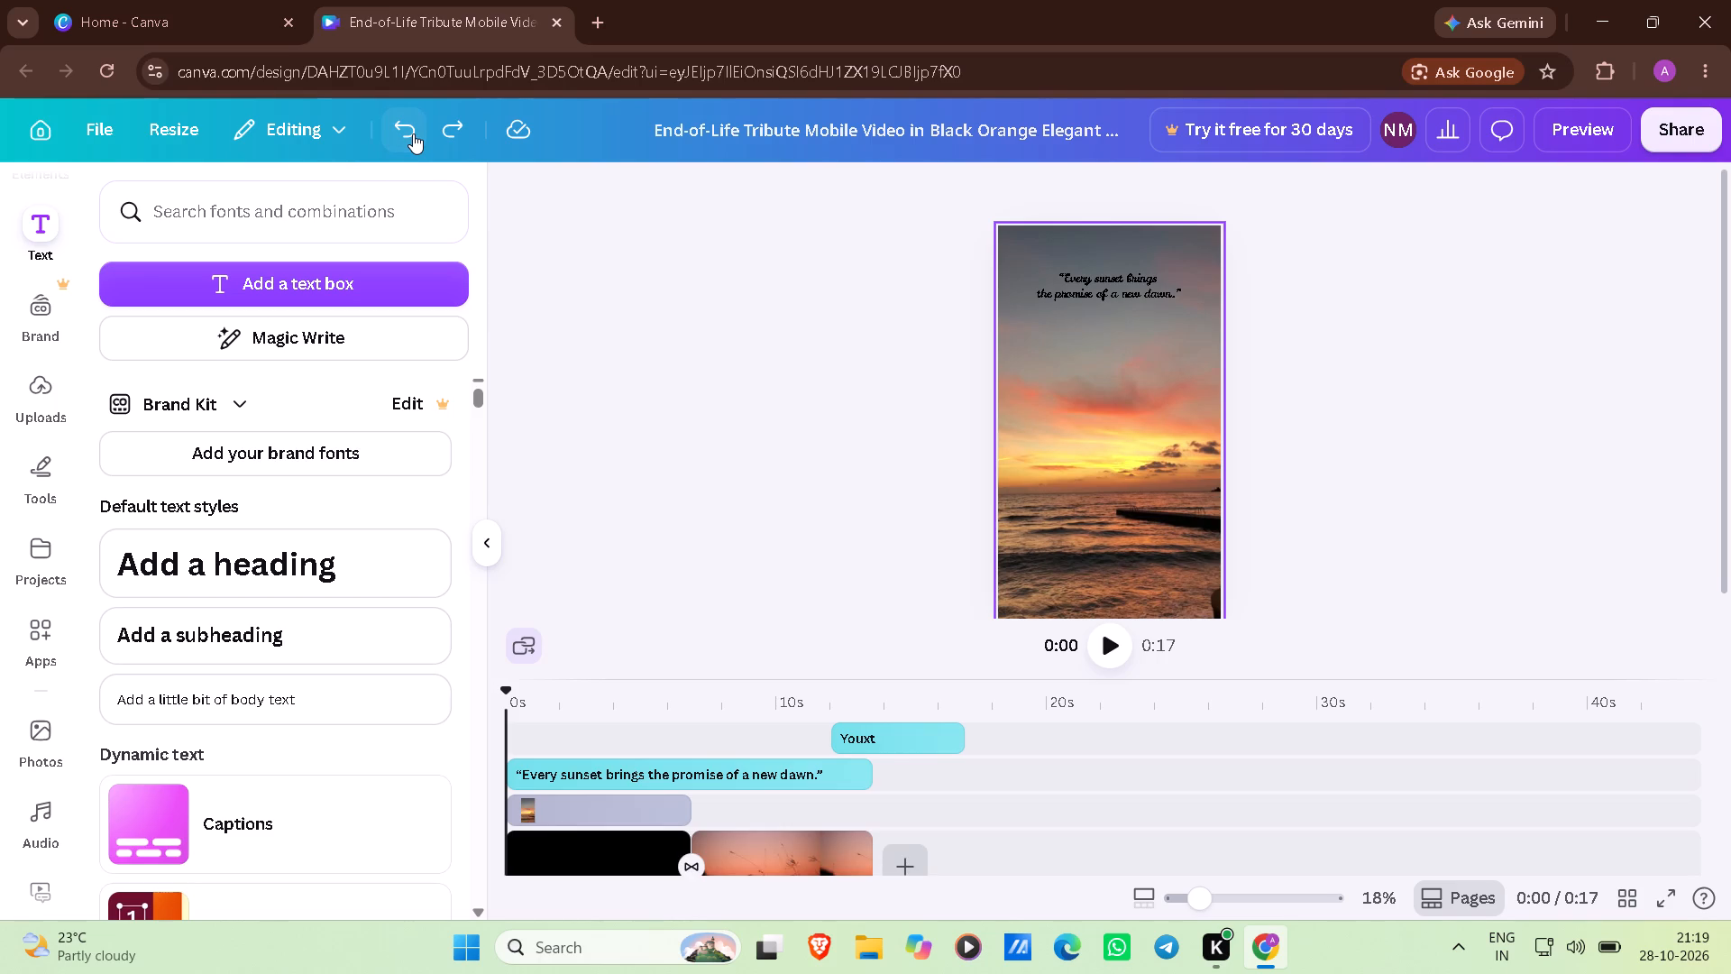
left_click(413, 133)
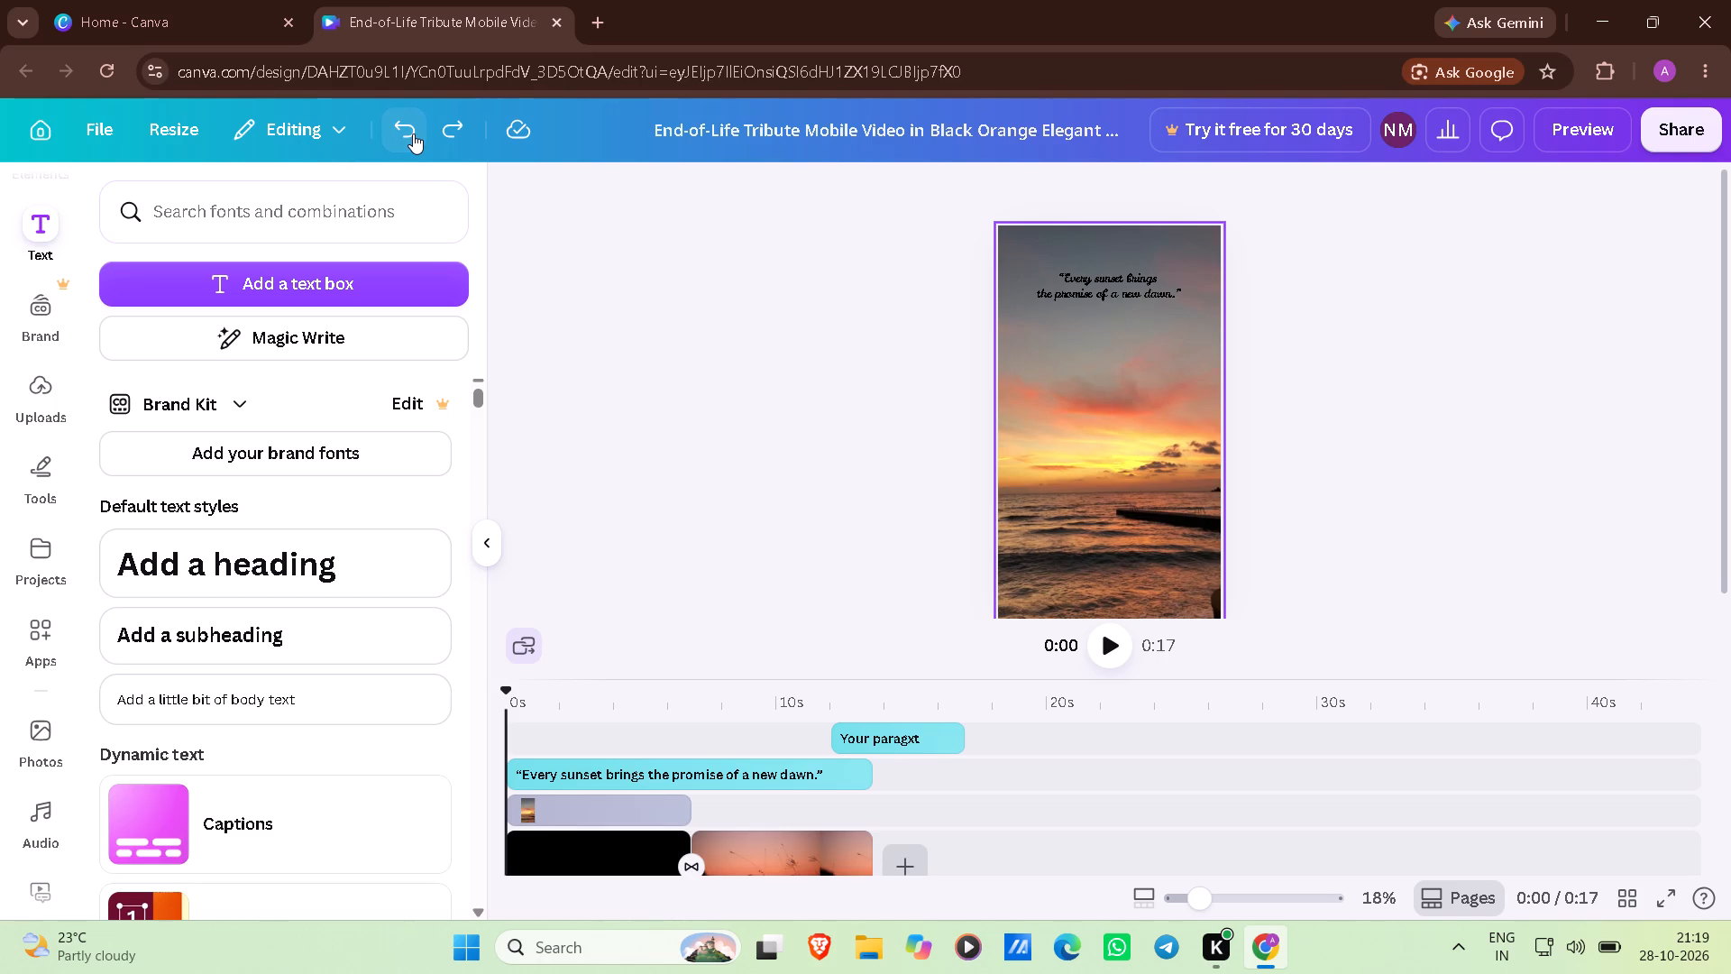
left_click(413, 133)
left_click(413, 133)
scroll(734, 445, "down", 1)
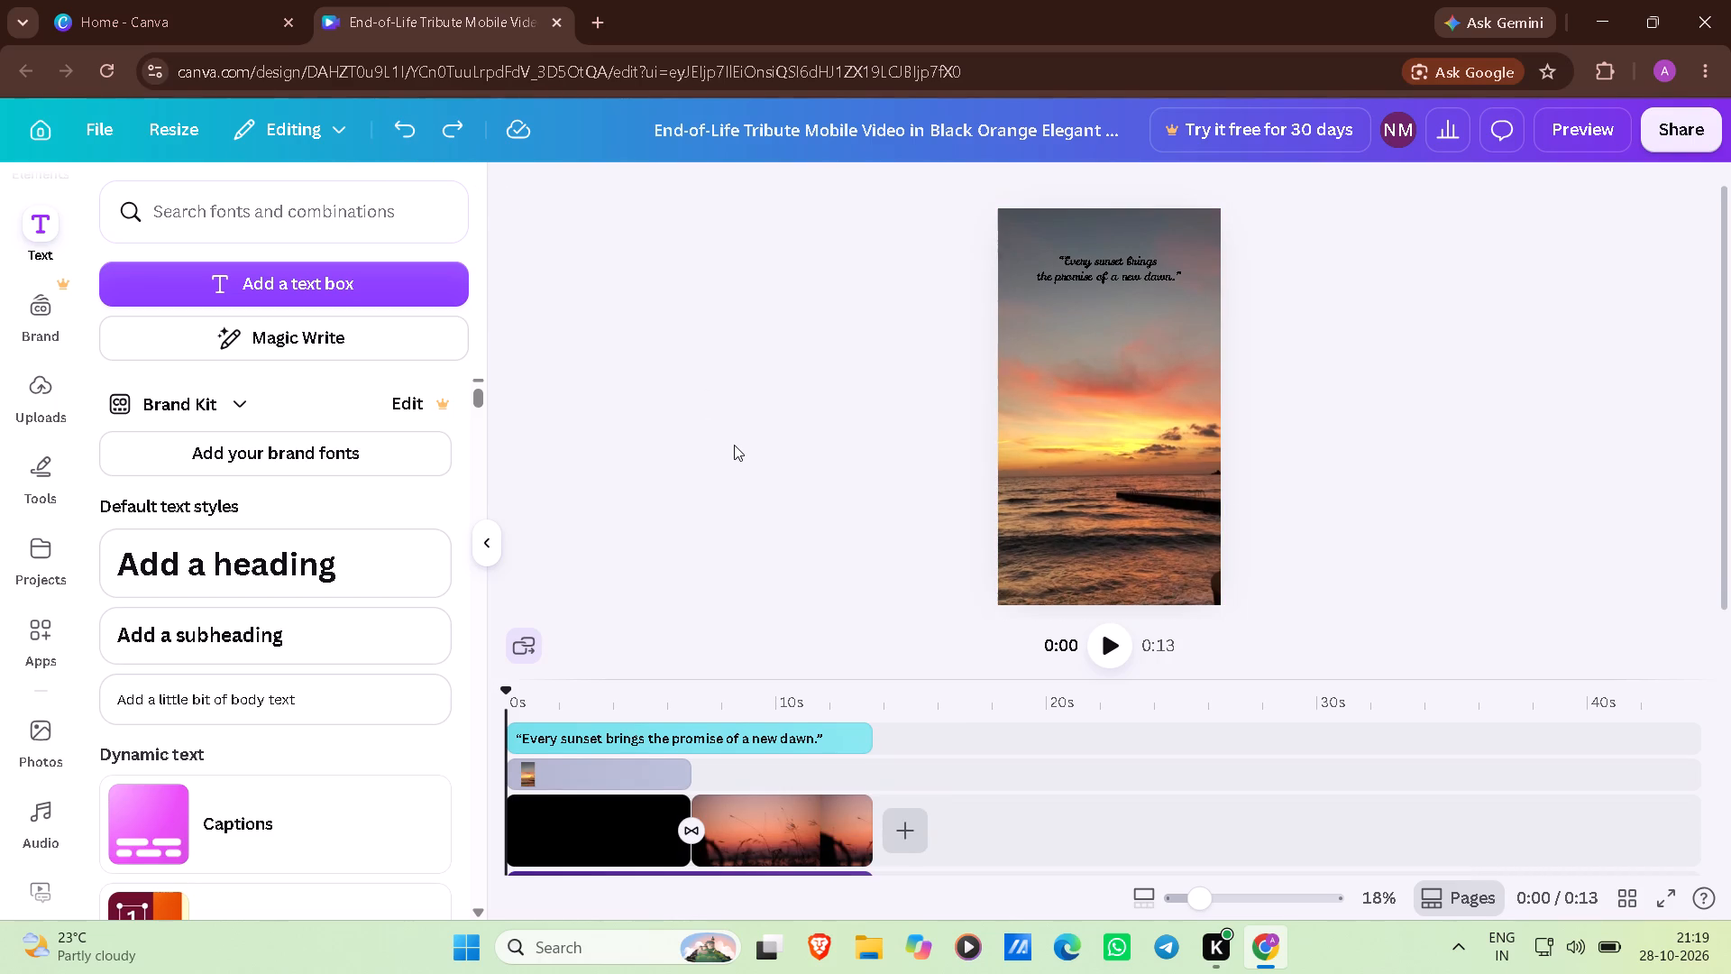
scroll(734, 445, "down", 1)
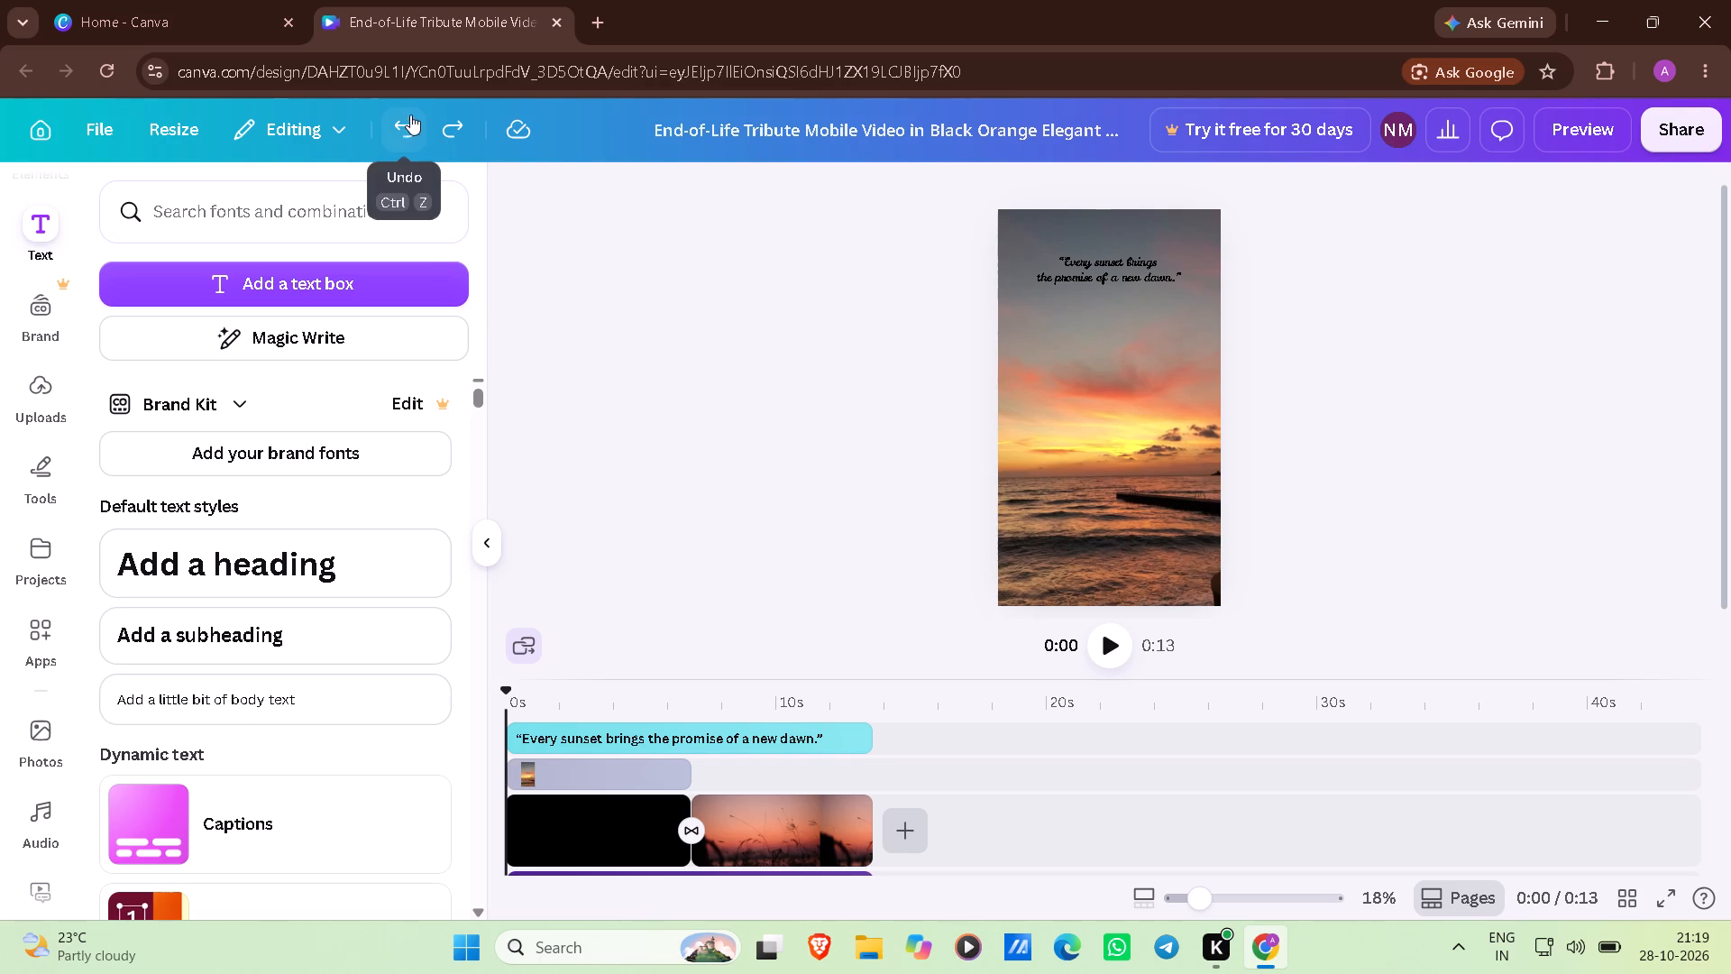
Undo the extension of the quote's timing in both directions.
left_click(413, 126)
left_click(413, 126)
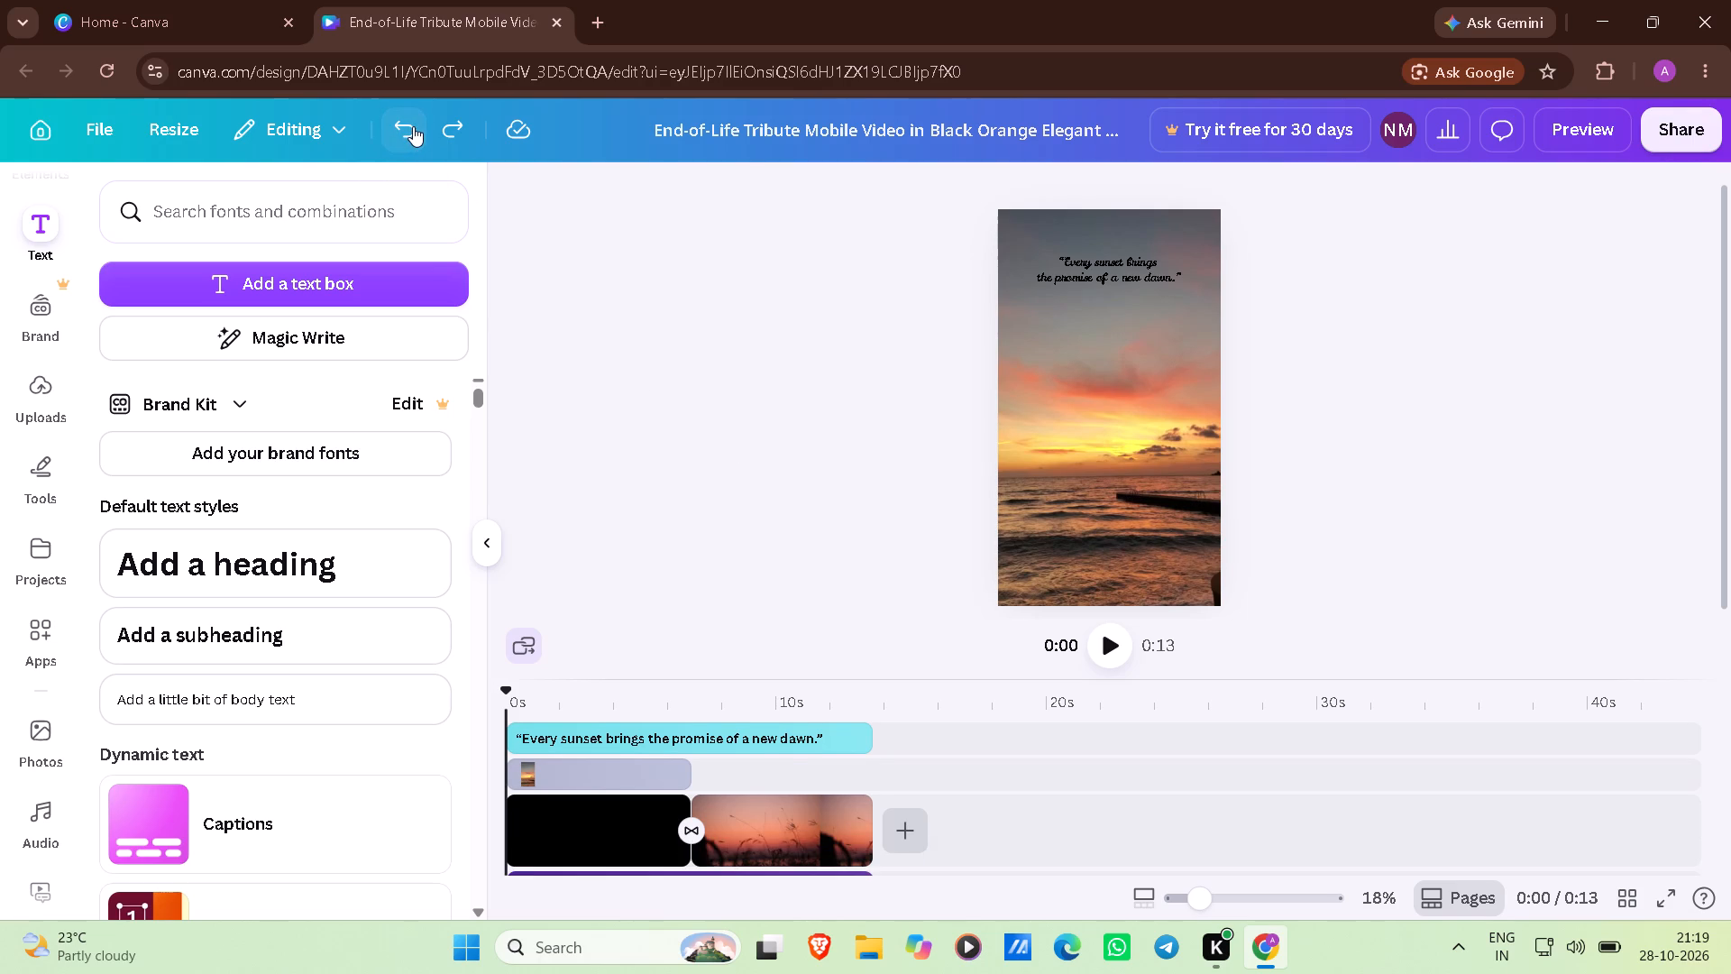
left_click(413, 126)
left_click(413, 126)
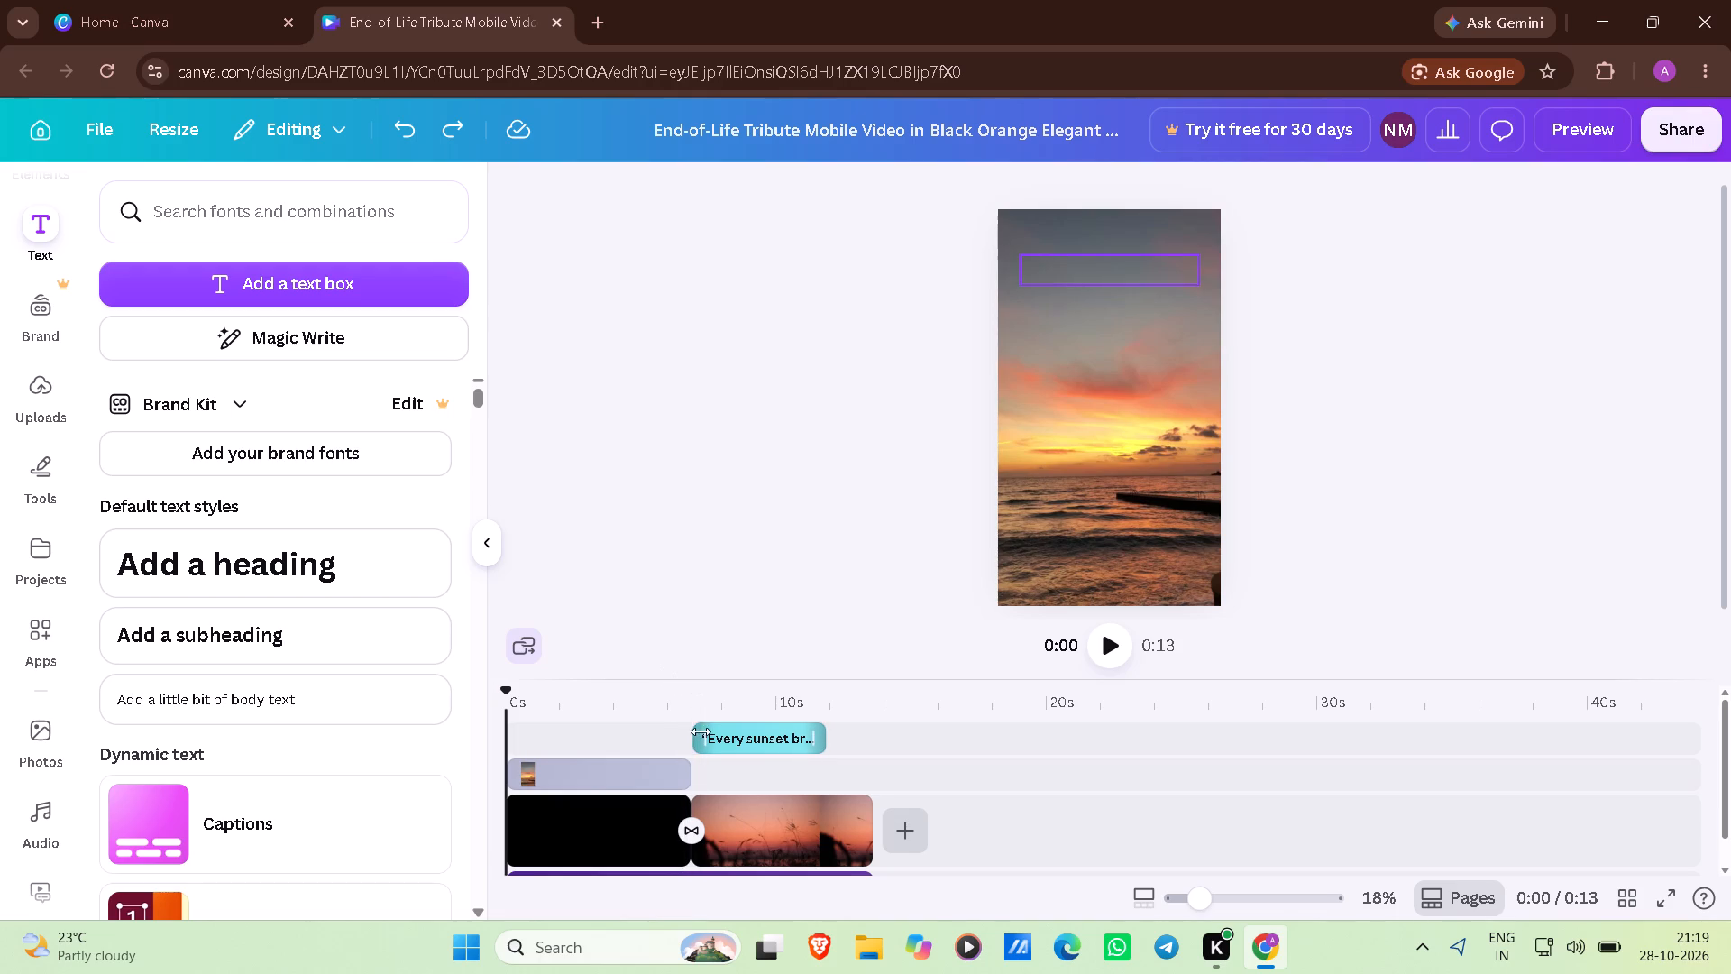
Extend the quote's timing in both directions to span the whole video, from 0 s to 13.5 s.
left_click_drag(693, 740, 531, 743)
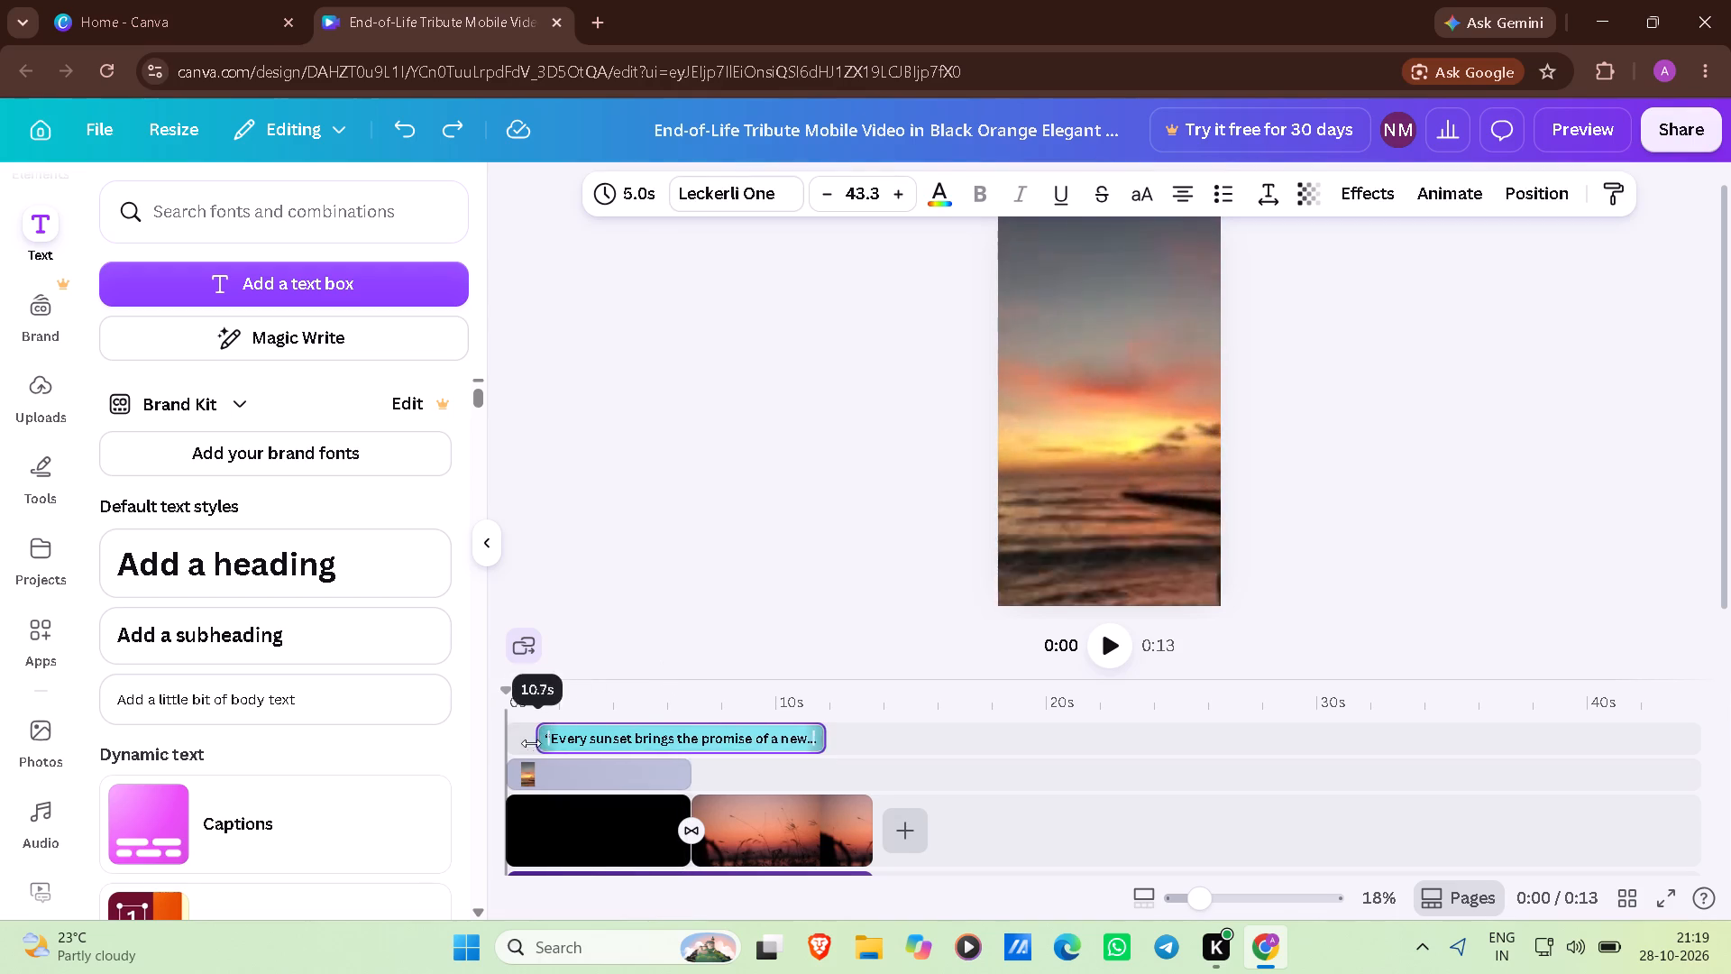
left_click_drag(531, 743, 499, 740)
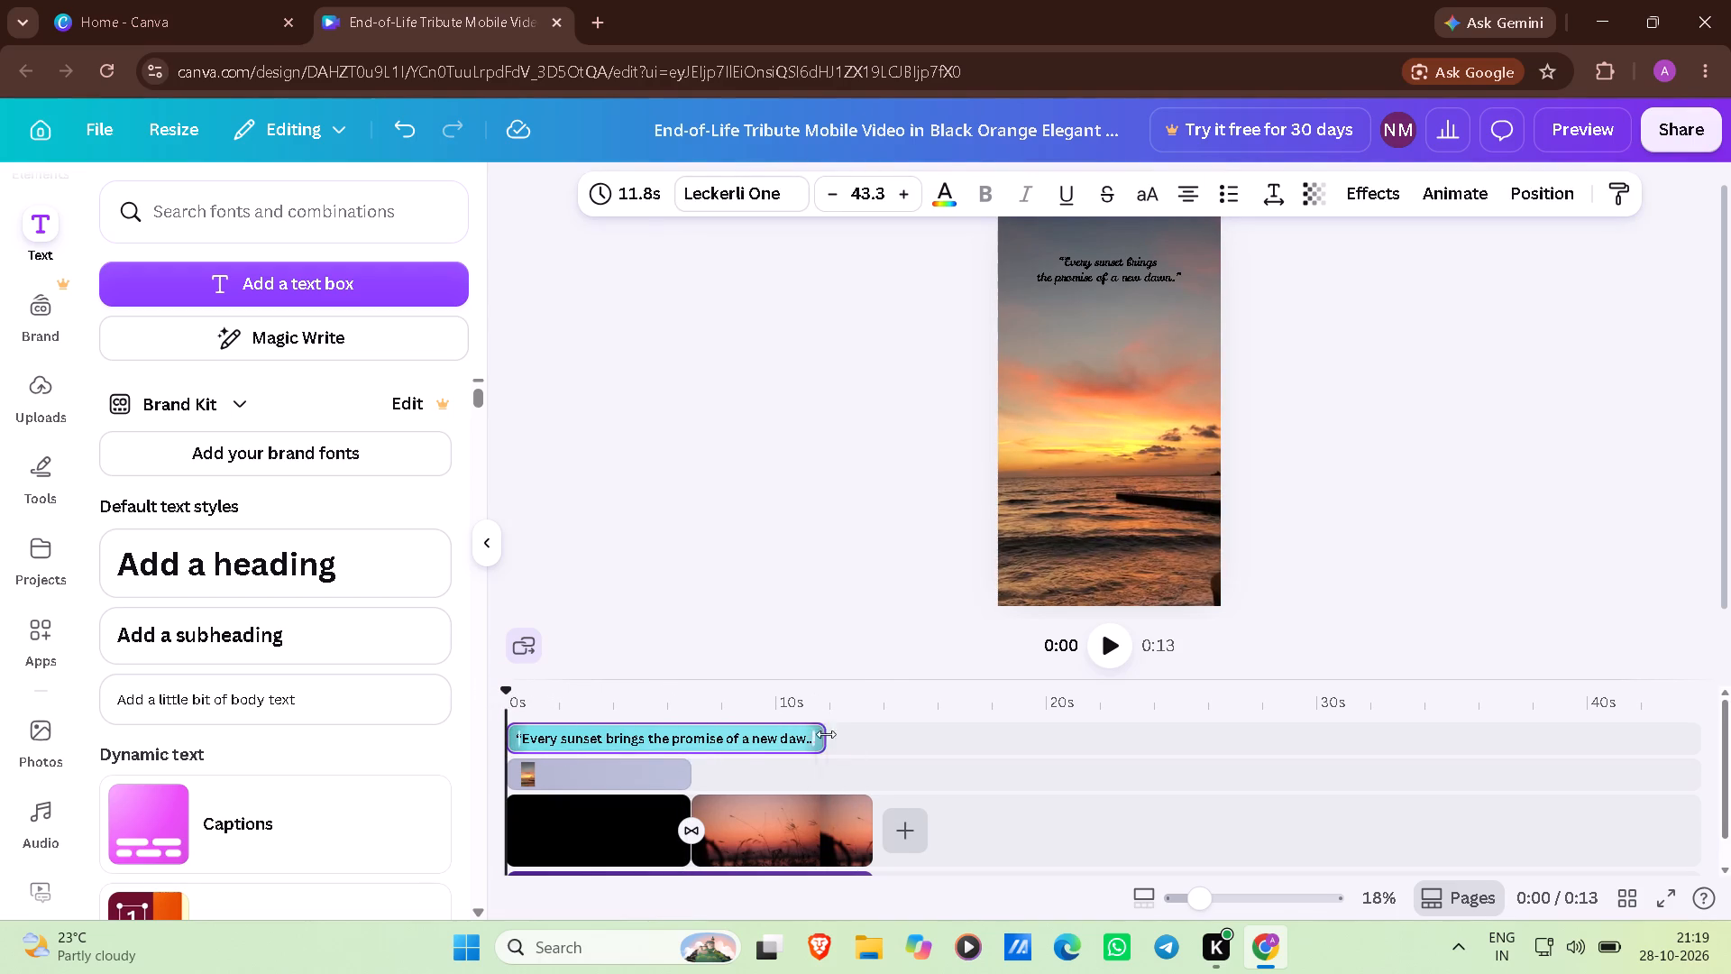
left_click_drag(823, 739, 838, 739)
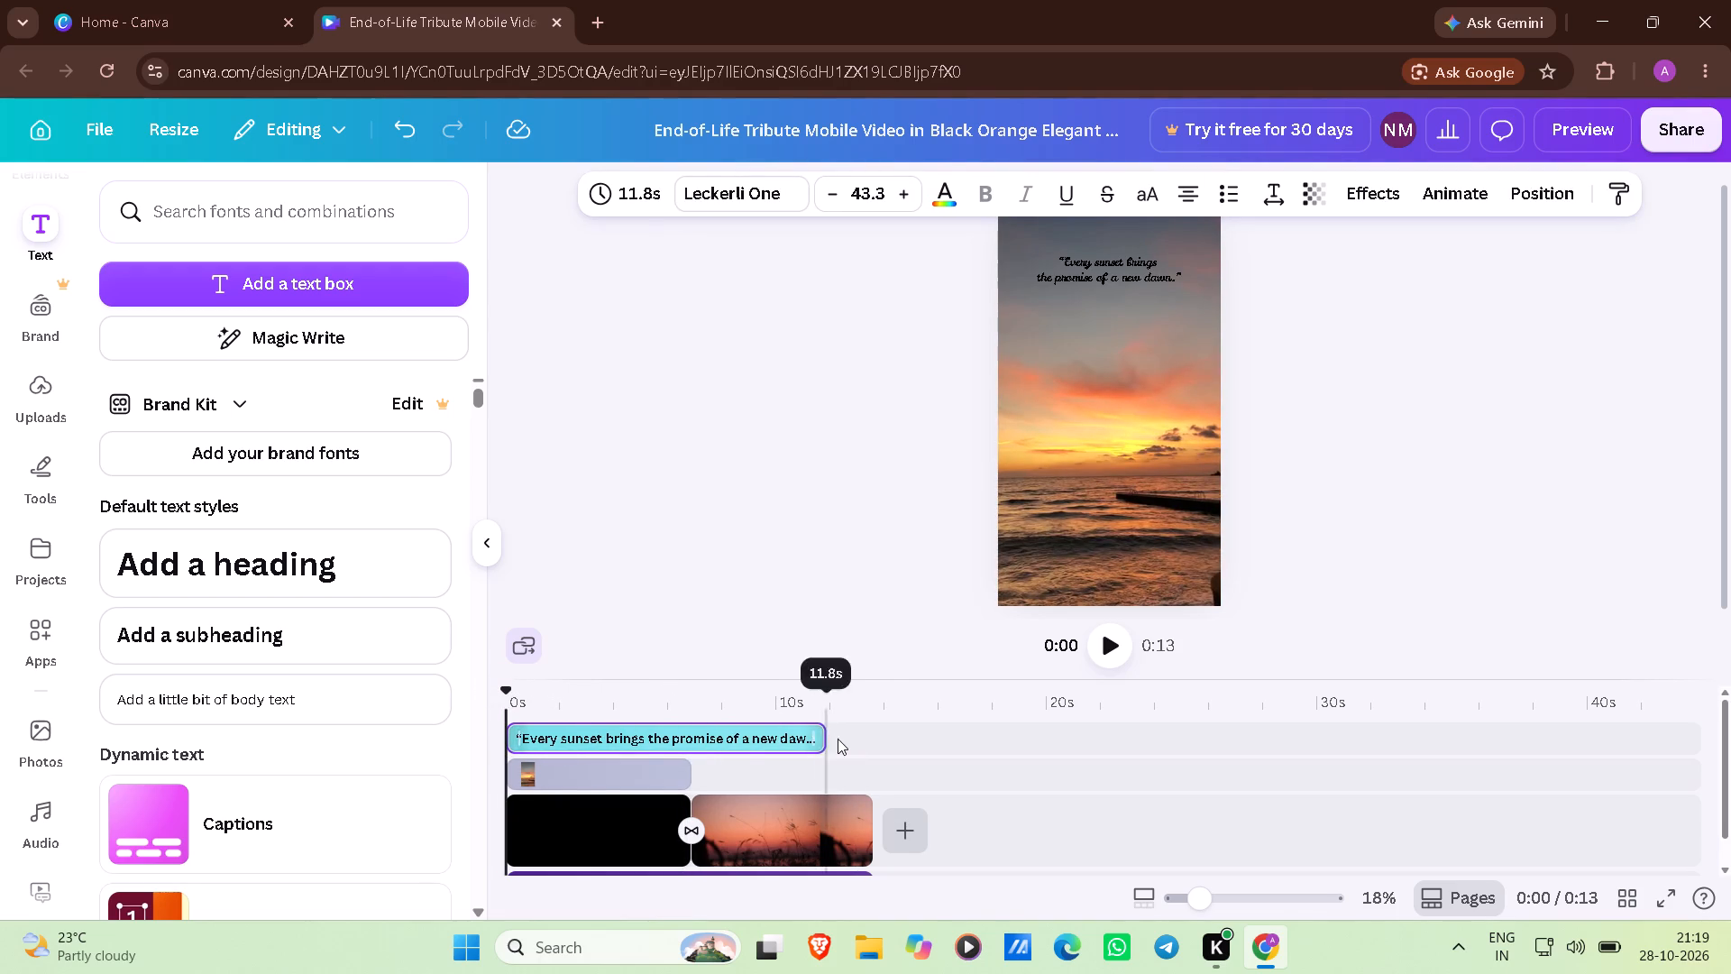
left_click_drag(838, 739, 872, 739)
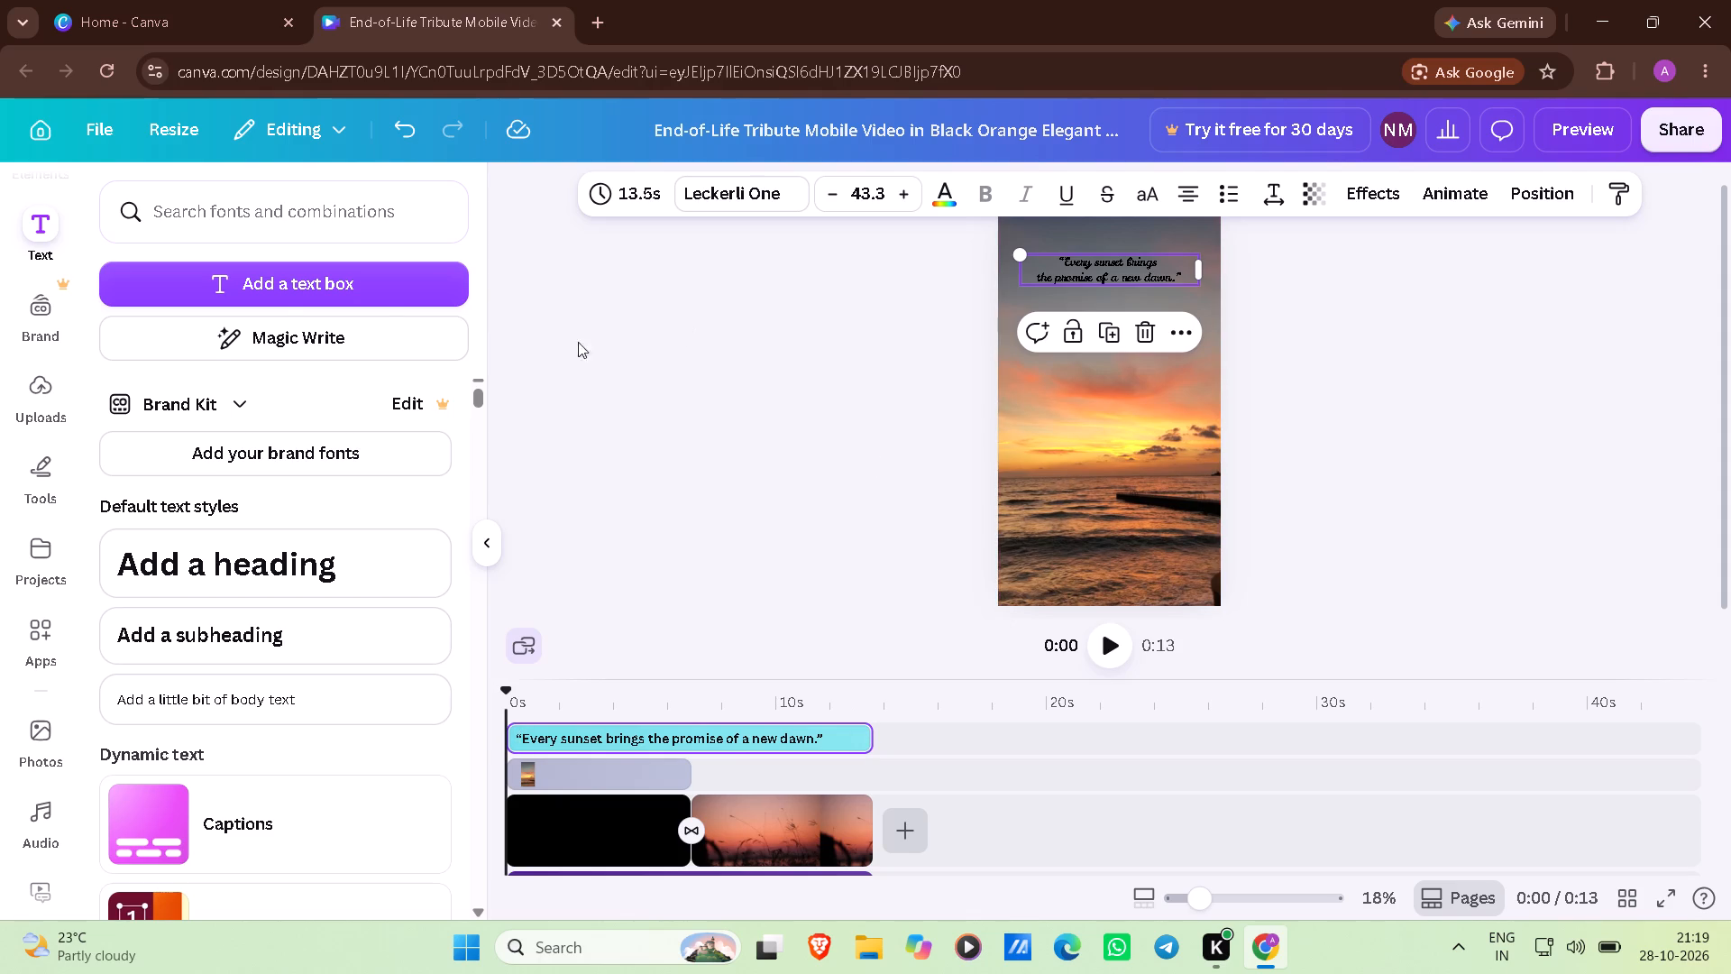
Add a new text box at 0:00 and place it in the middle of the page, well below the quote.
left_click(365, 296)
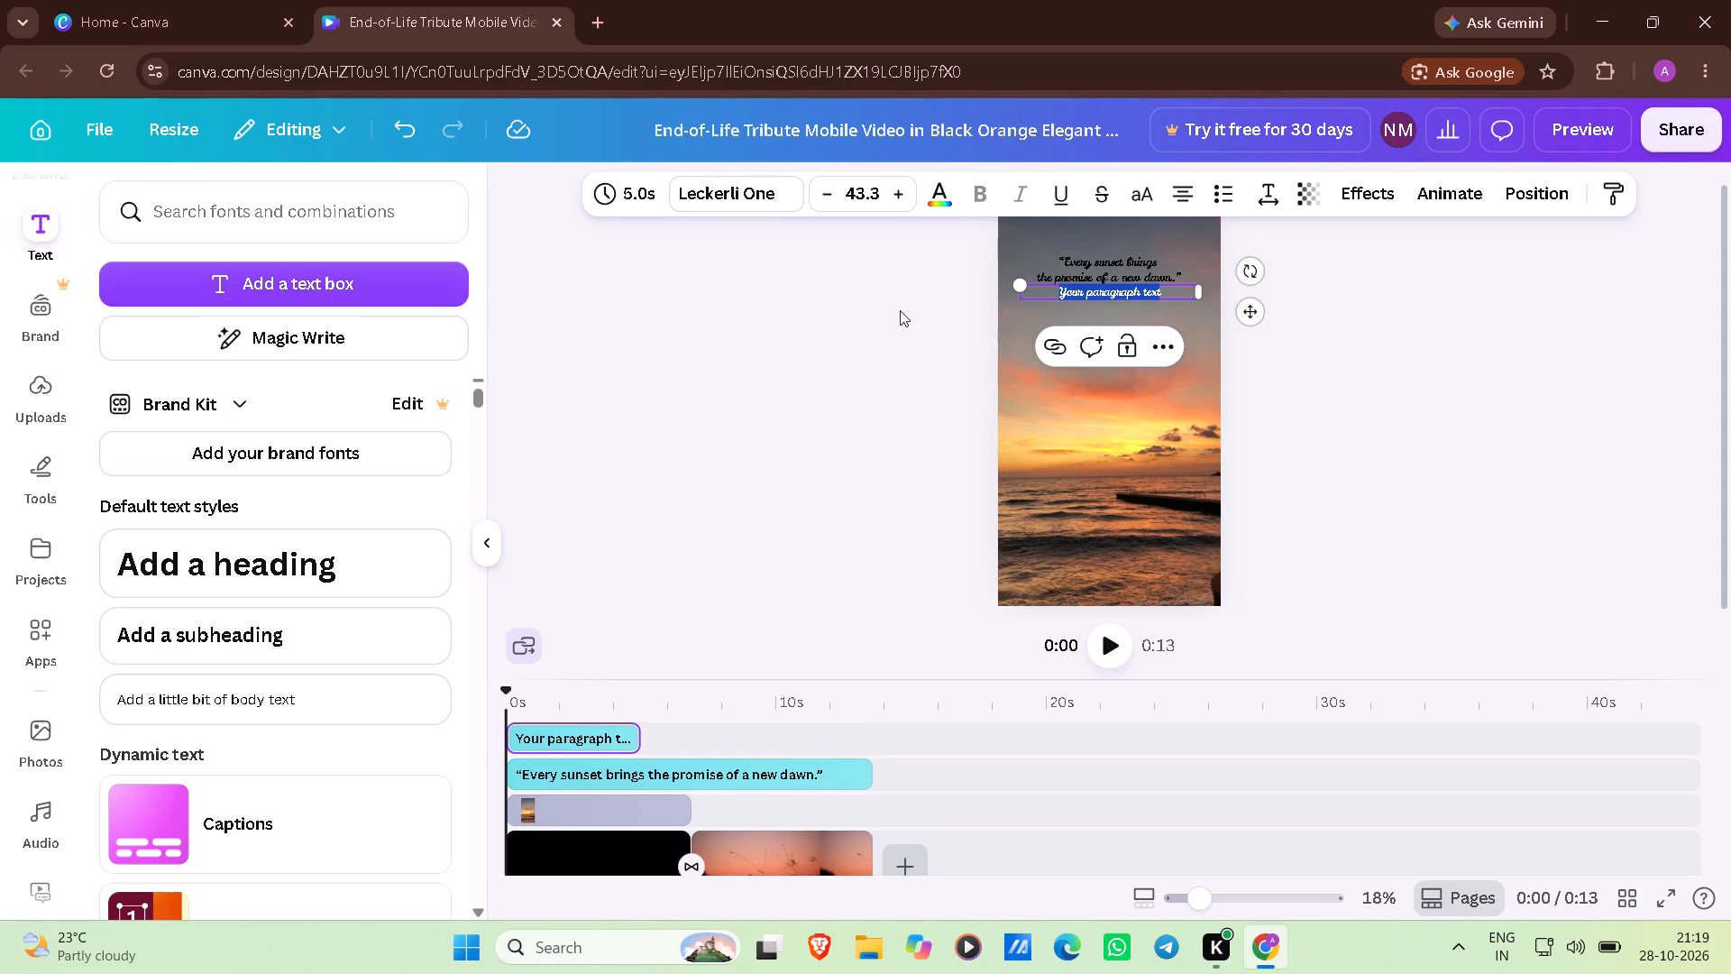
left_click_drag(1036, 301, 1041, 413)
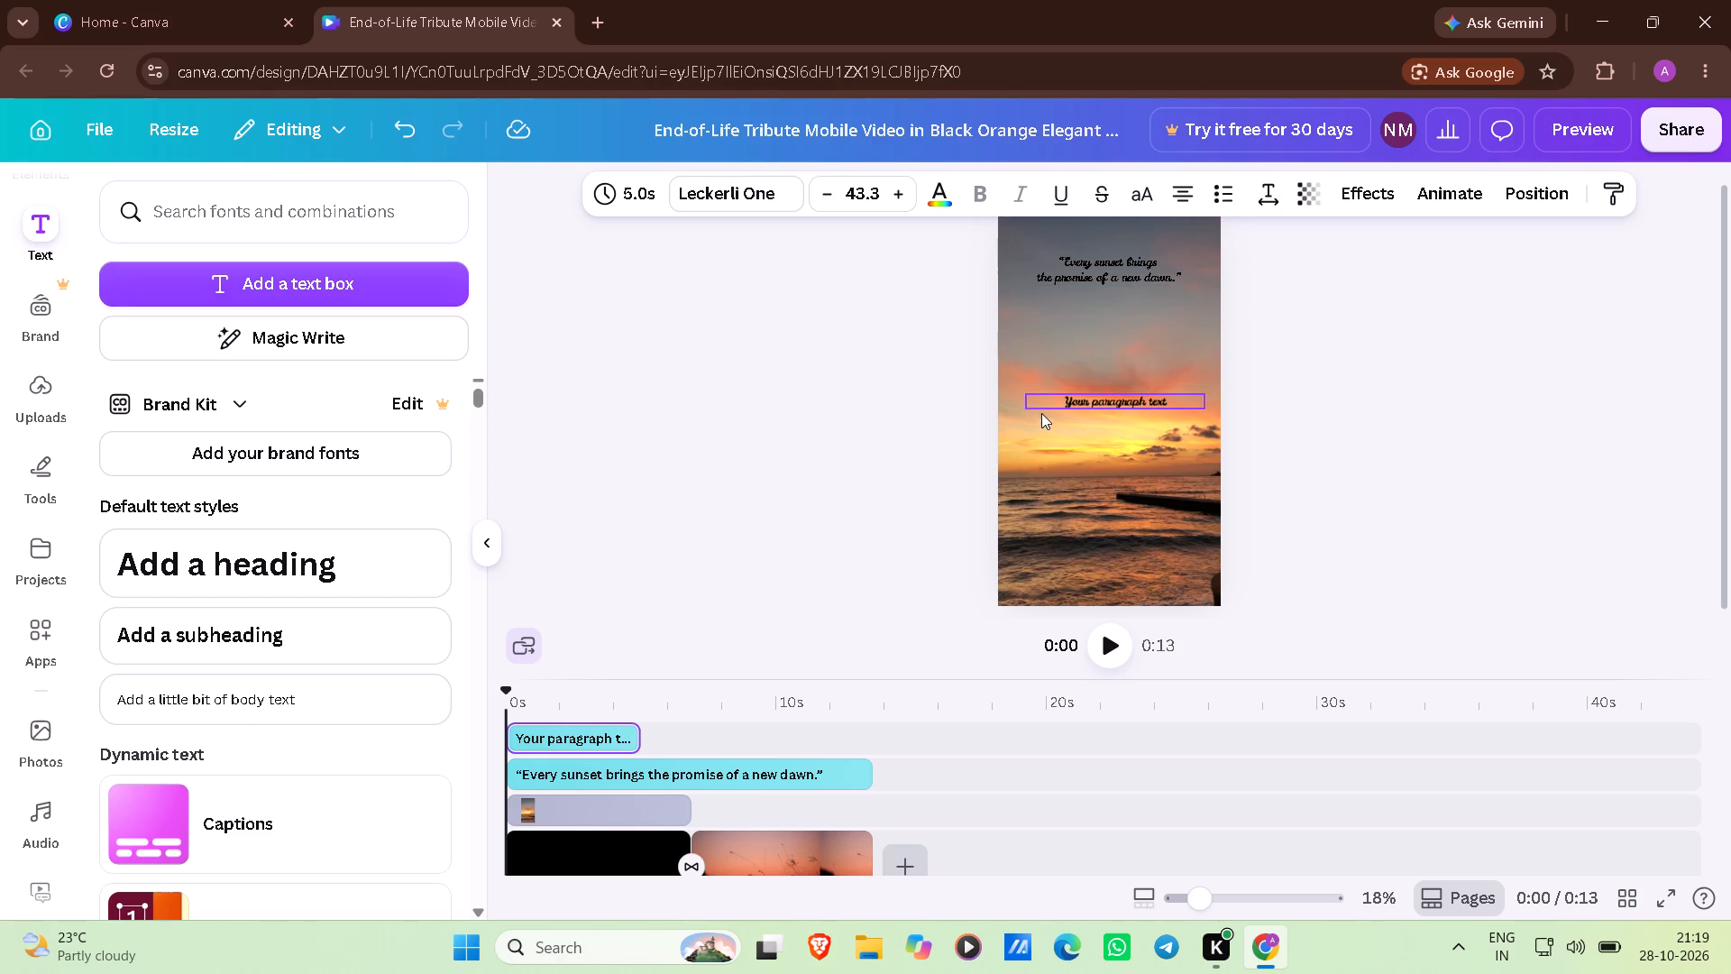
left_click_drag(1041, 413, 1041, 416)
Replace the new text box's placeholder text with "good evening dear!!.".
double_click(1153, 401)
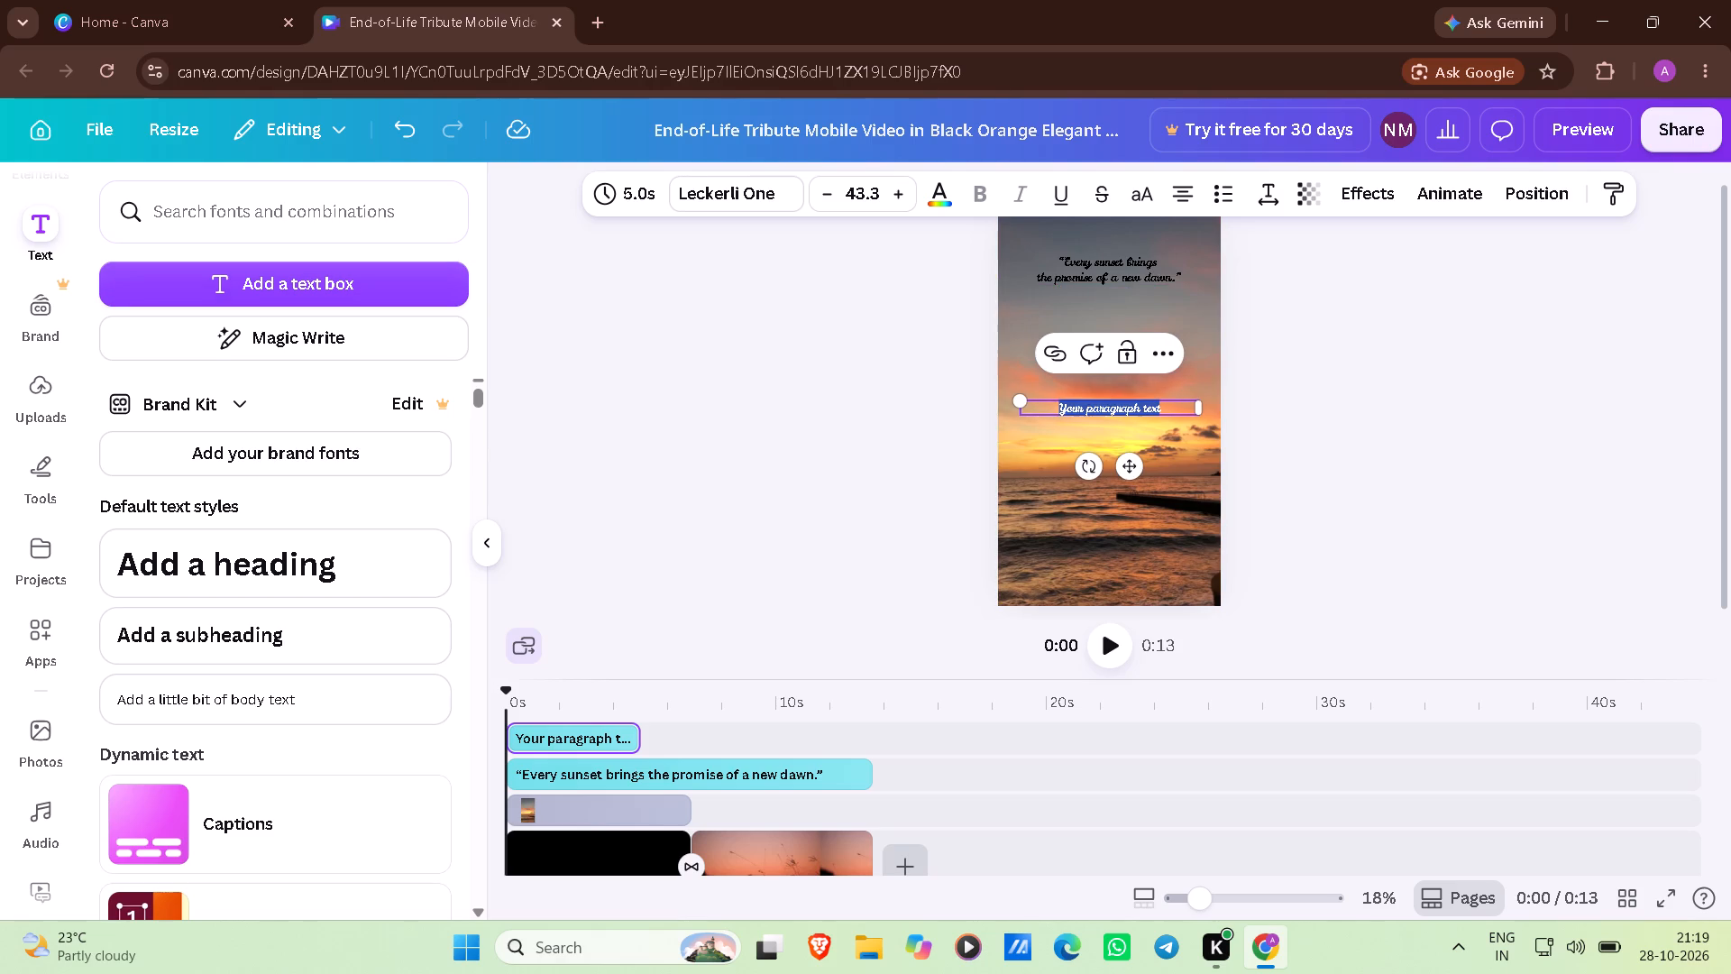
key("BackSpace")
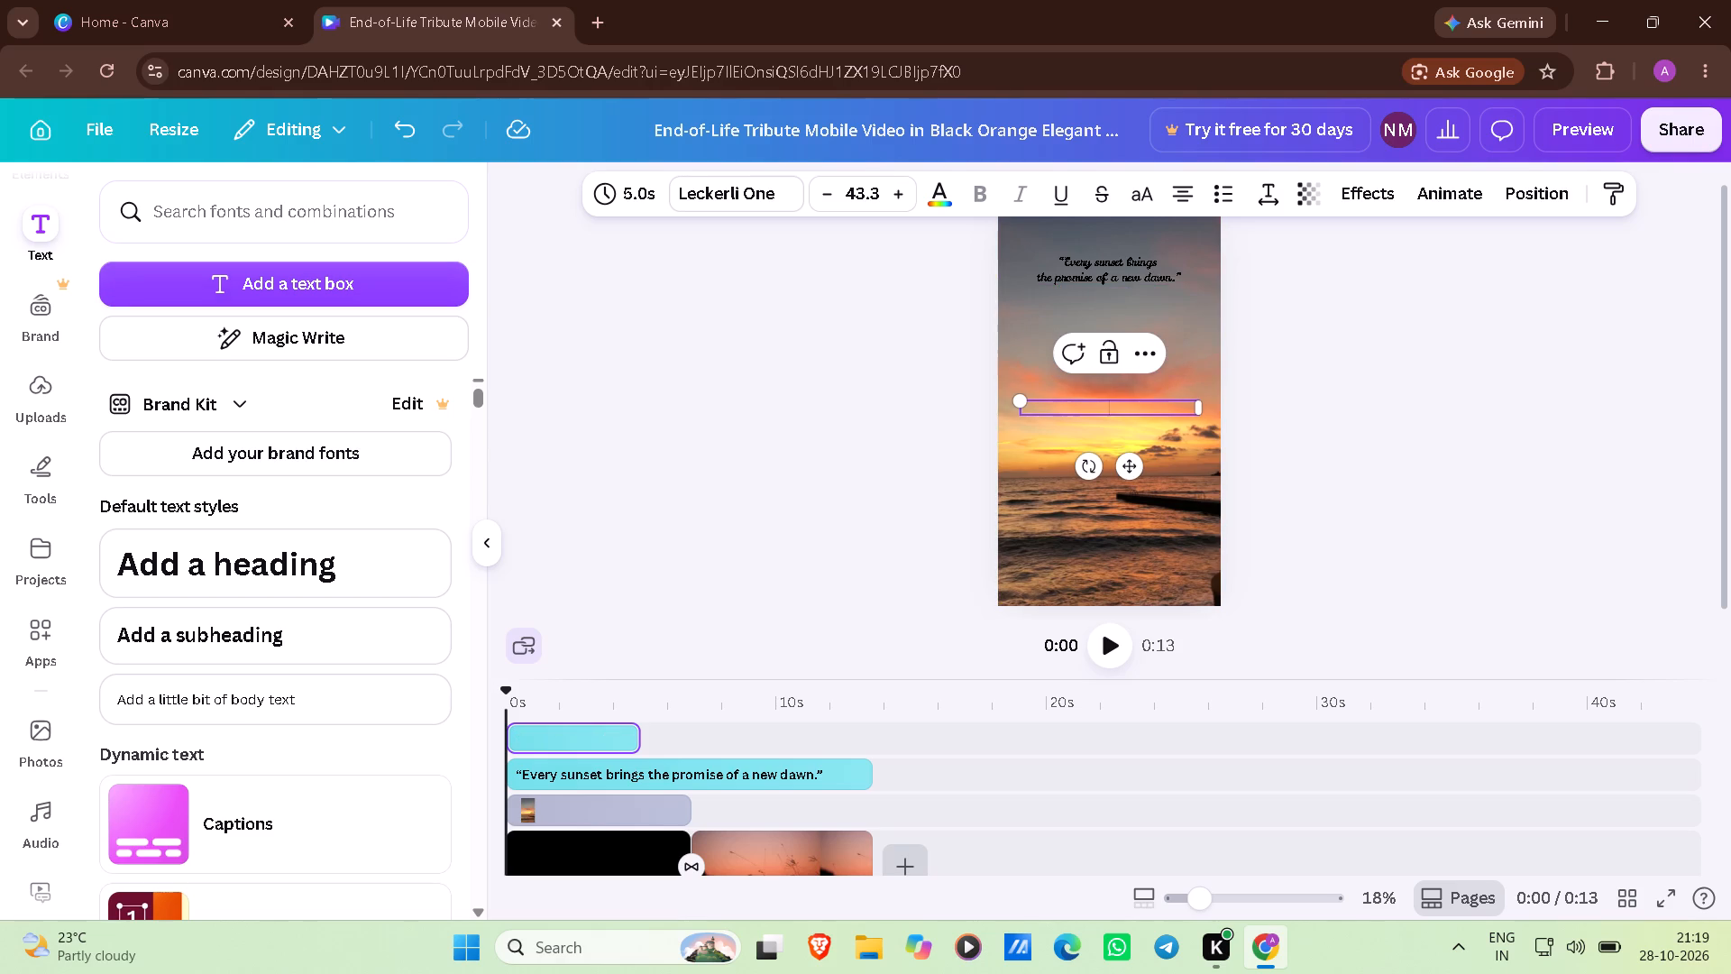
type("good eveni g")
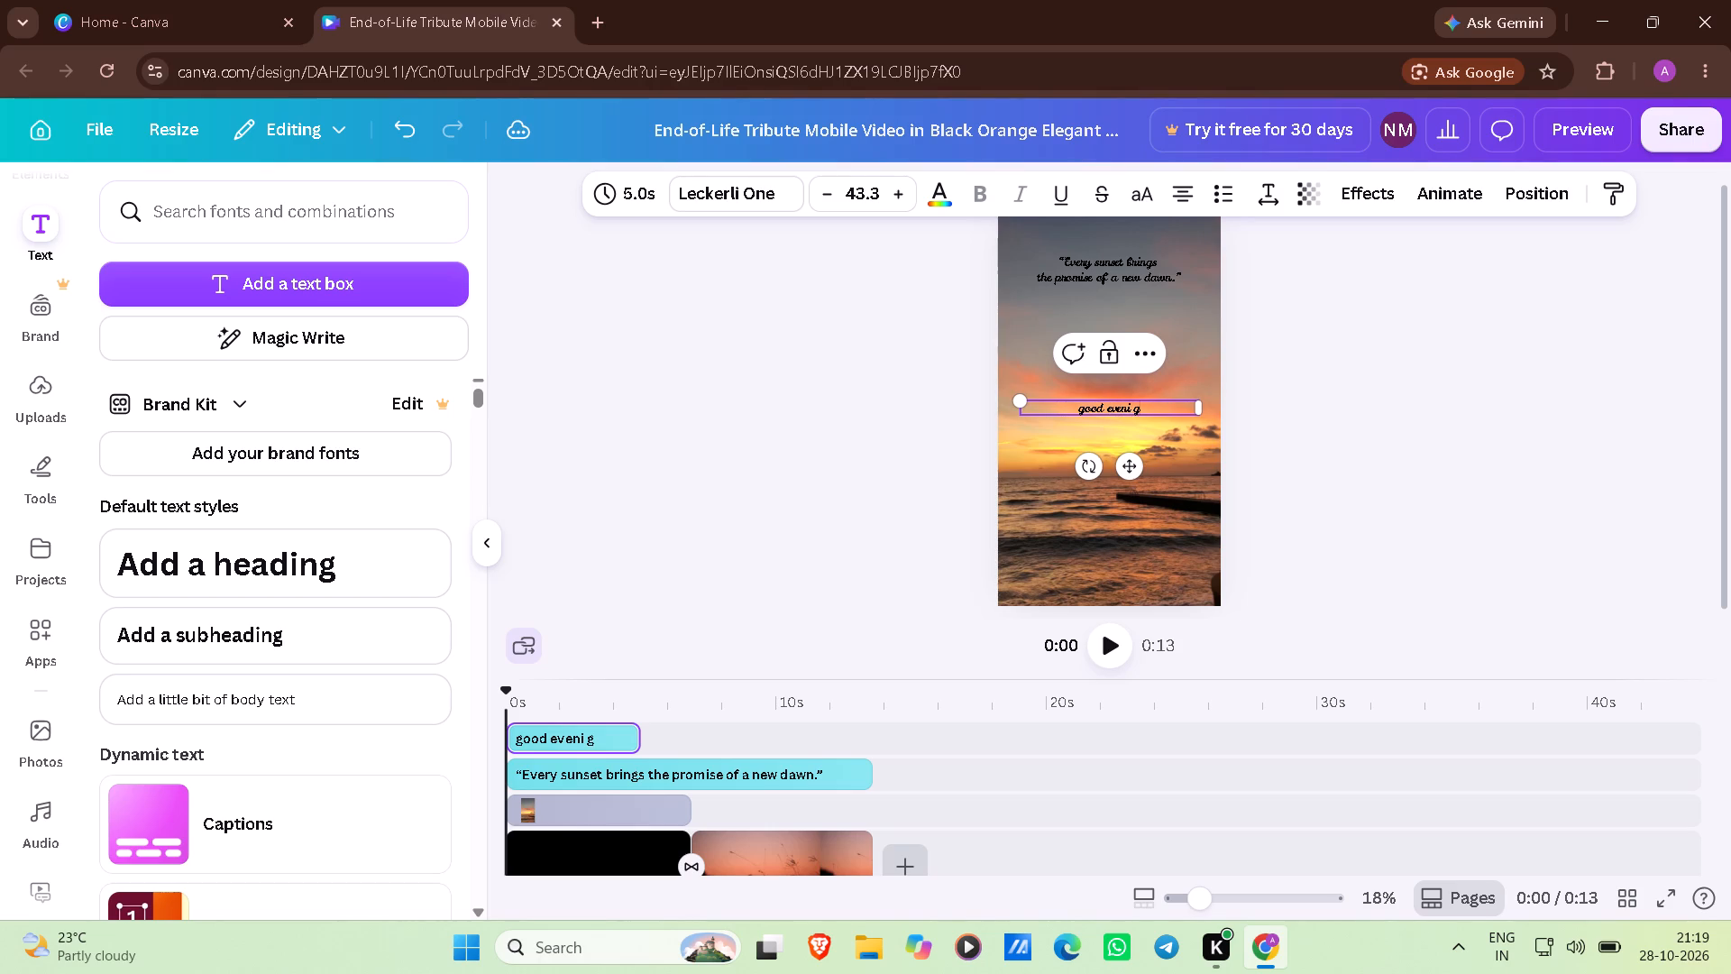
key("space")
key("BackSpace")
key("BackSpace")
key("BackSpace")
key("BackSpace")
key("BackSpace")
key("BackSpace")
type("eb")
key("BackSpace")
key("n")
type("ing dea")
key("space")
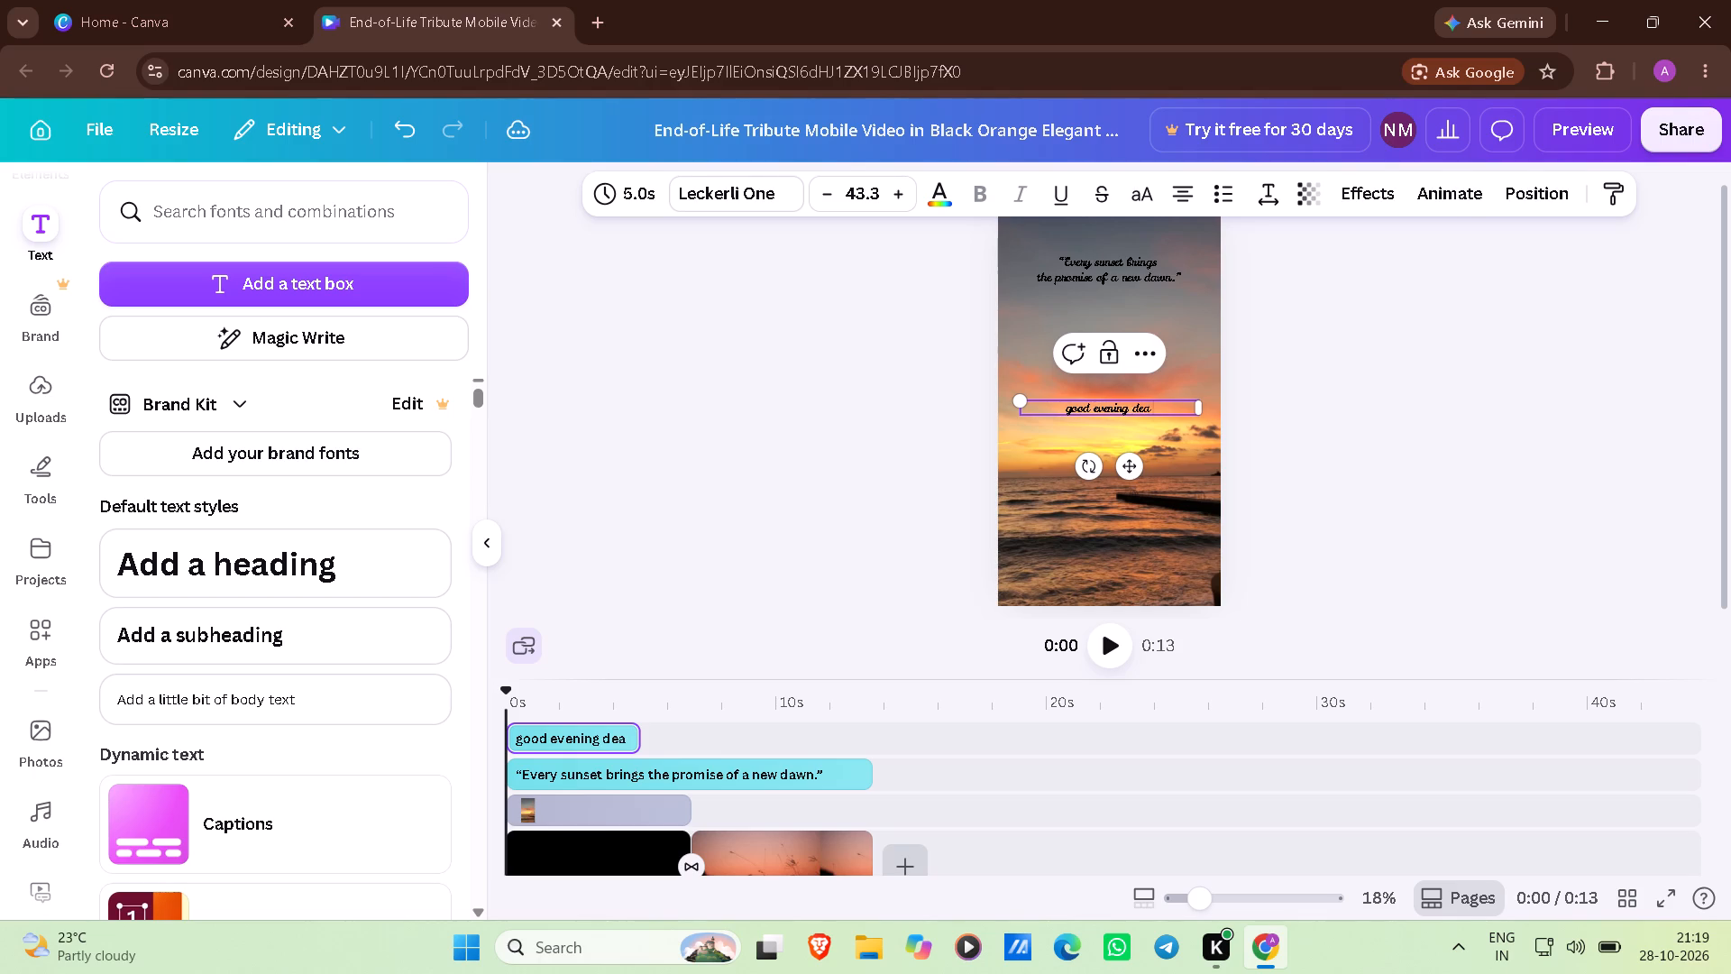
key("BackSpace")
key("r")
type("!!")
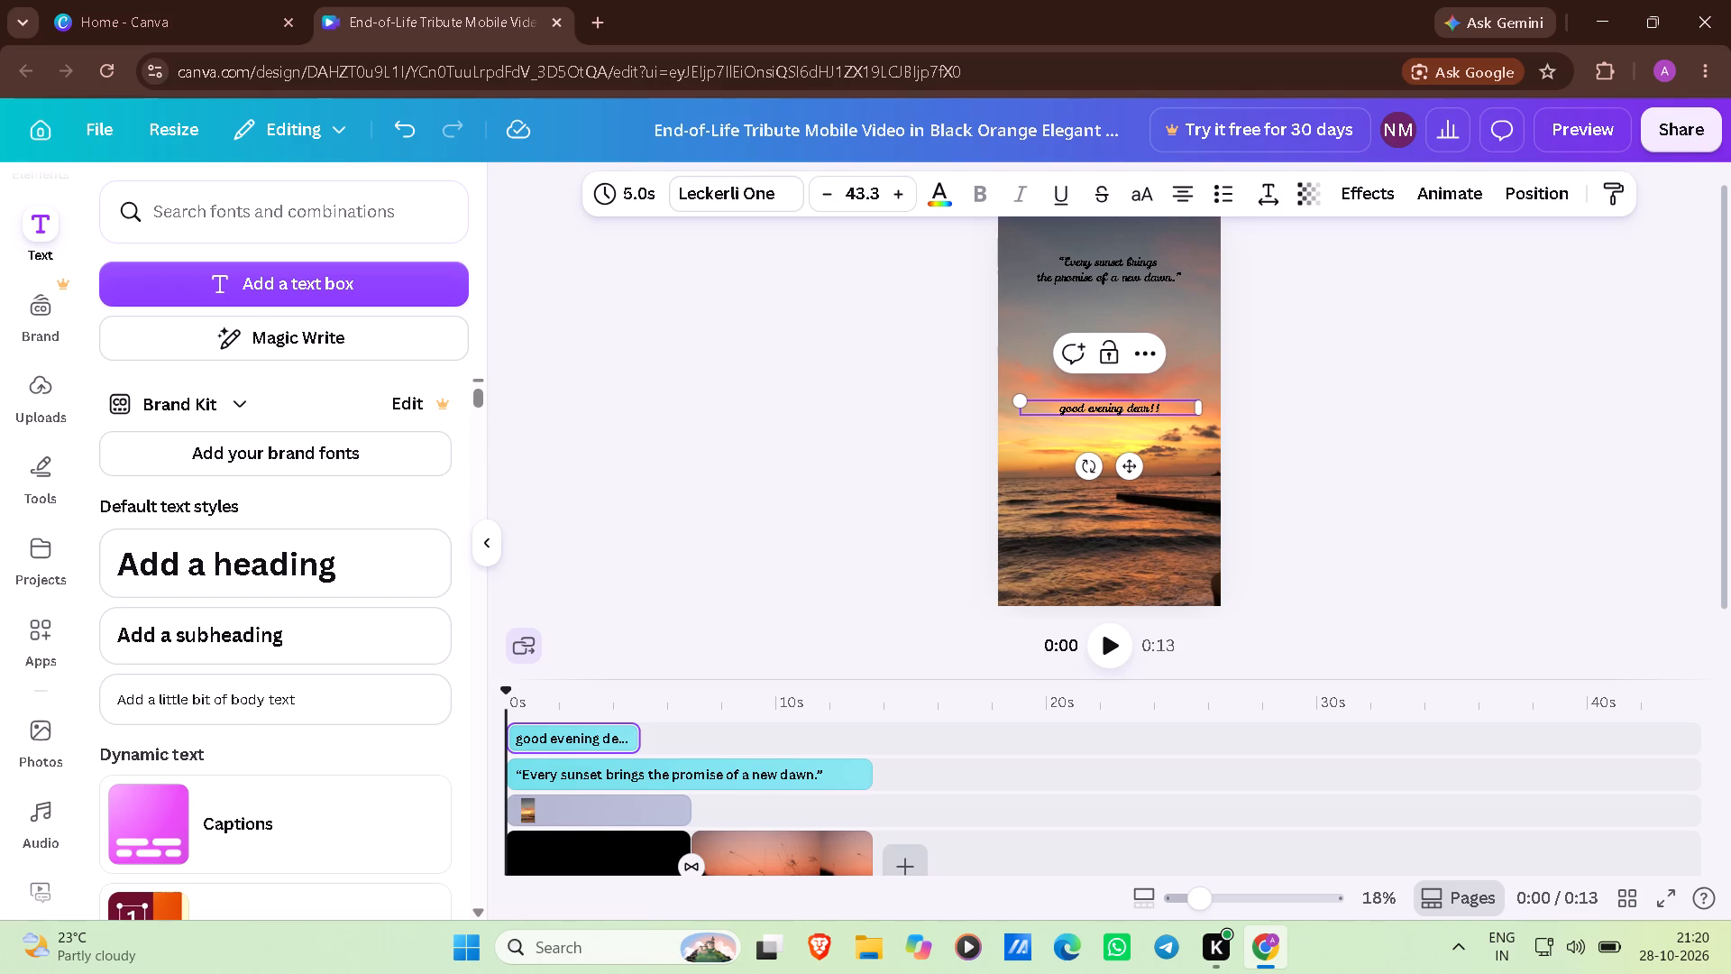
type("..")
key("BackSpace")
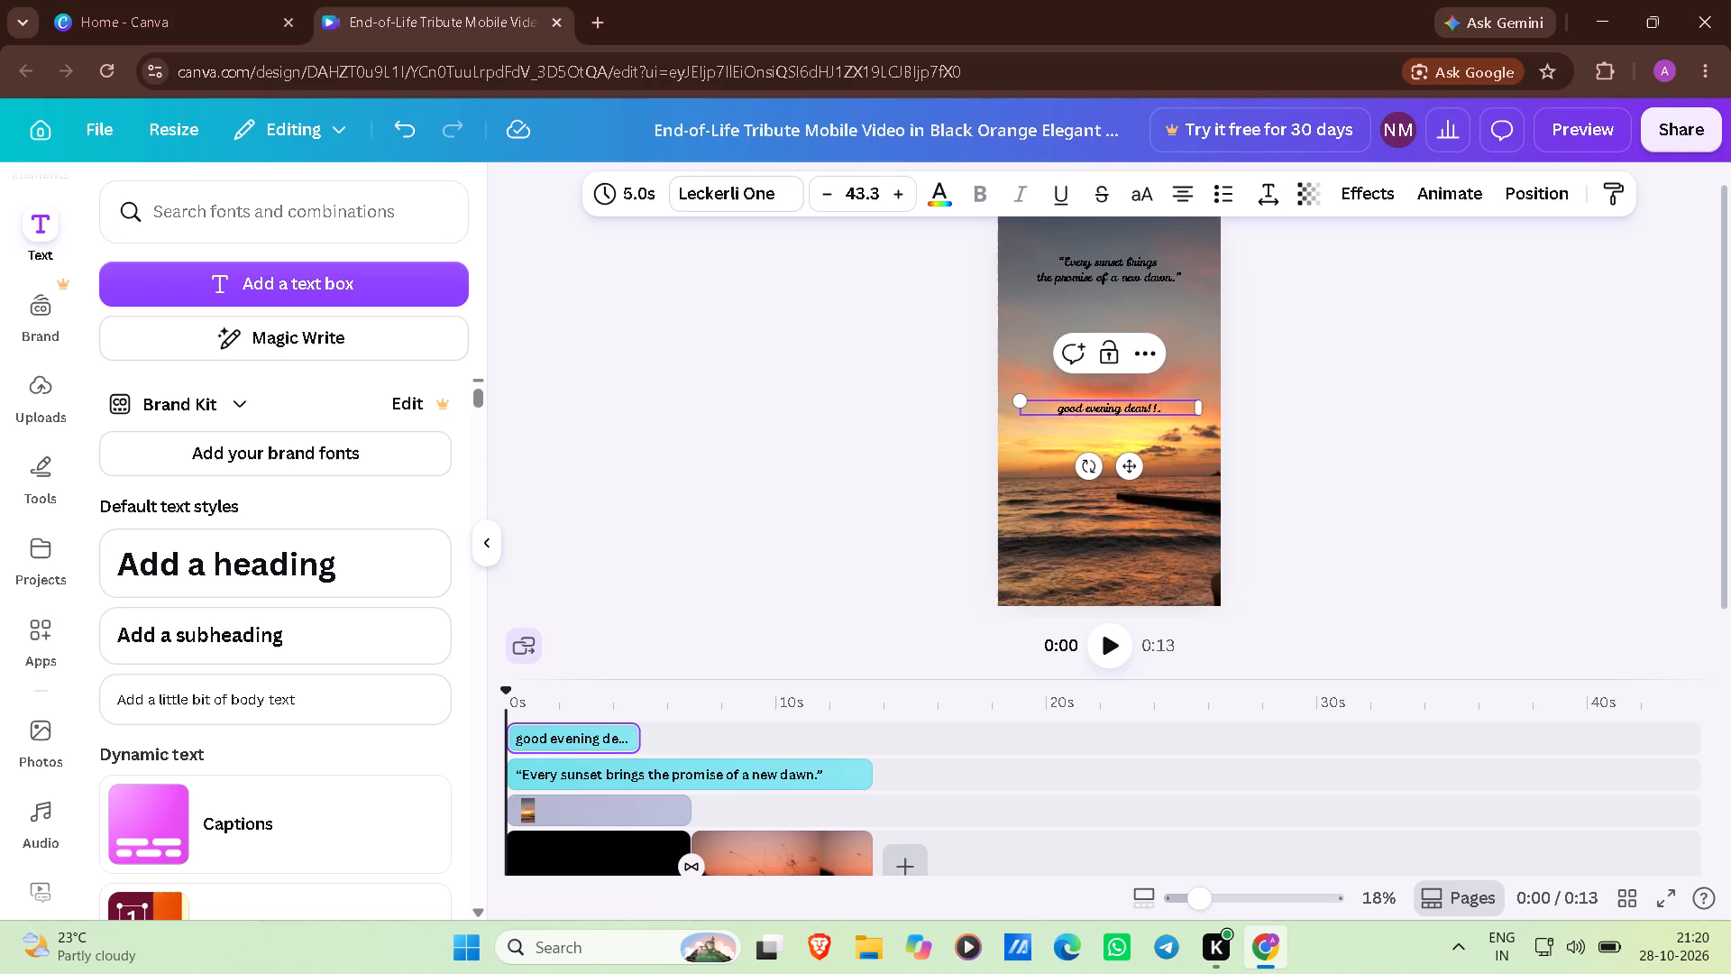
key("BackSpace")
key("period")
Move the "good evening dear!!." greeting just above the quote and widen its text box to the full page width.
left_click(1115, 500)
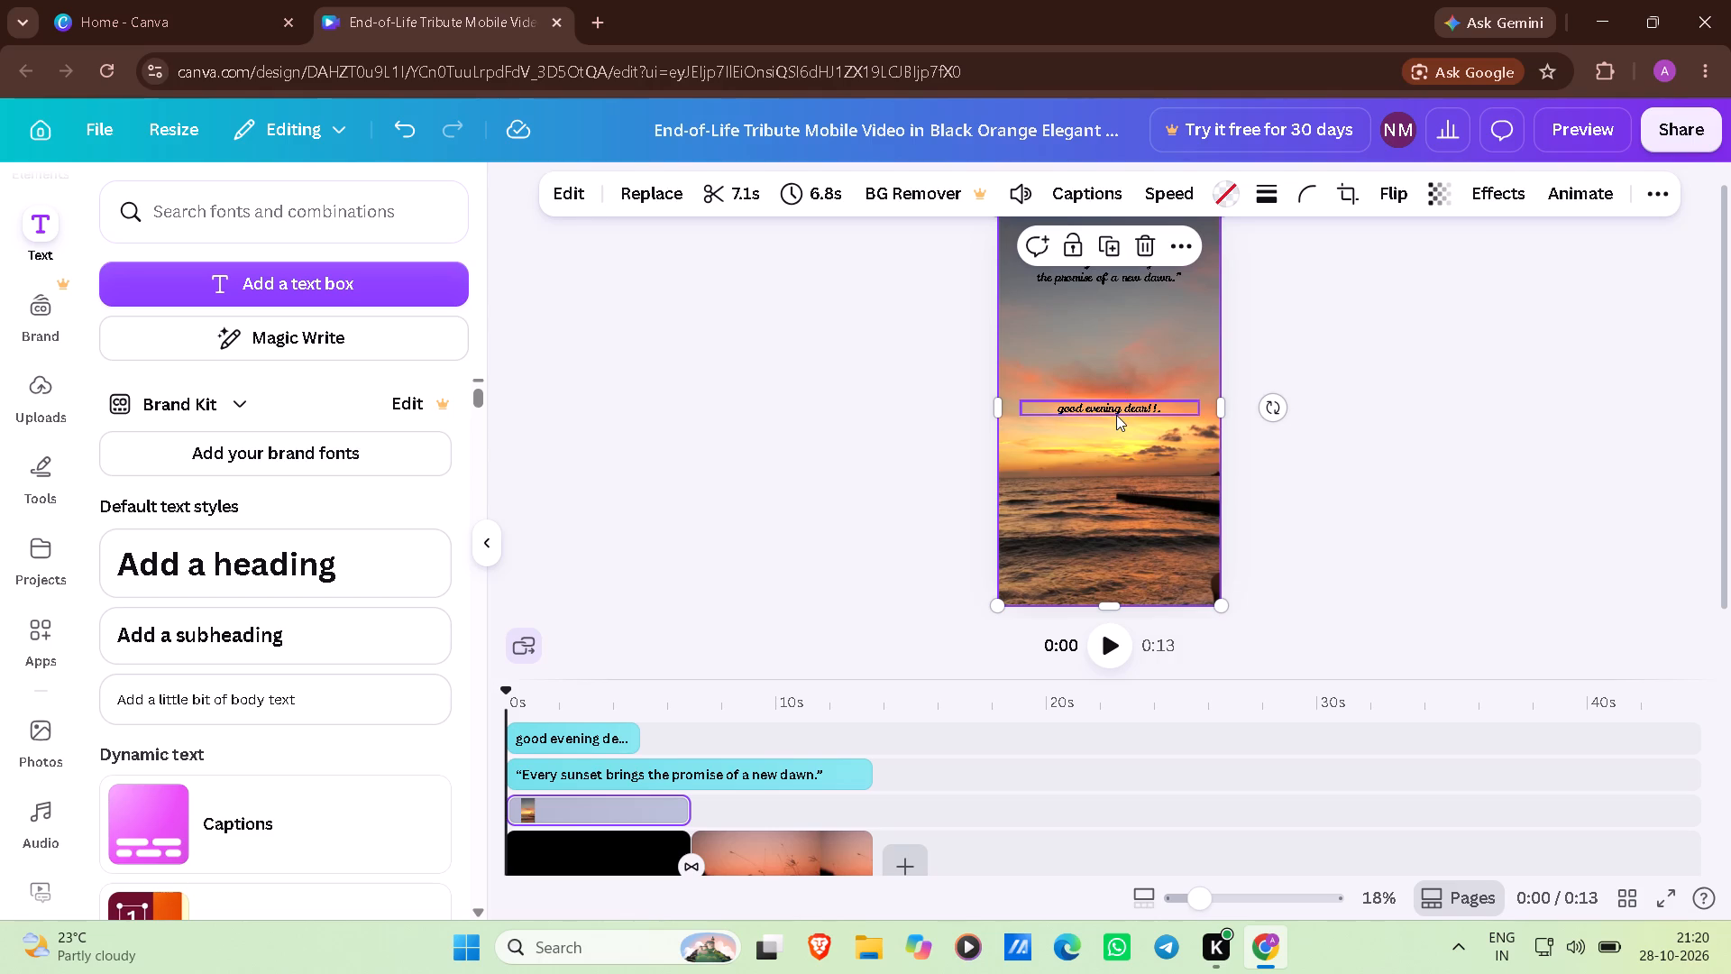
left_click_drag(1116, 415, 1115, 254)
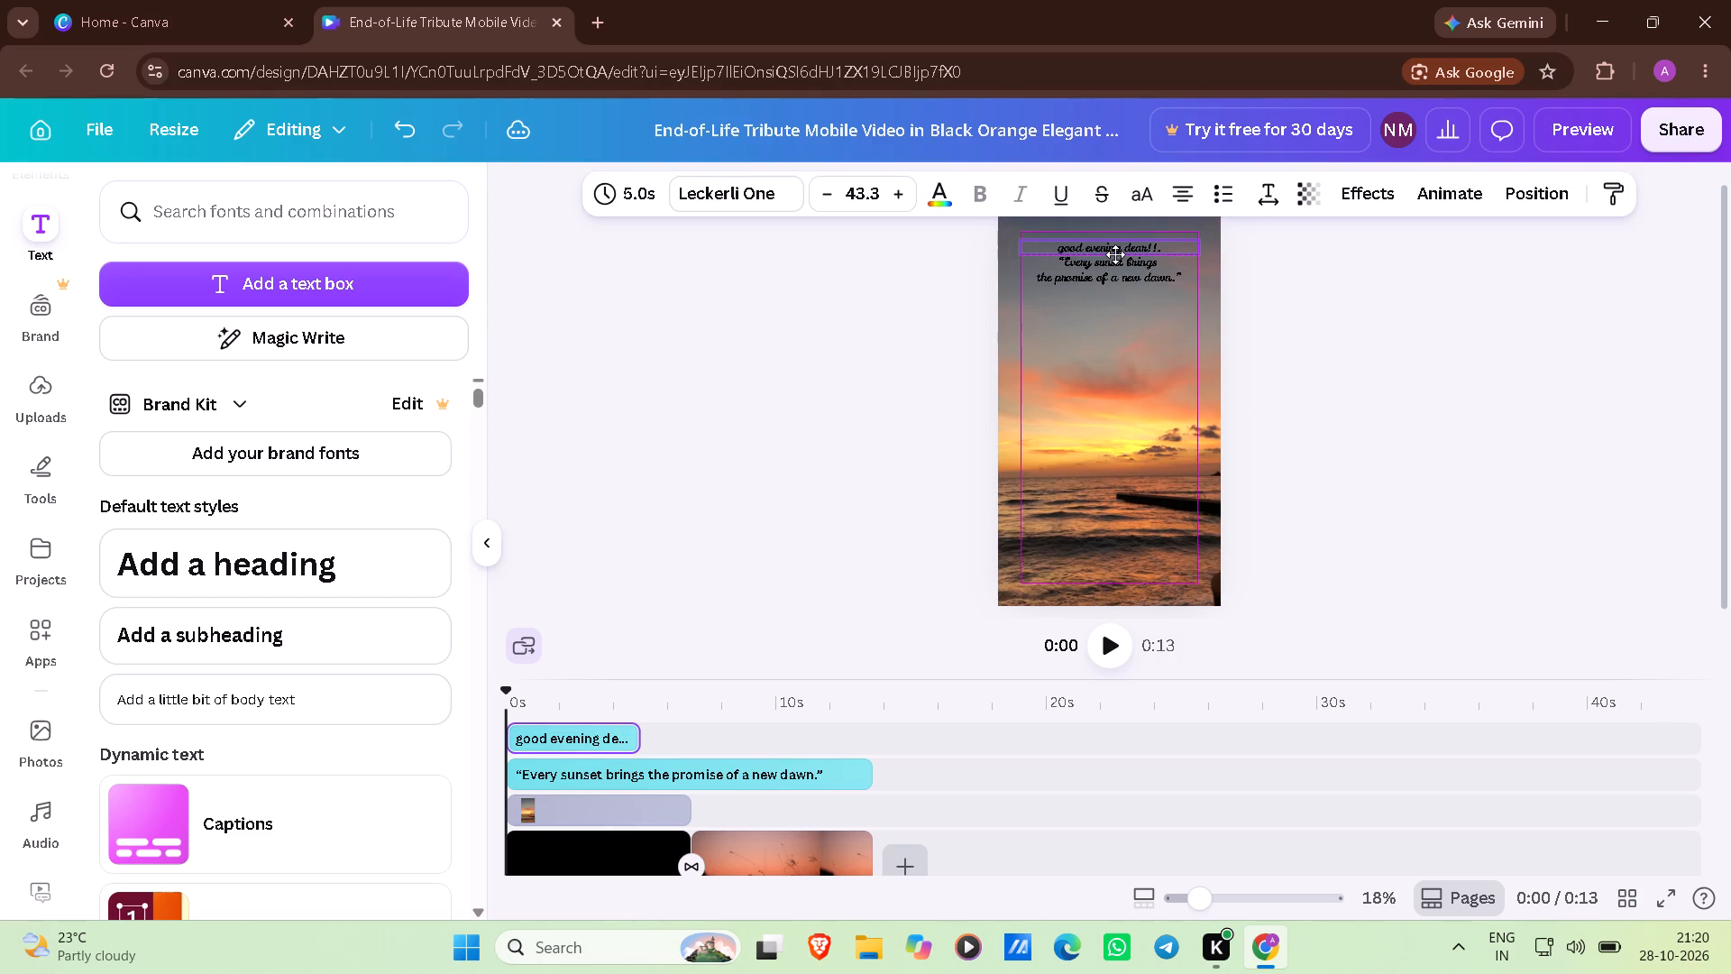
left_click_drag(1115, 254, 1111, 253)
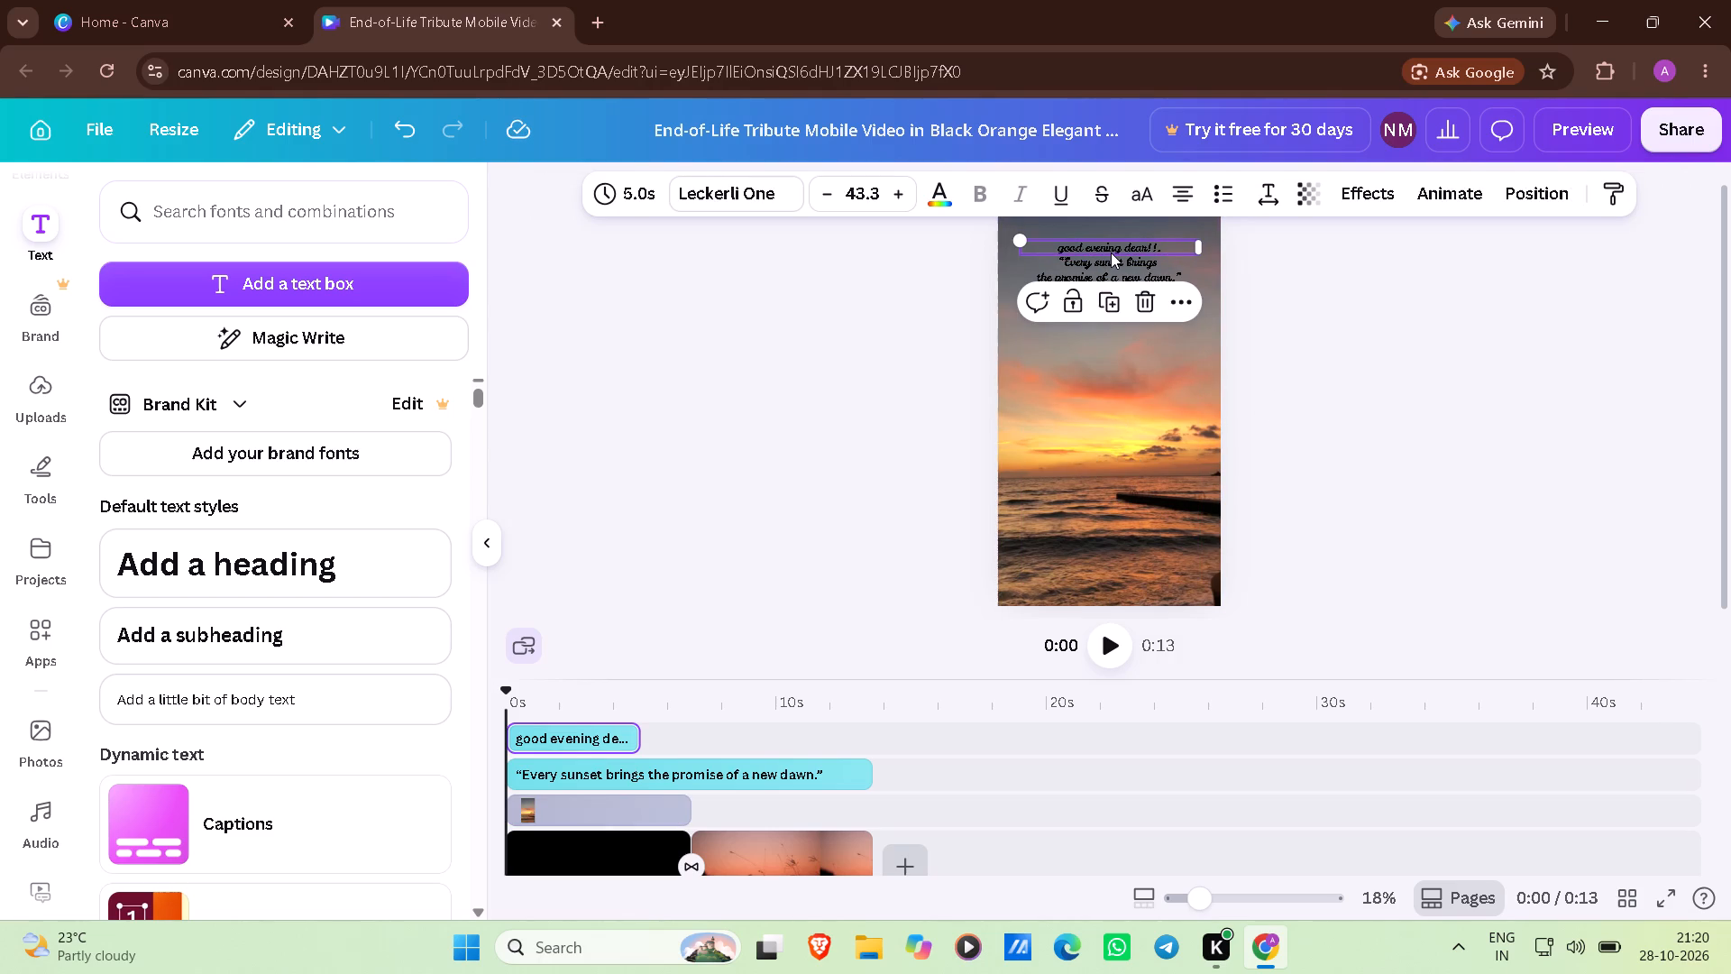
left_click_drag(1010, 247, 990, 248)
left_click_drag(1199, 241, 1220, 234)
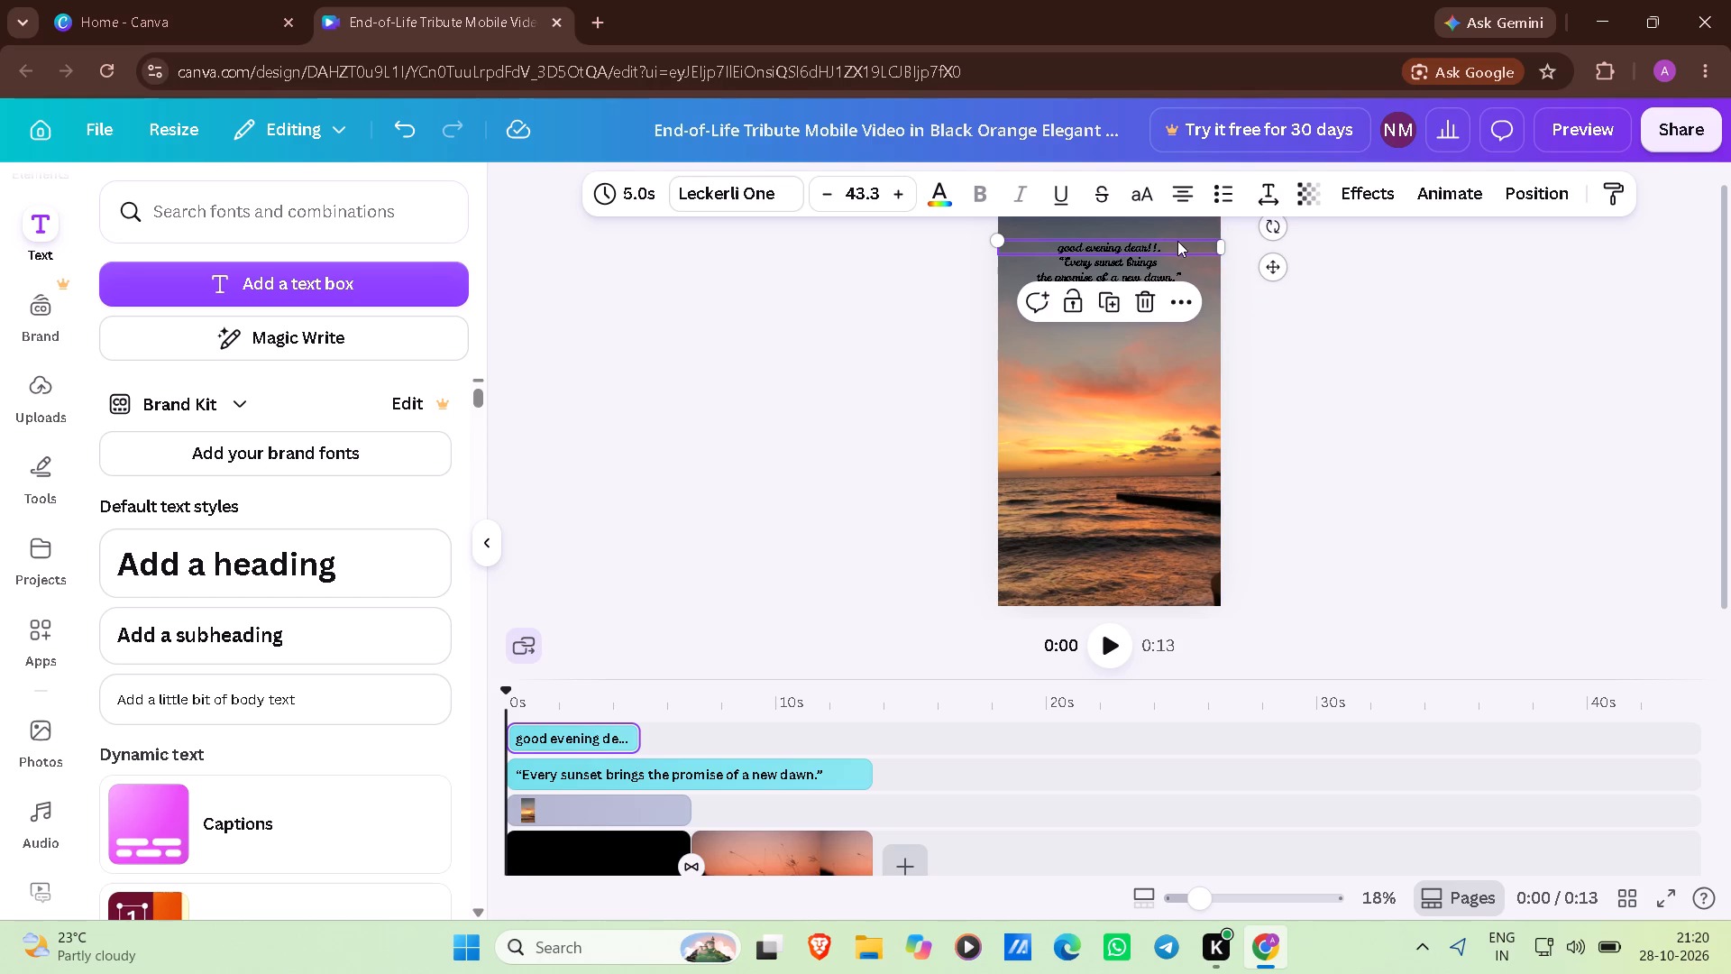
left_click(1177, 241)
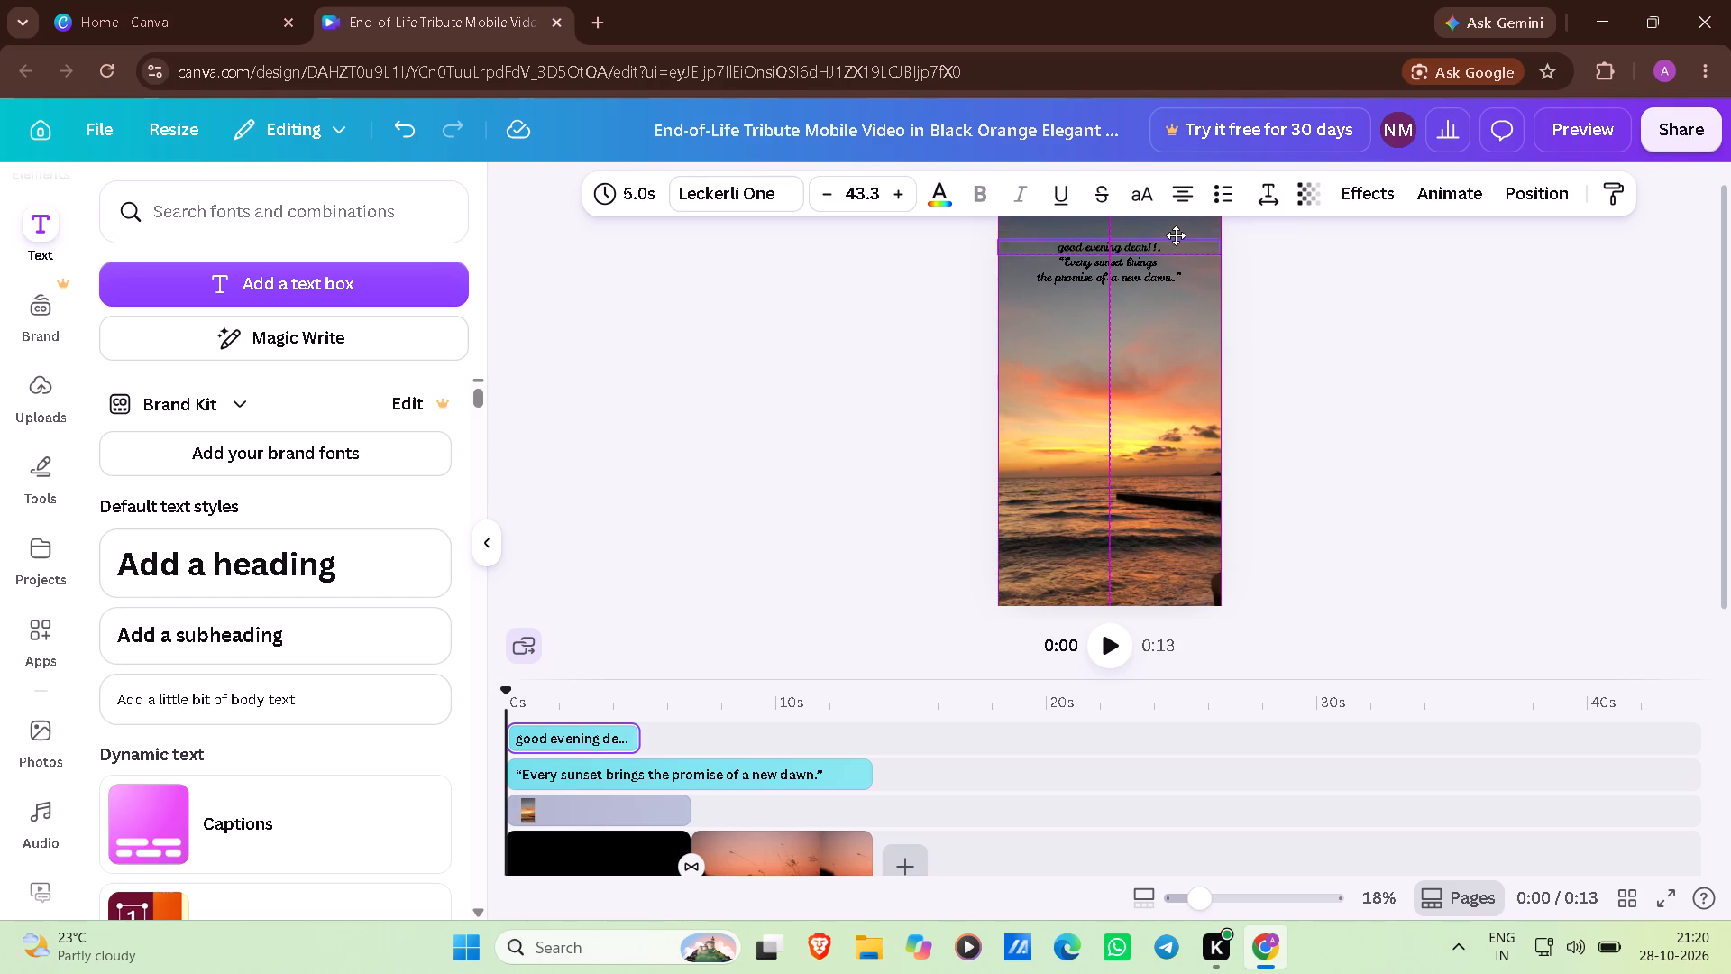
left_click(1140, 382)
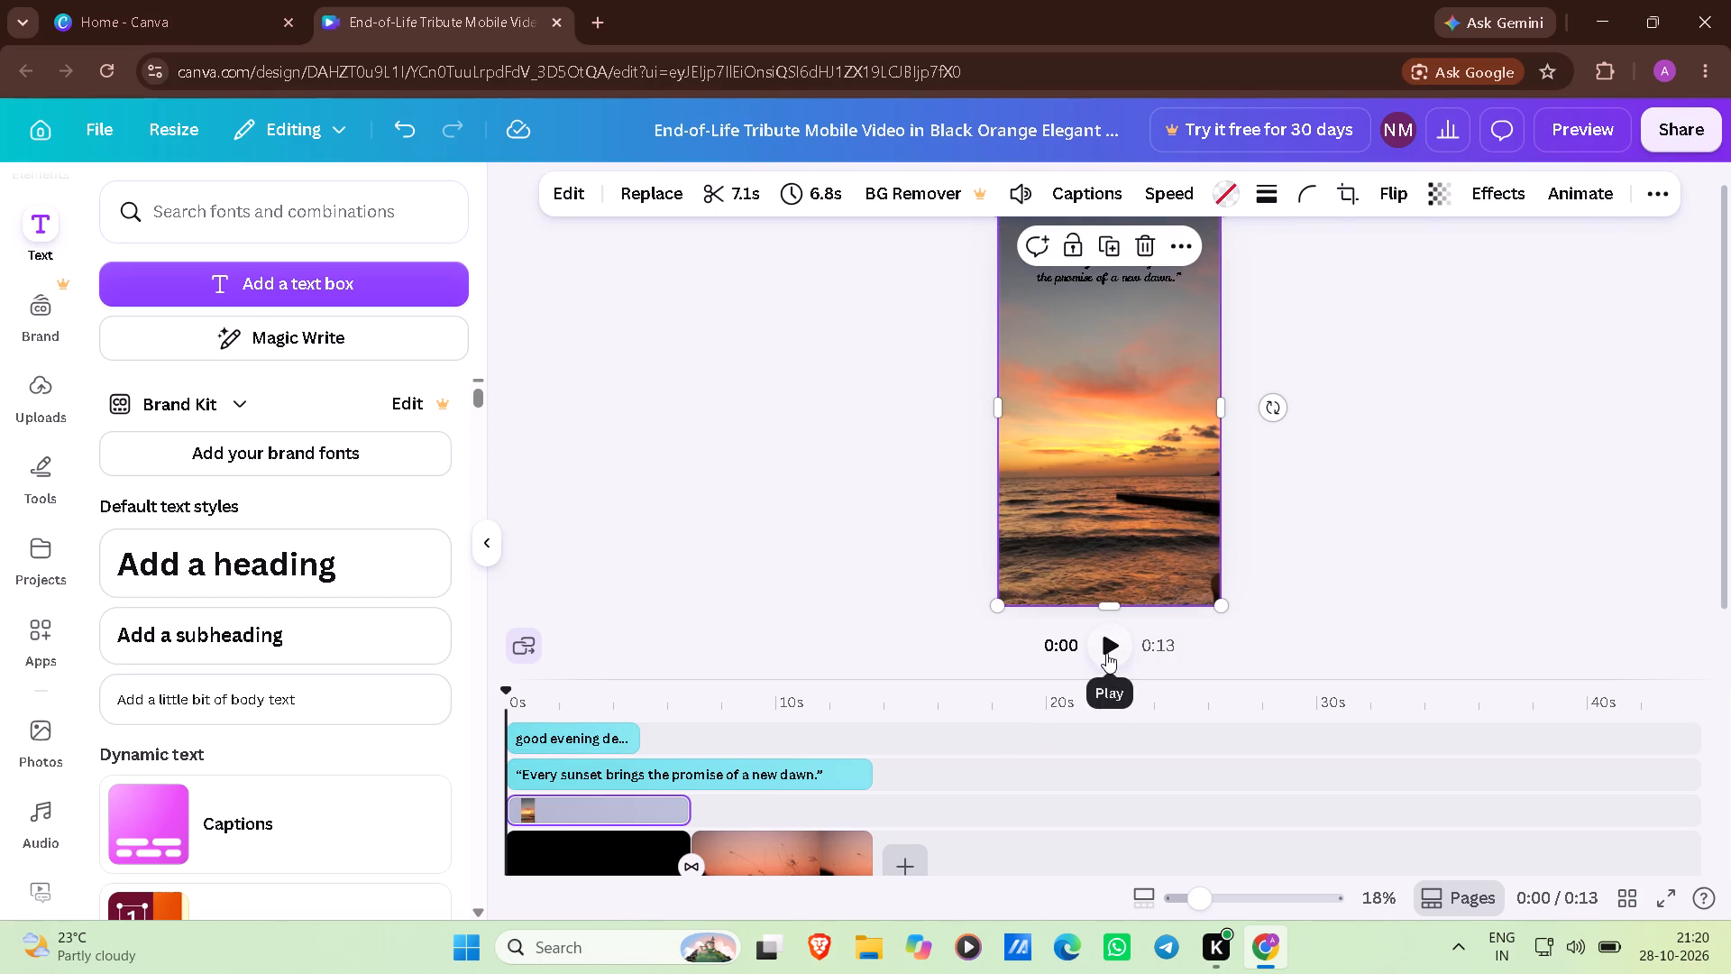
left_click(948, 624)
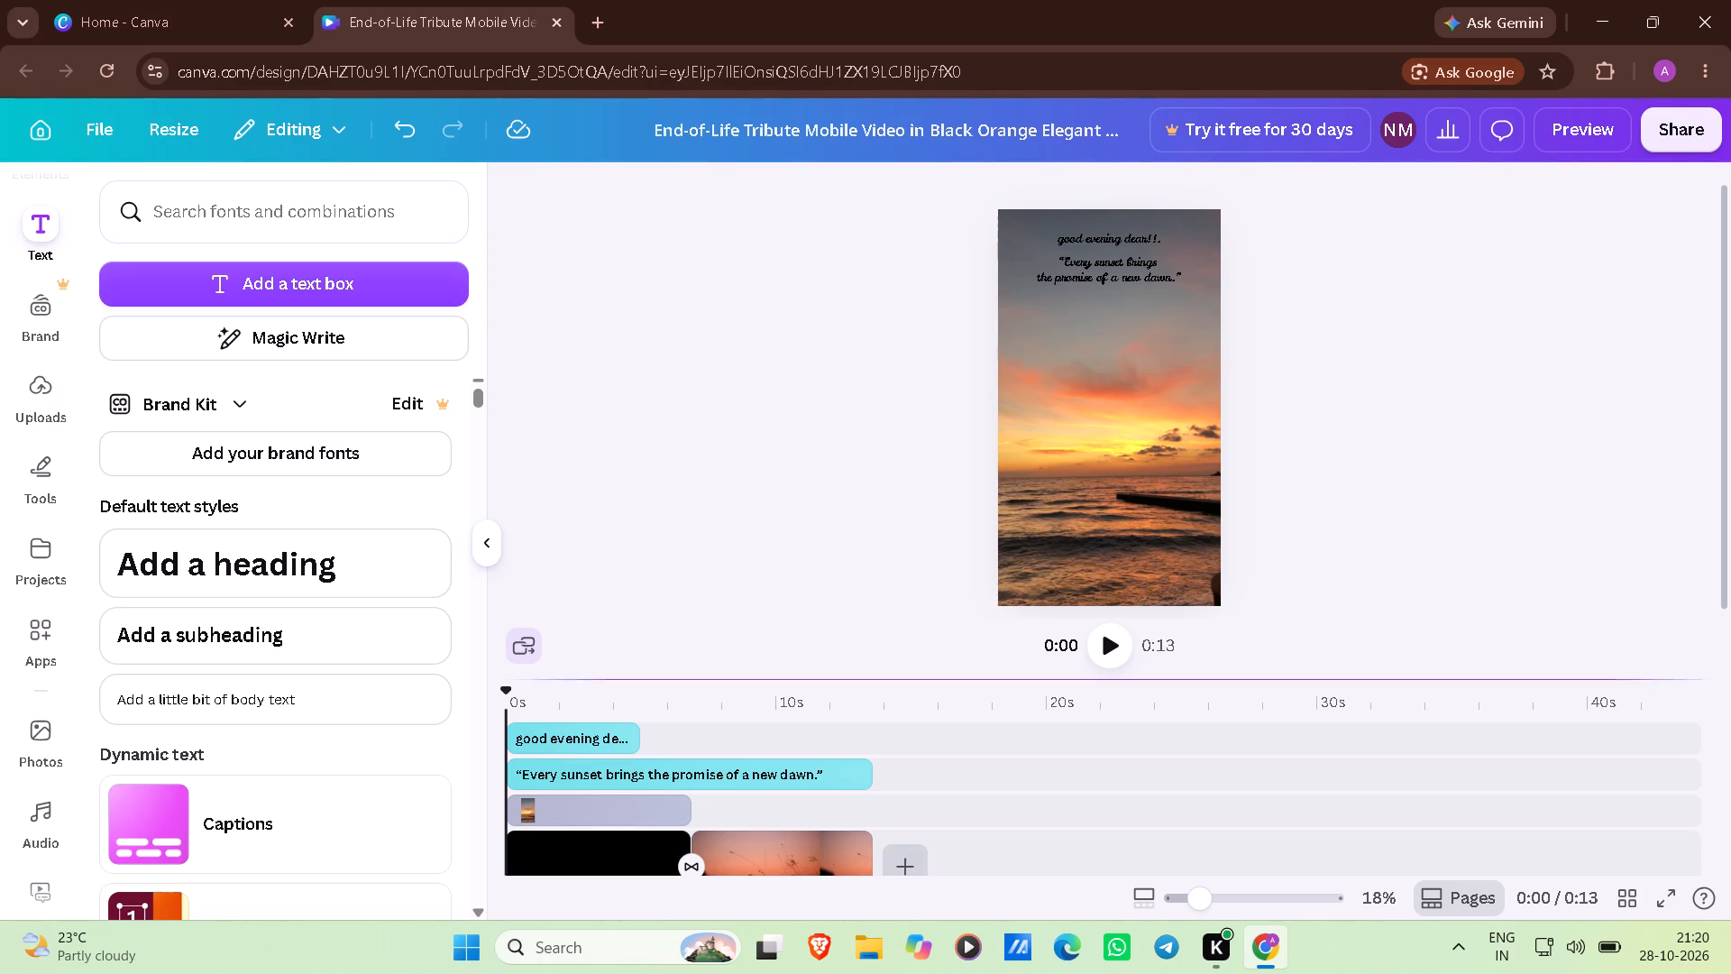
Play the video from the start to check the greeting and quote together, and pause it at 0:04.
left_click(1109, 634)
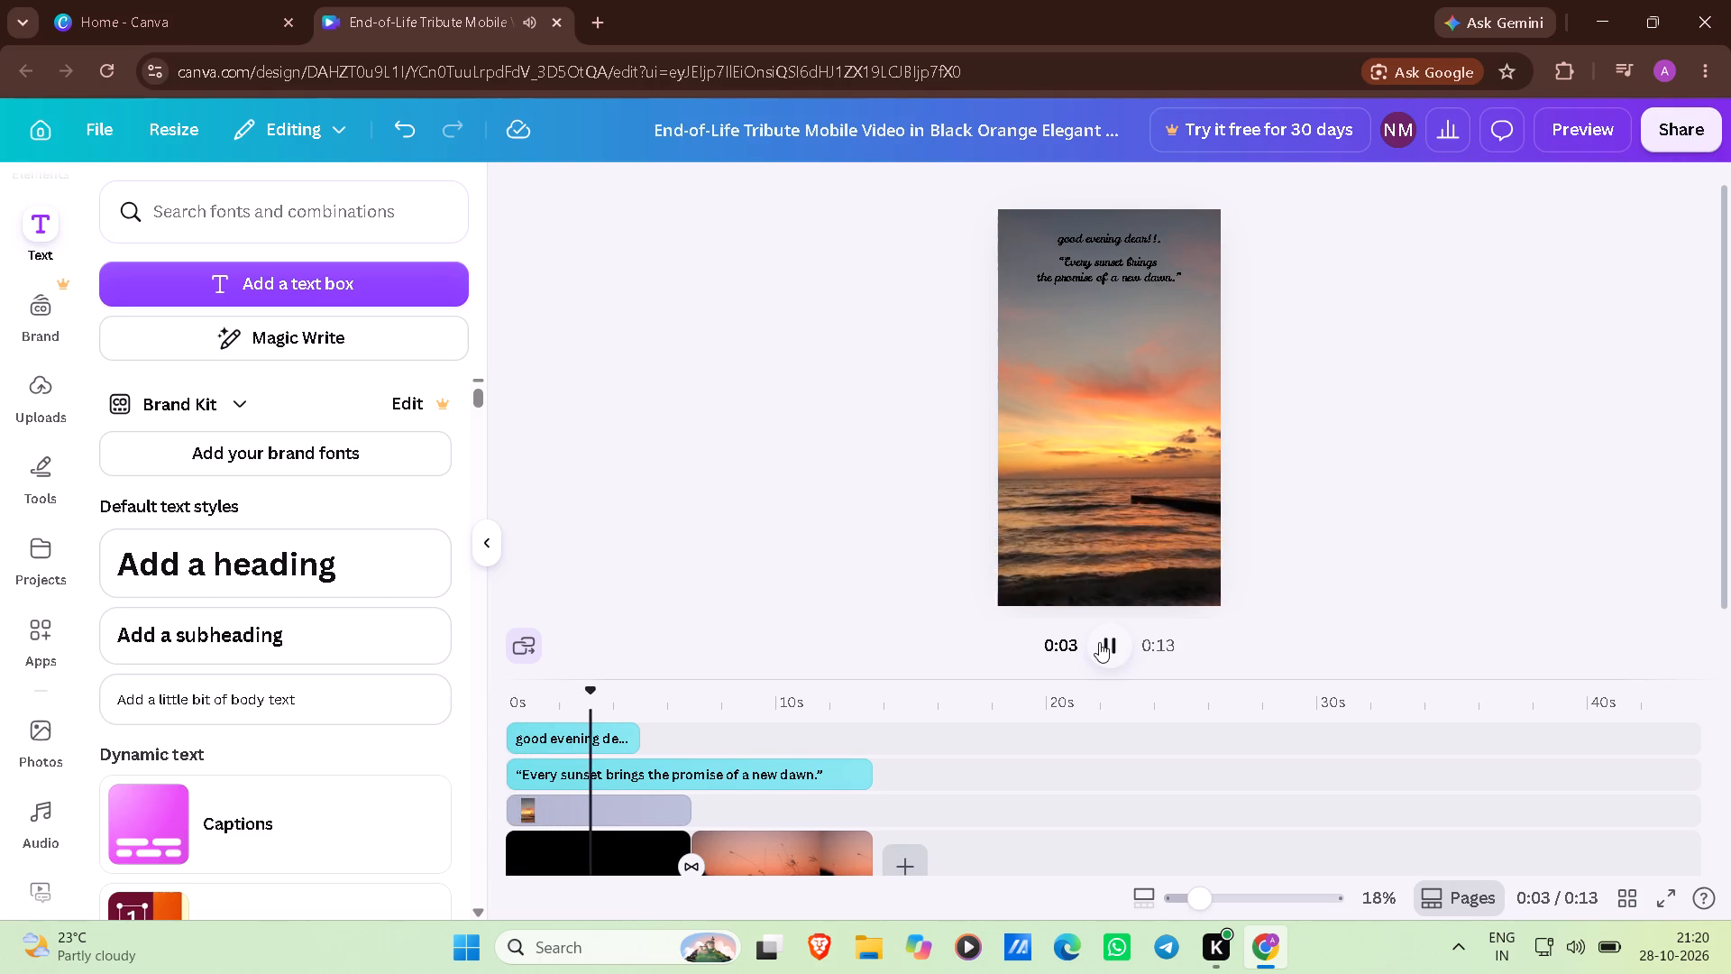
left_click(1099, 642)
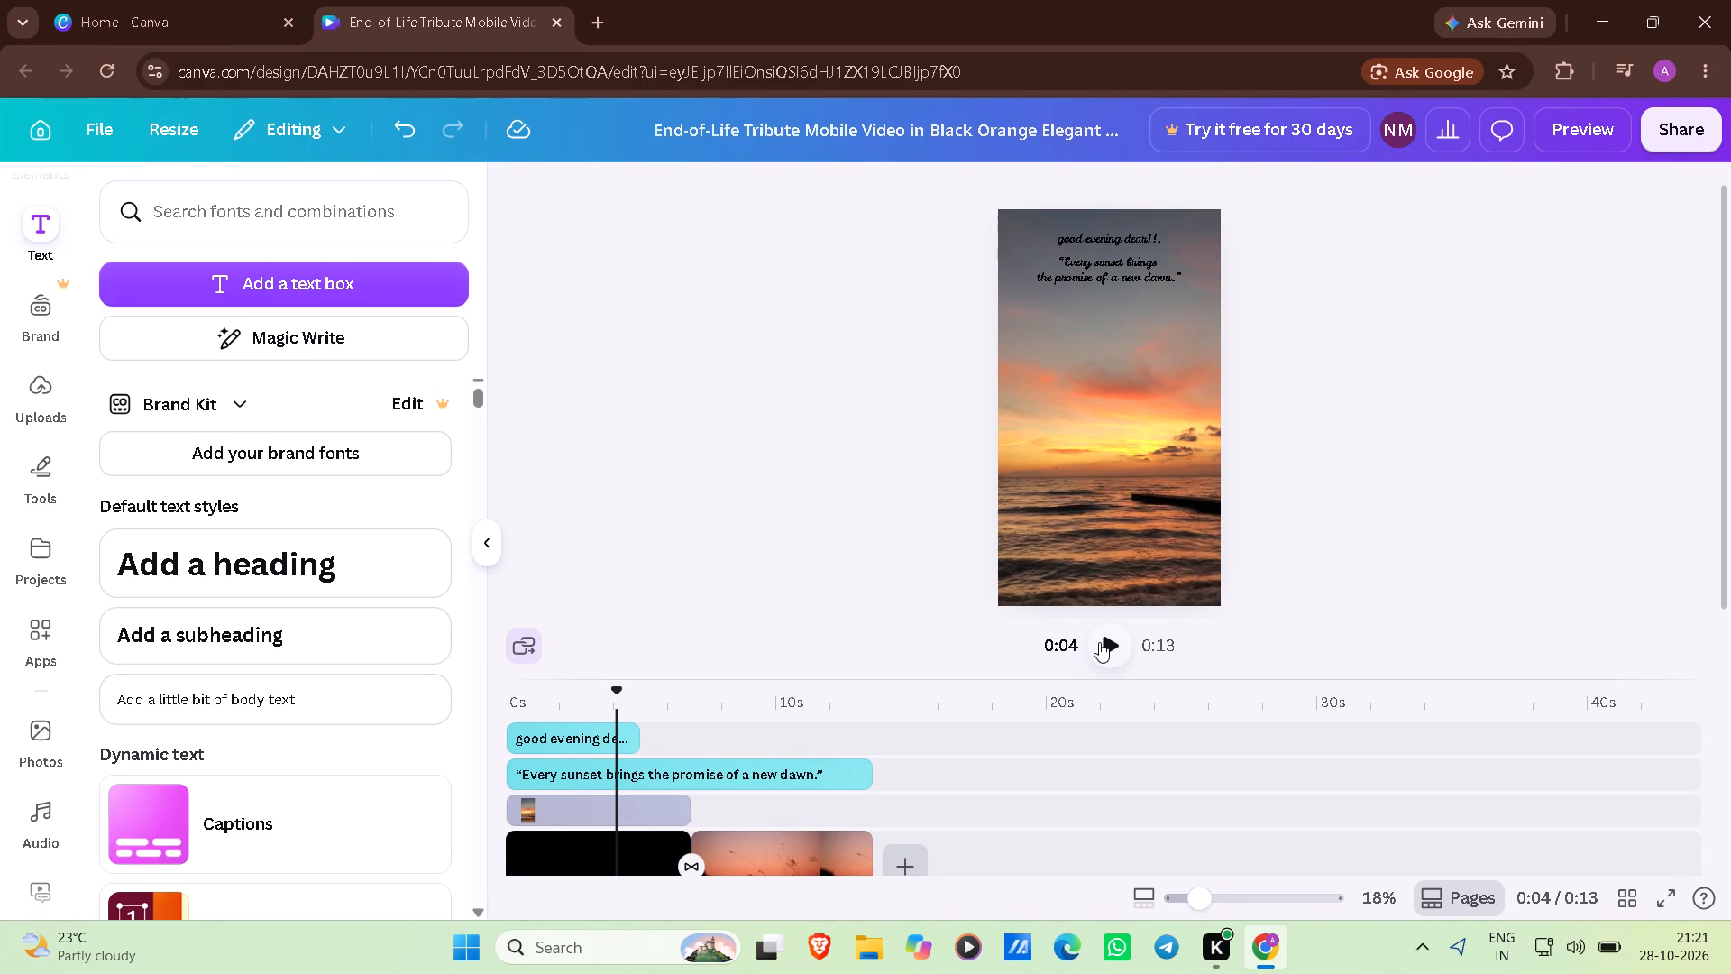
Download the finished design as an MP4 video at 1080p quality.
left_click(1675, 127)
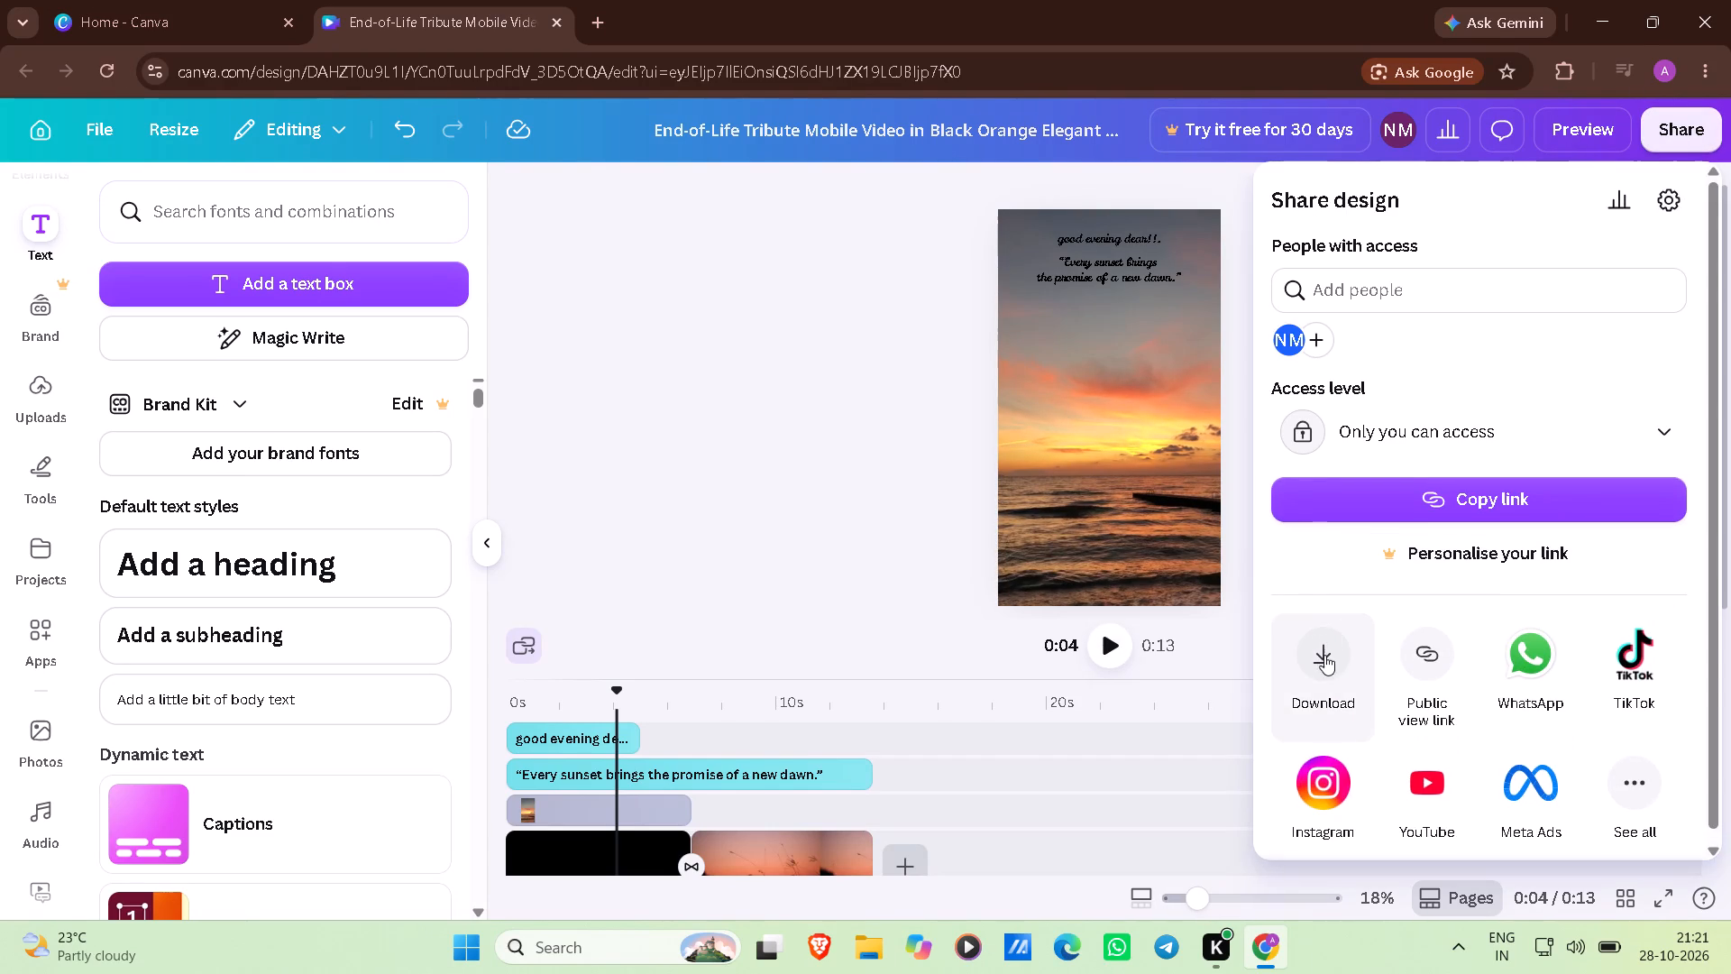
left_click(1323, 660)
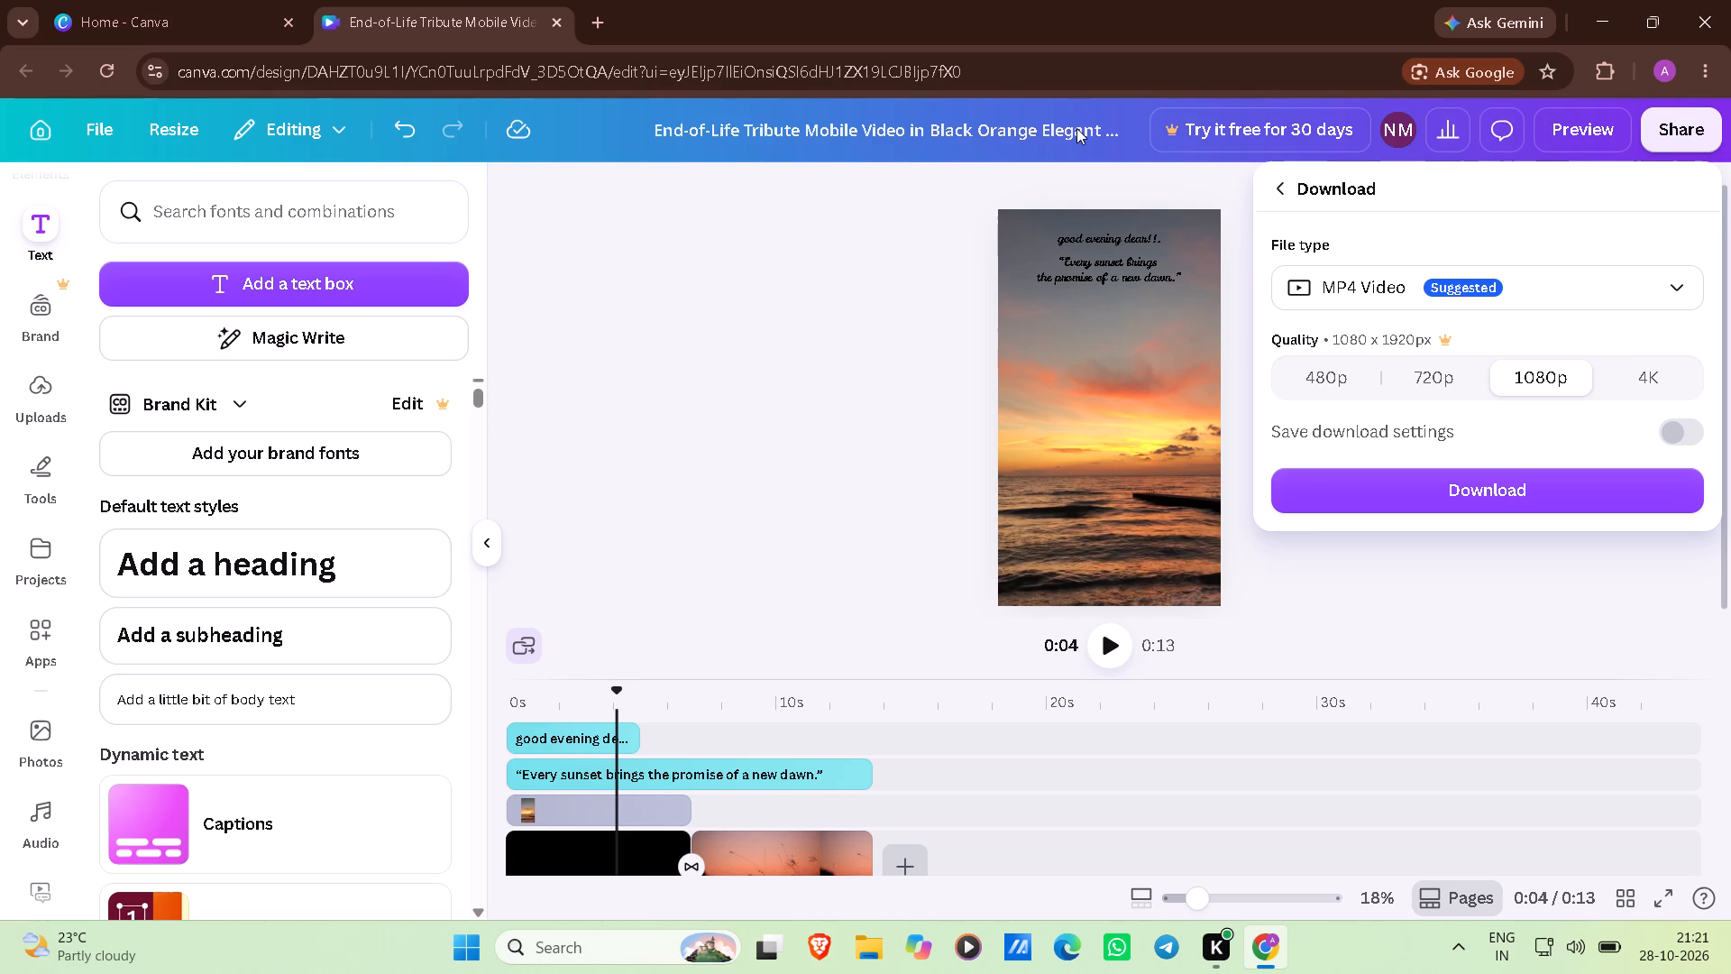
left_click(1435, 495)
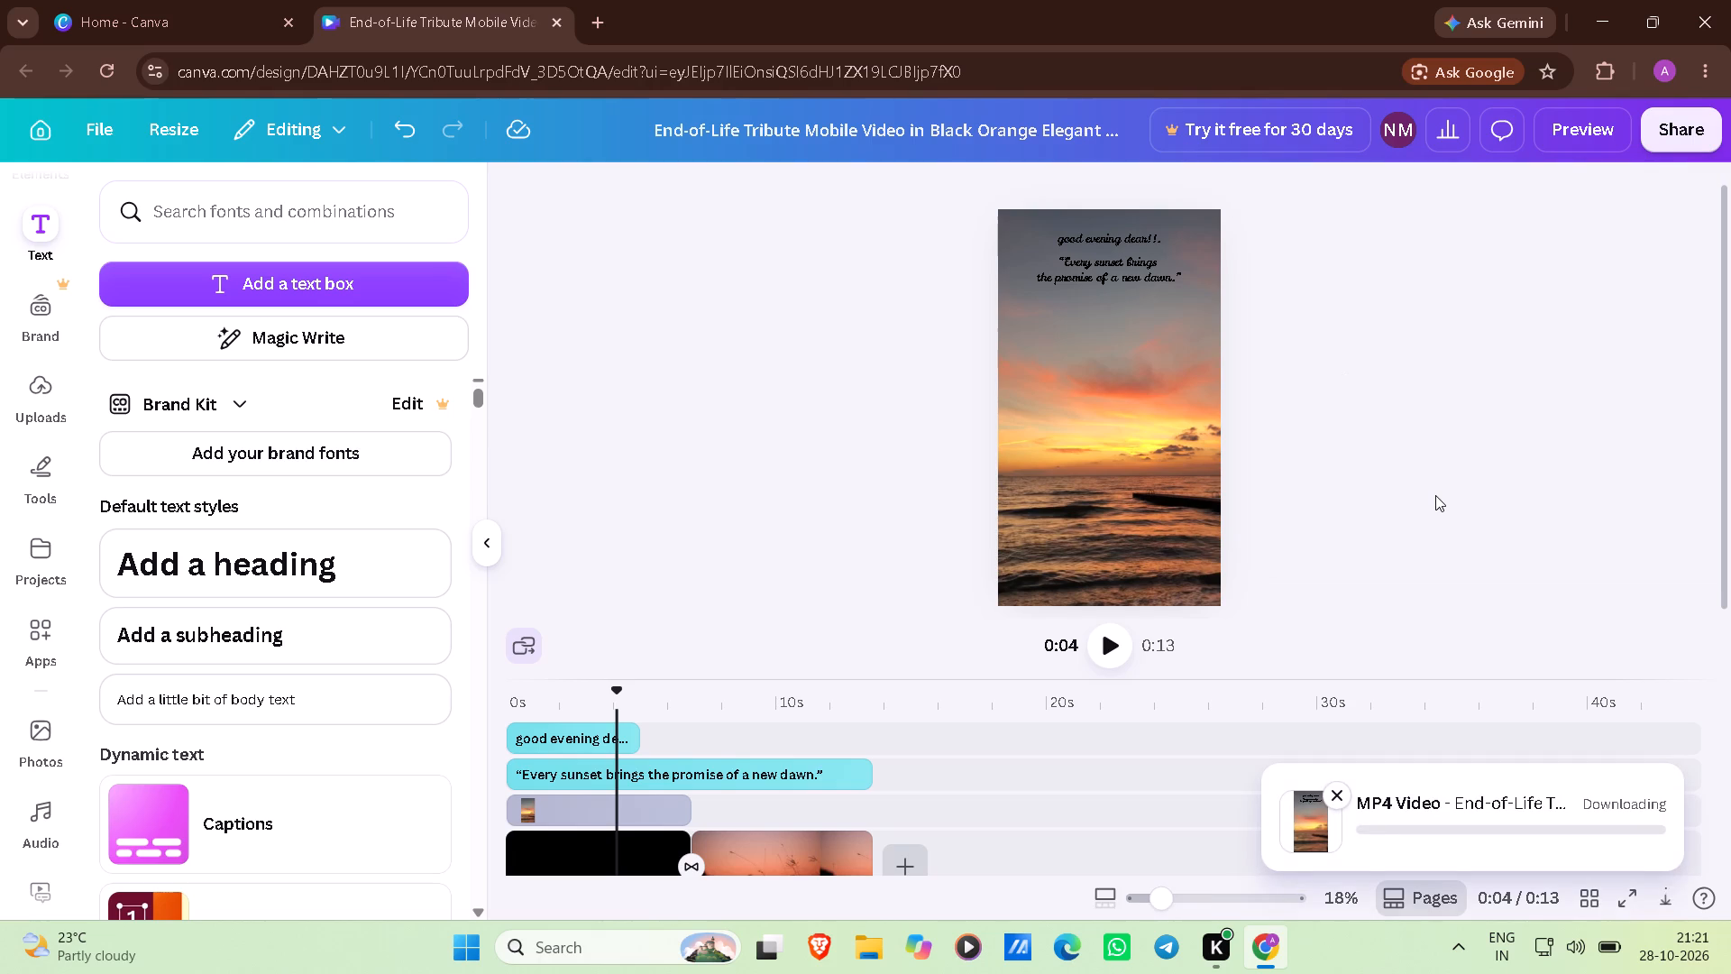
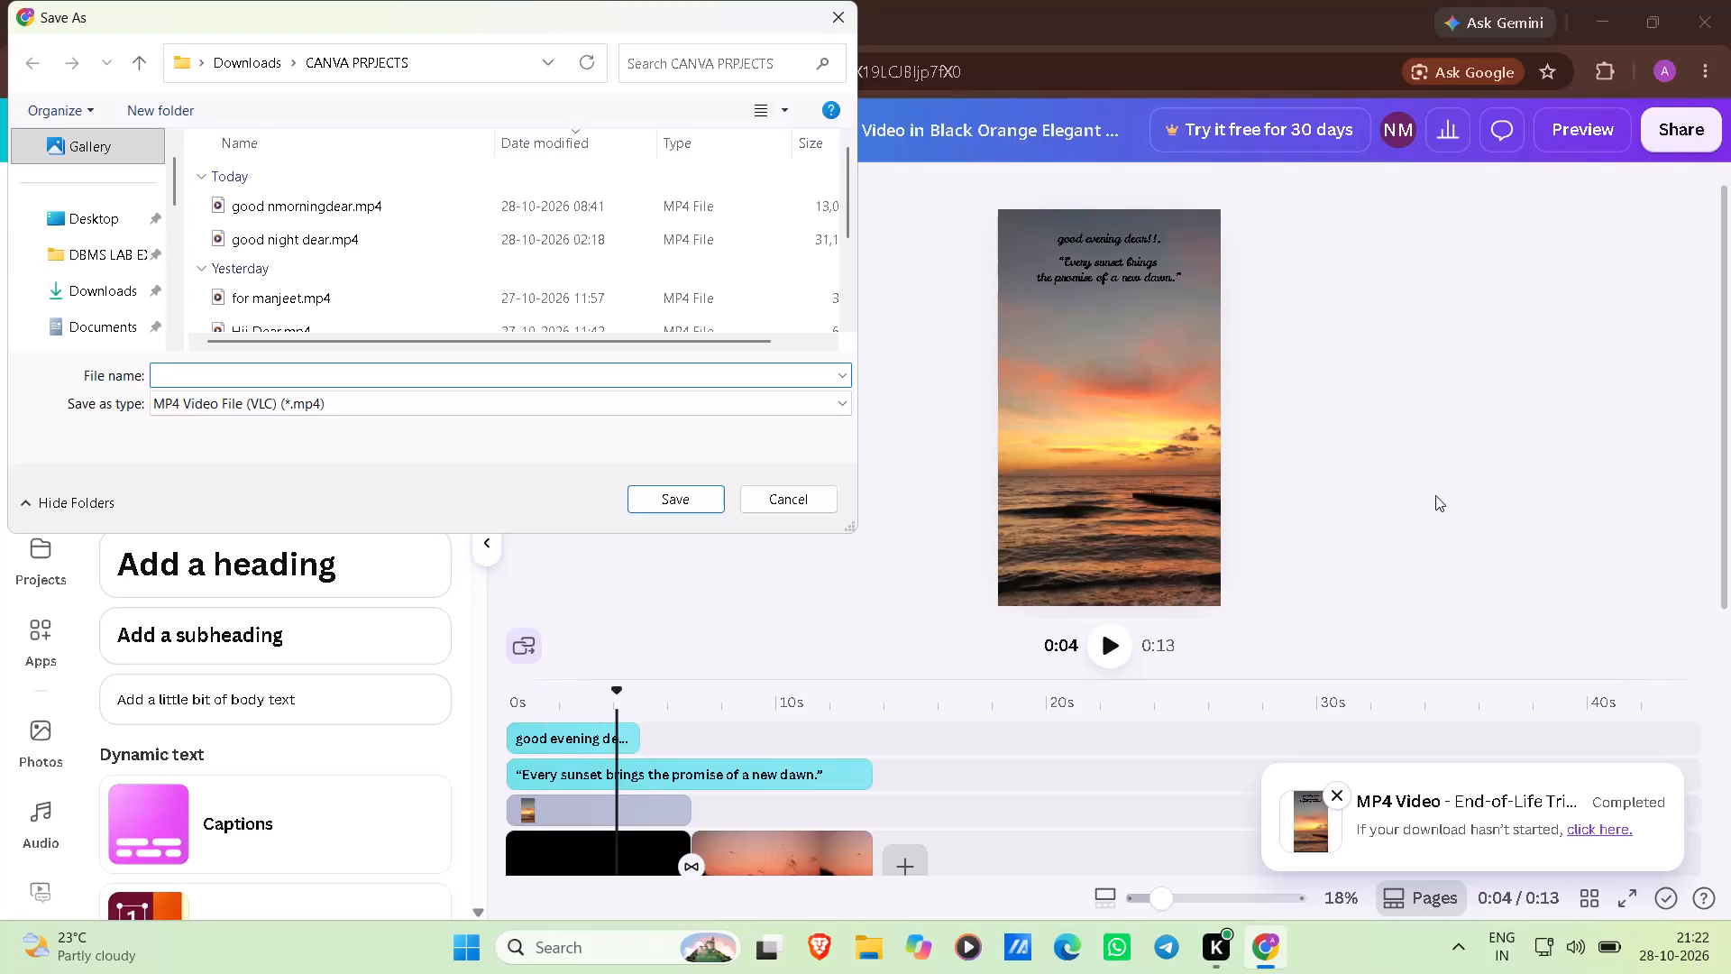
Try to save the video as good_evening_dear in the CANVA PRPJECTS folder, declining to replace the existing file.
type("goo")
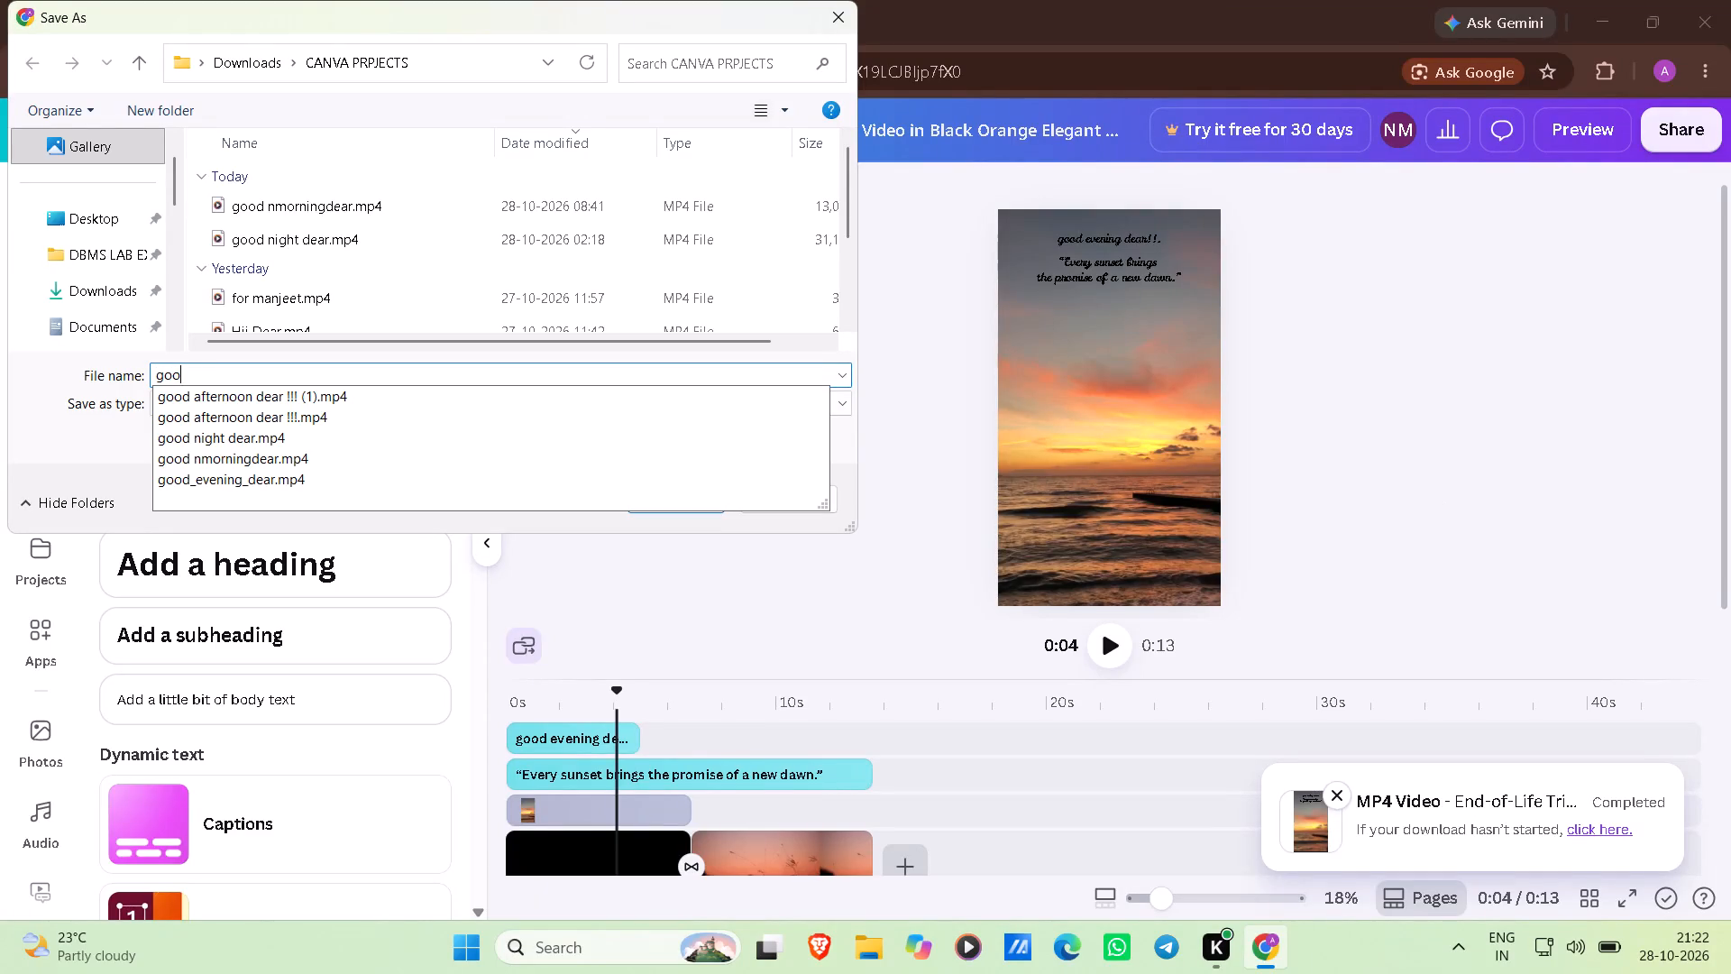
type("d_evening")
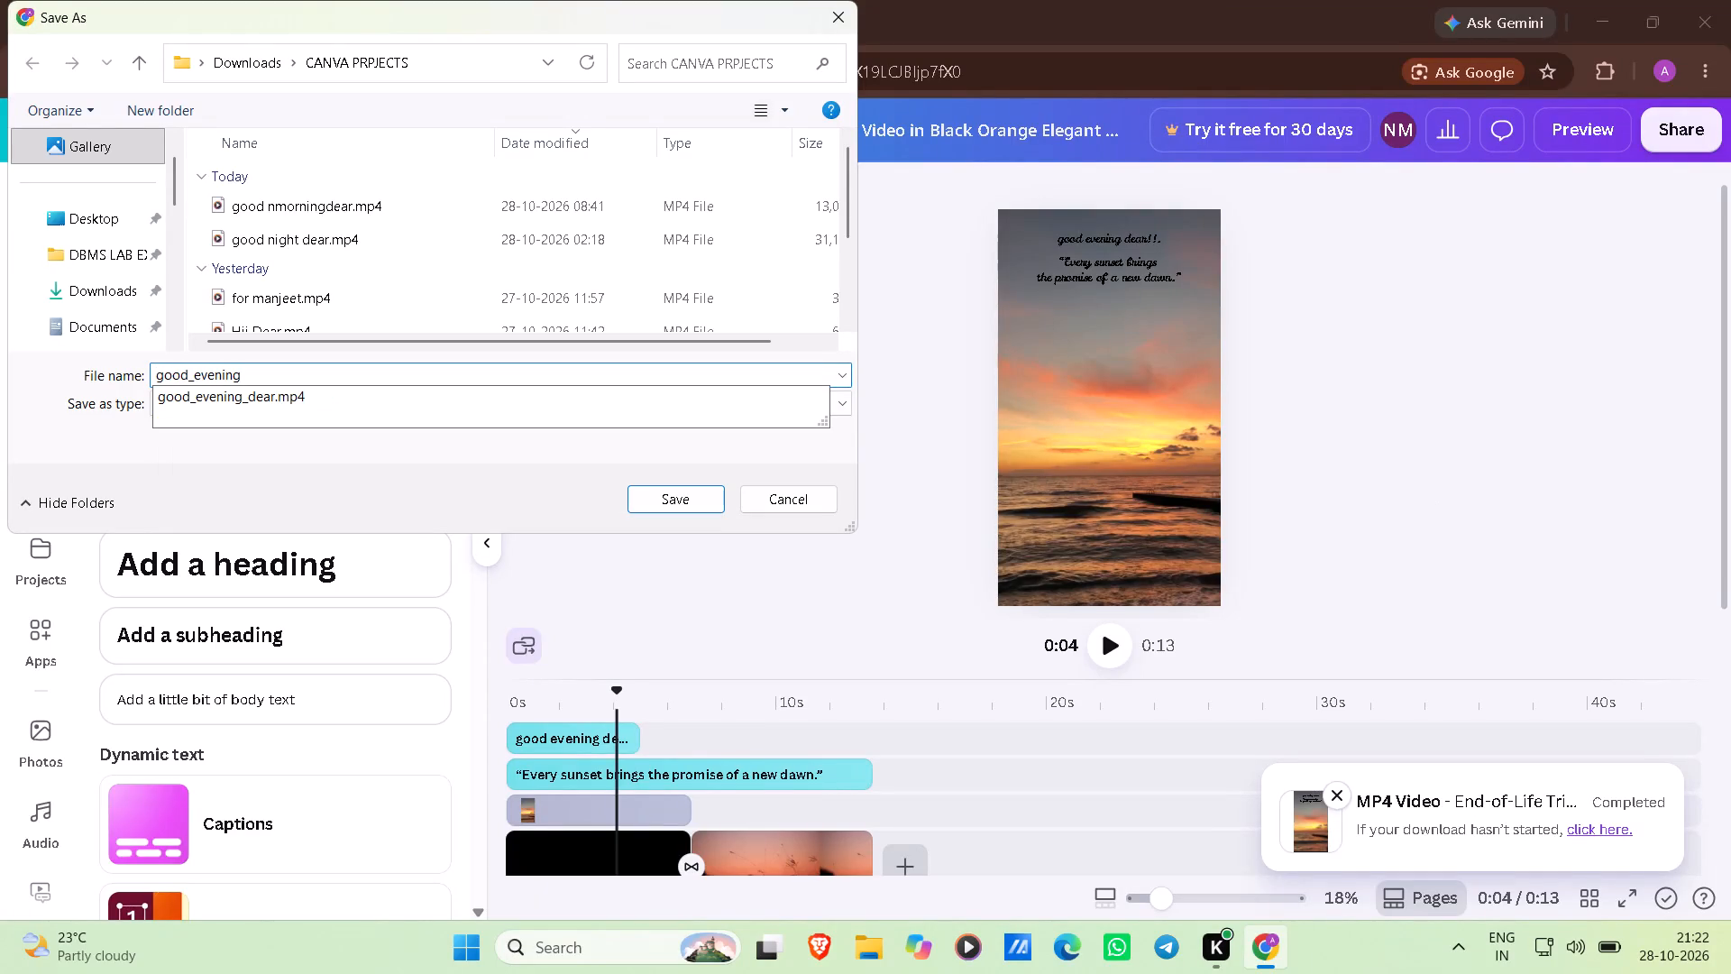
key("shift+underscore")
type("dear")
left_click(694, 507)
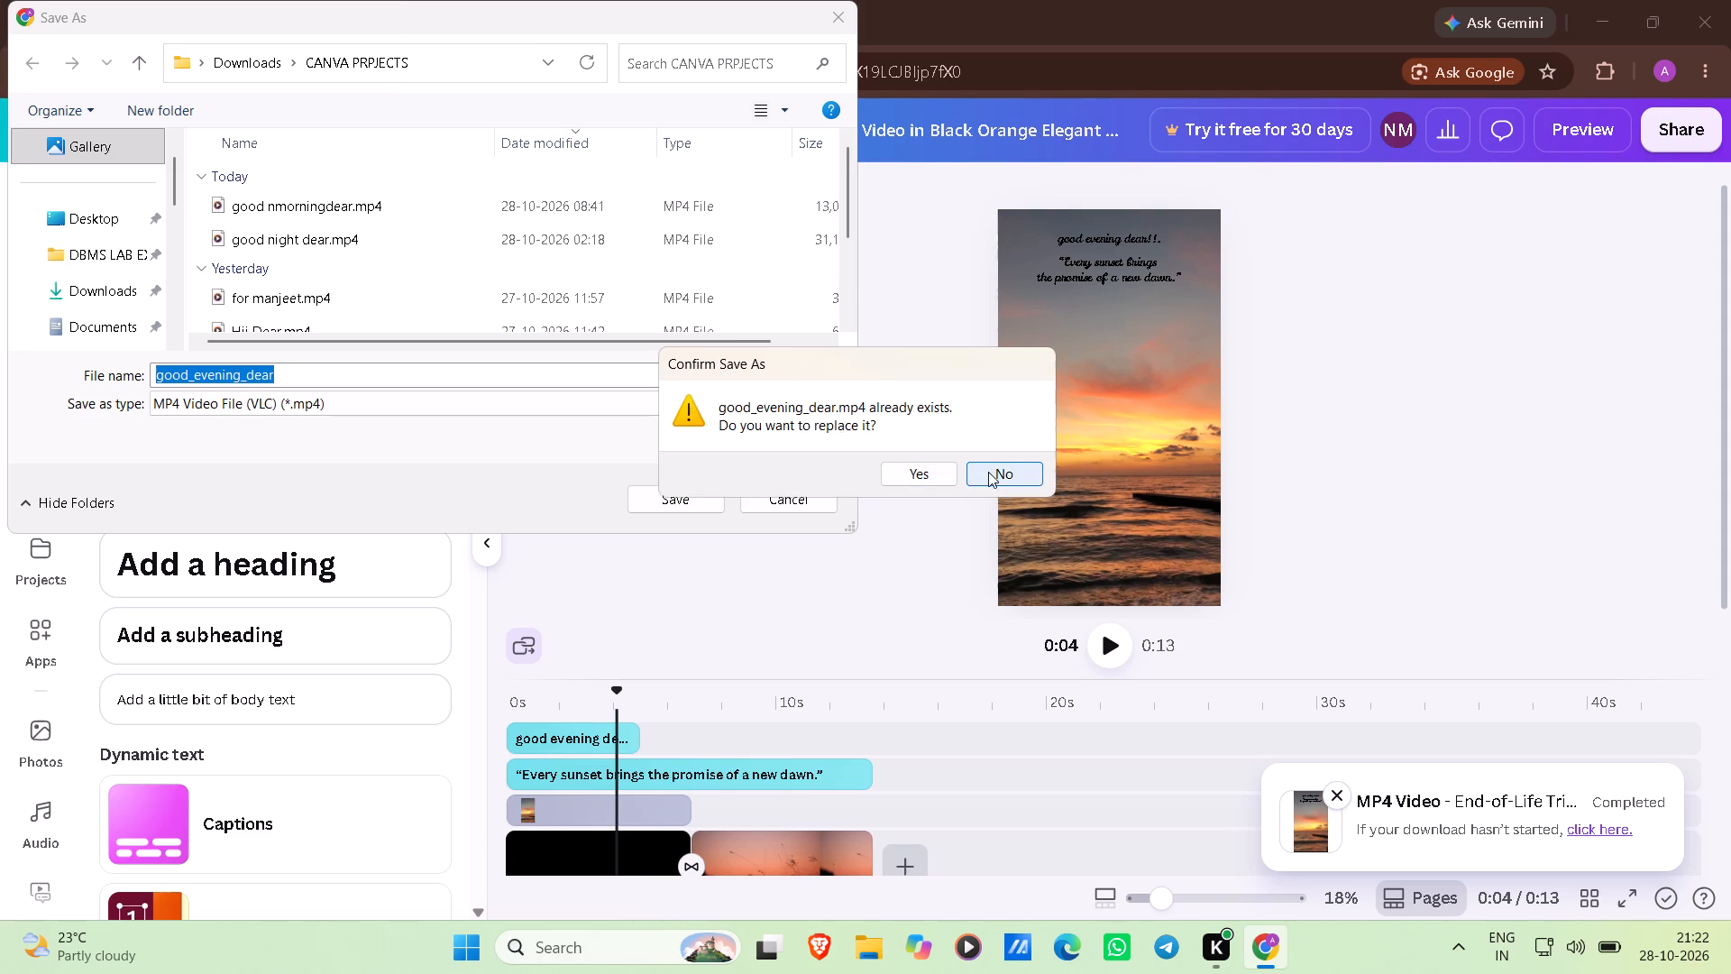
left_click(994, 473)
Add a trailing underscore to make the file name good_evening_dear_ and save the MP4 video.
left_click(541, 365)
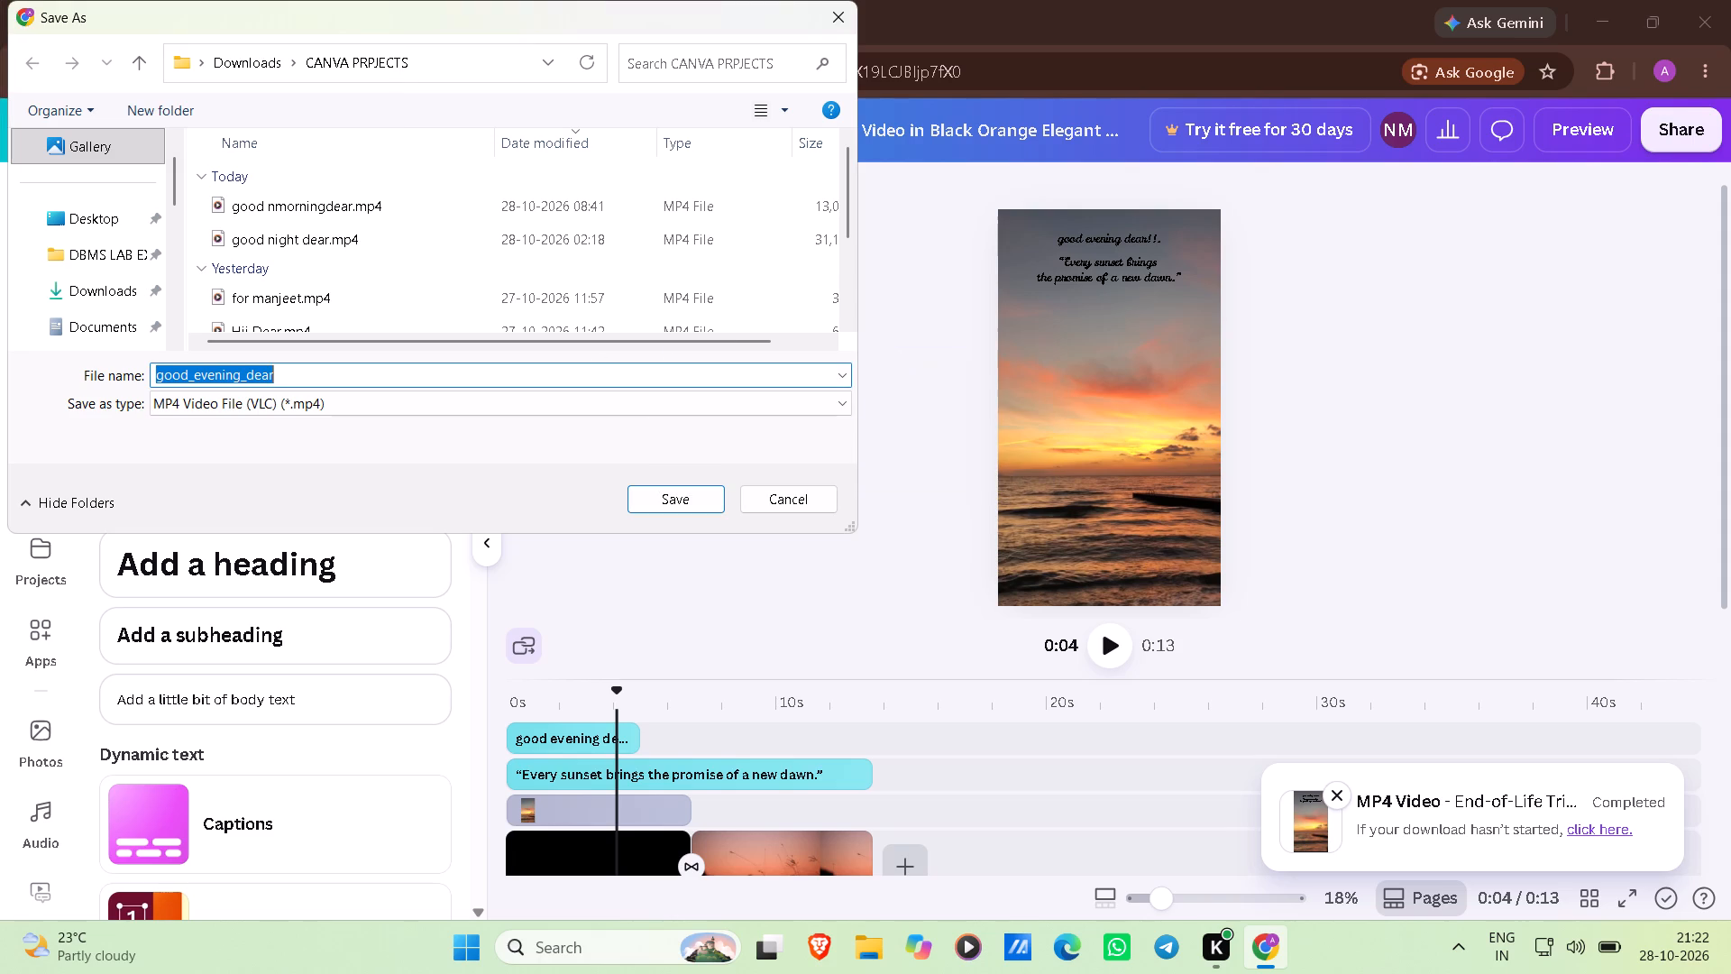
left_click(398, 378)
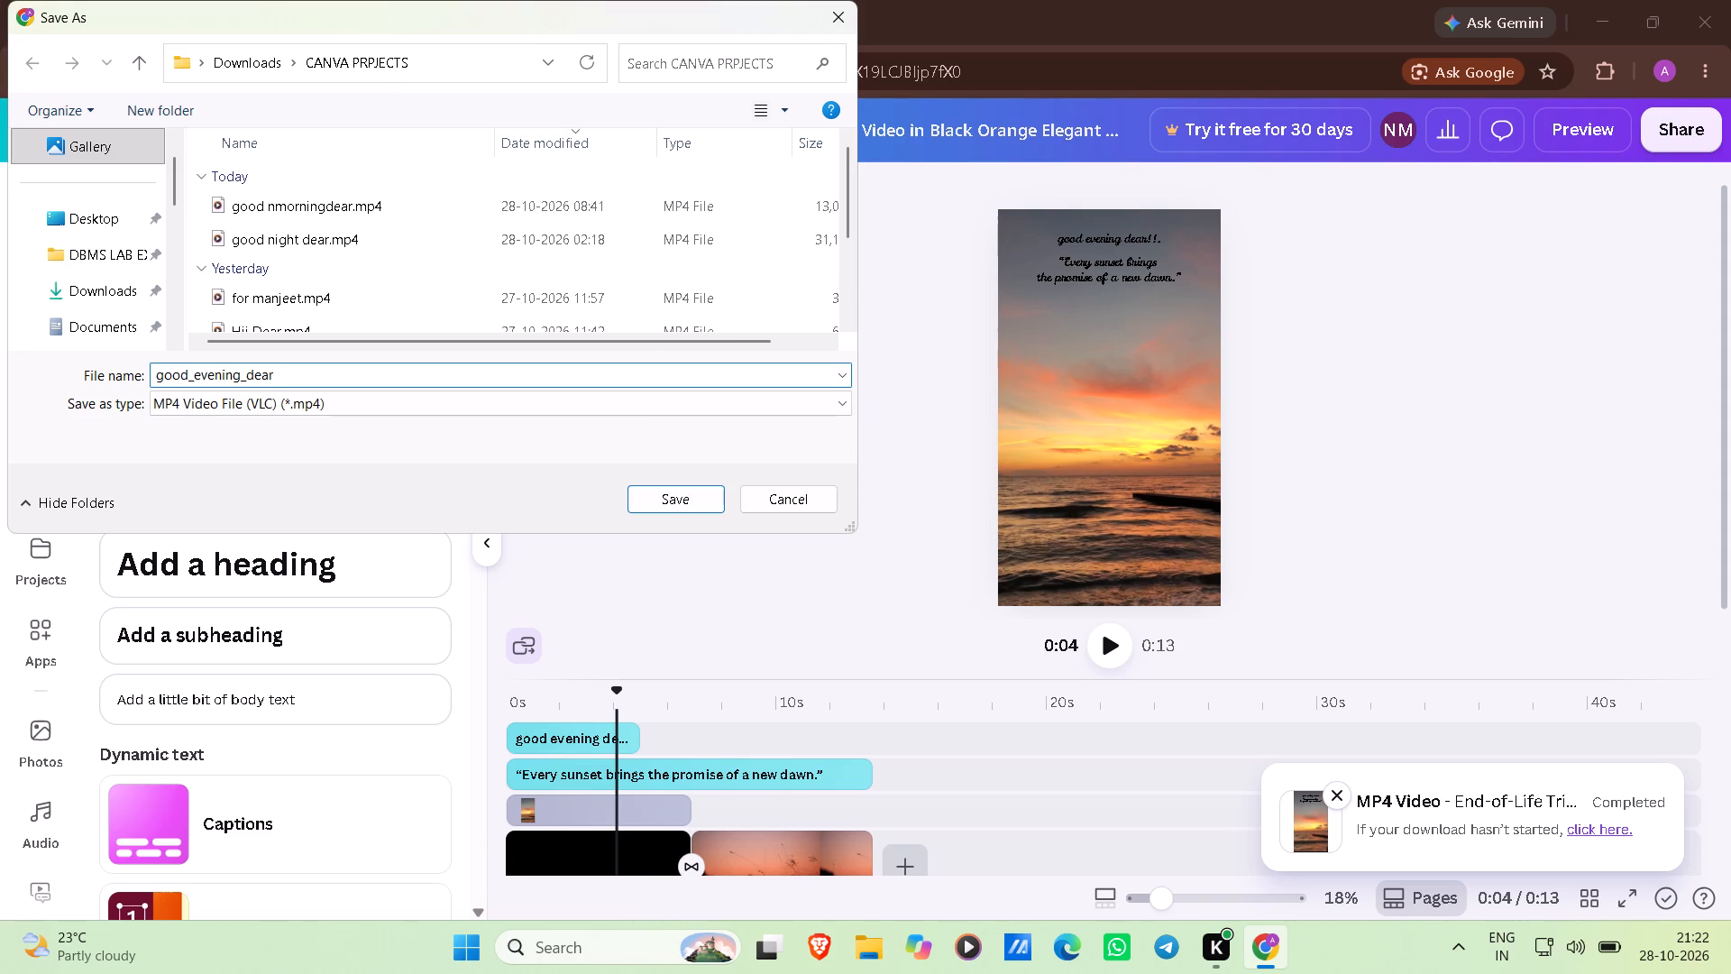
key("shift+underscore")
left_click(652, 488)
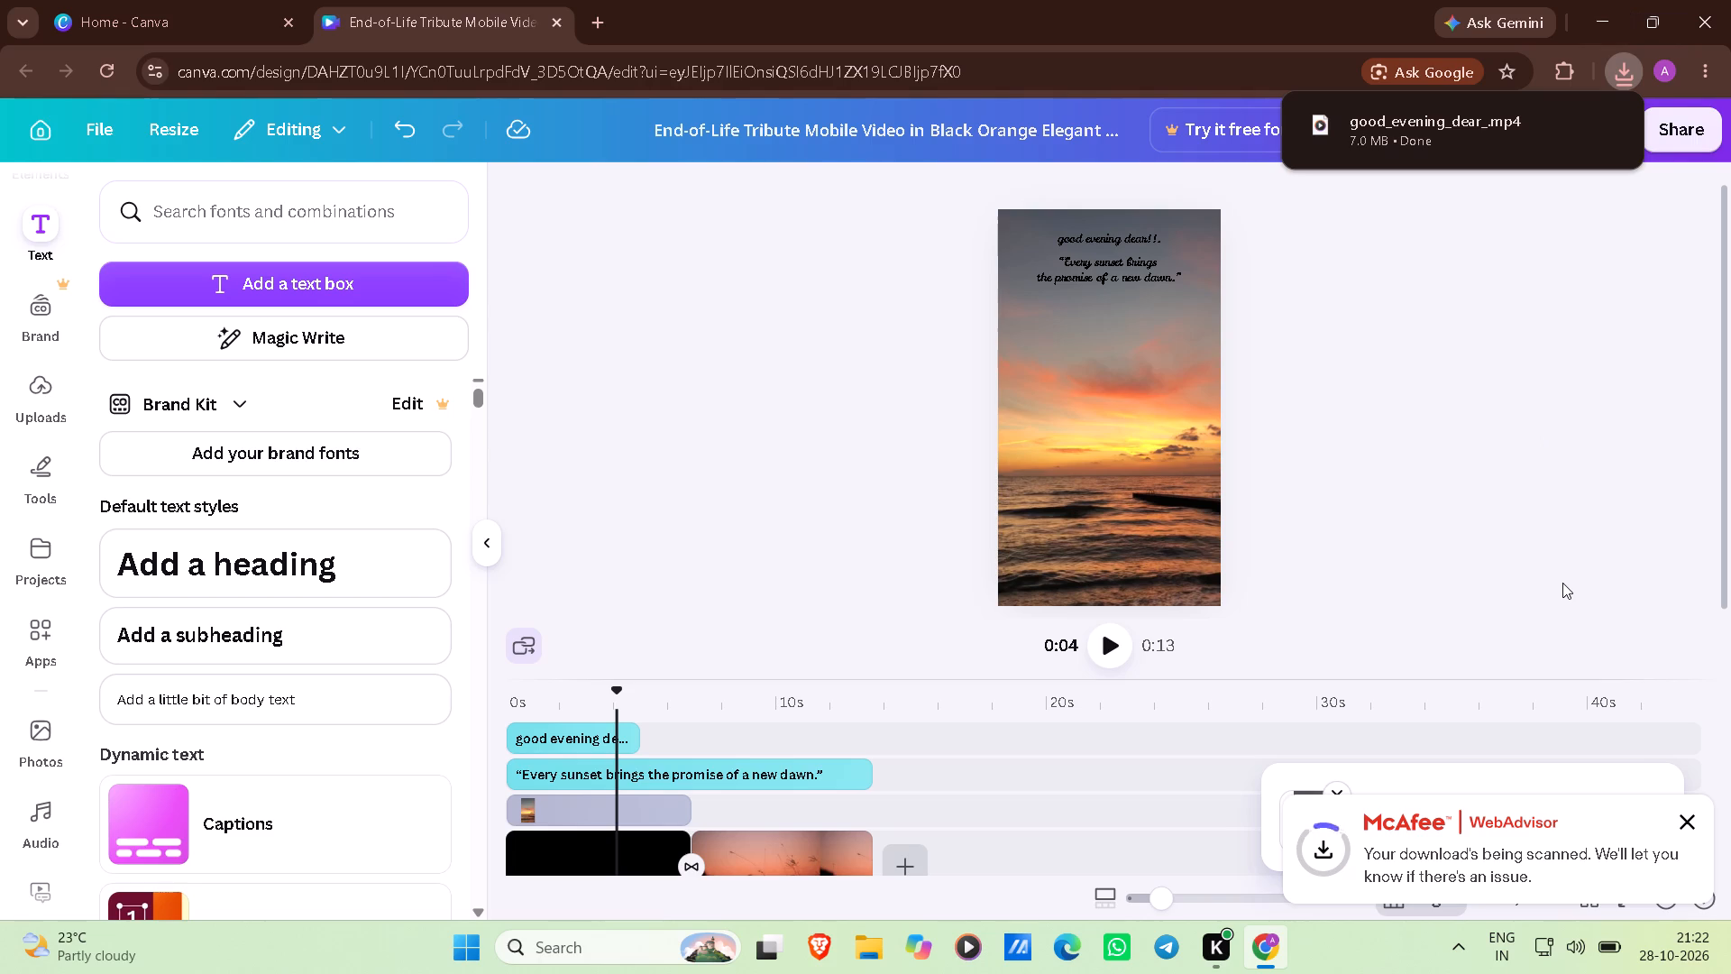
Dismiss the McAfee WebAdvisor notification about the download scan.
left_click(1683, 812)
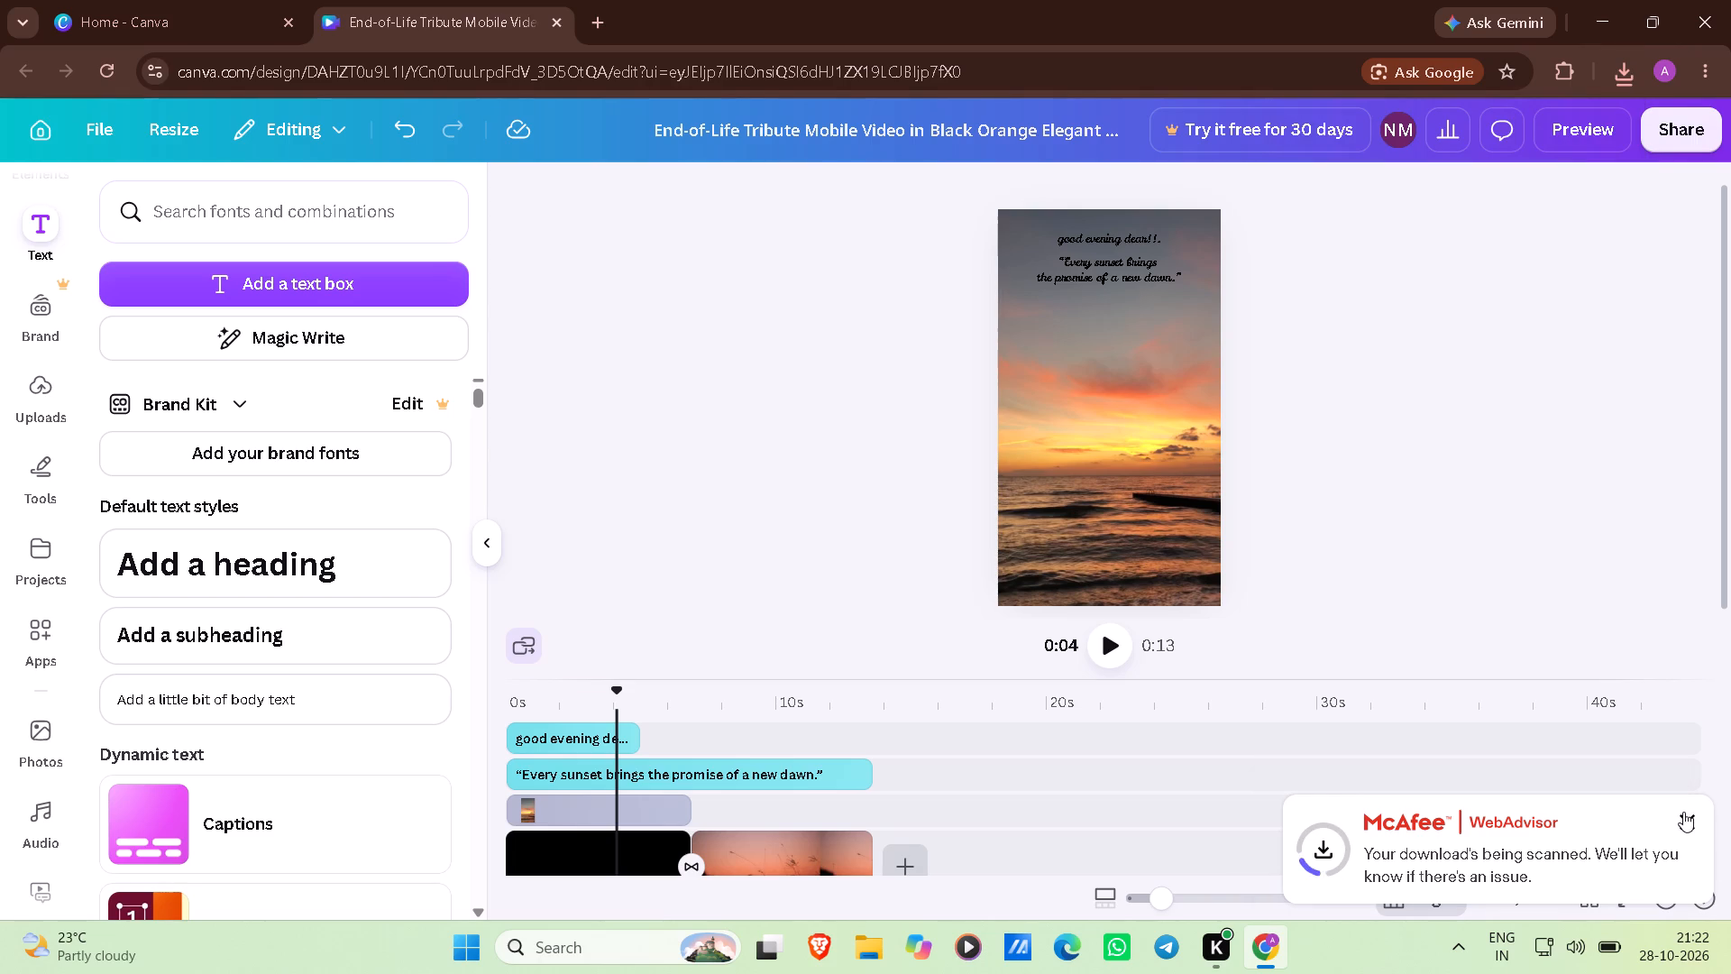
left_click(1686, 828)
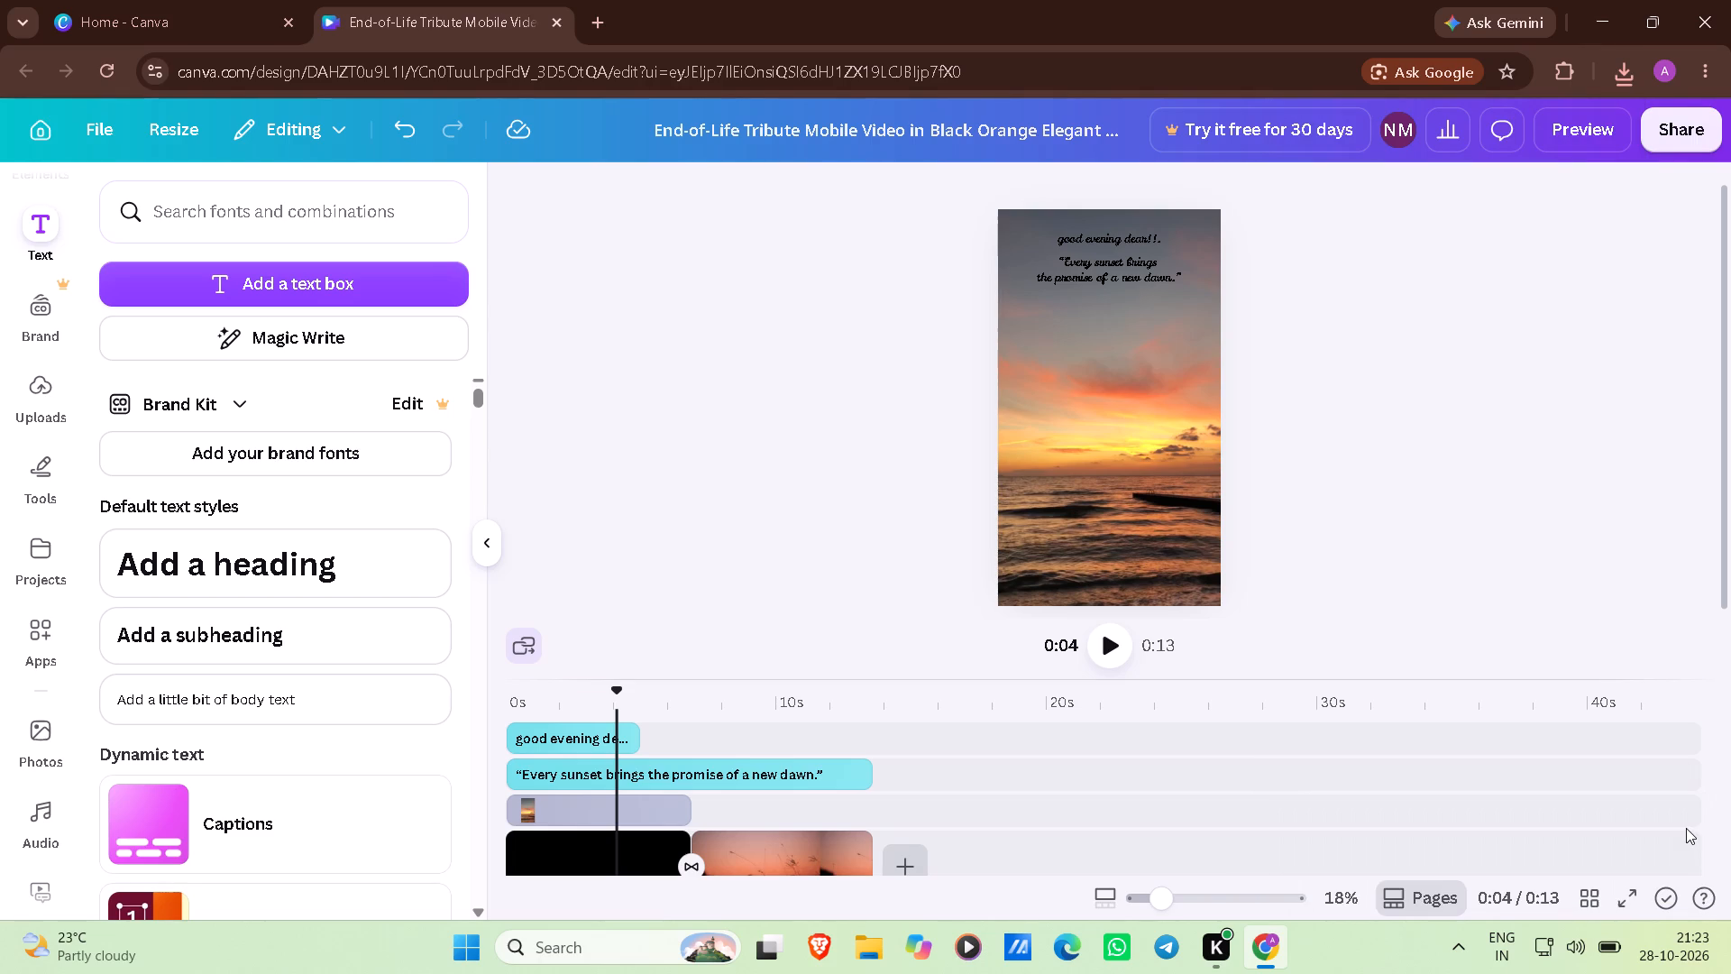
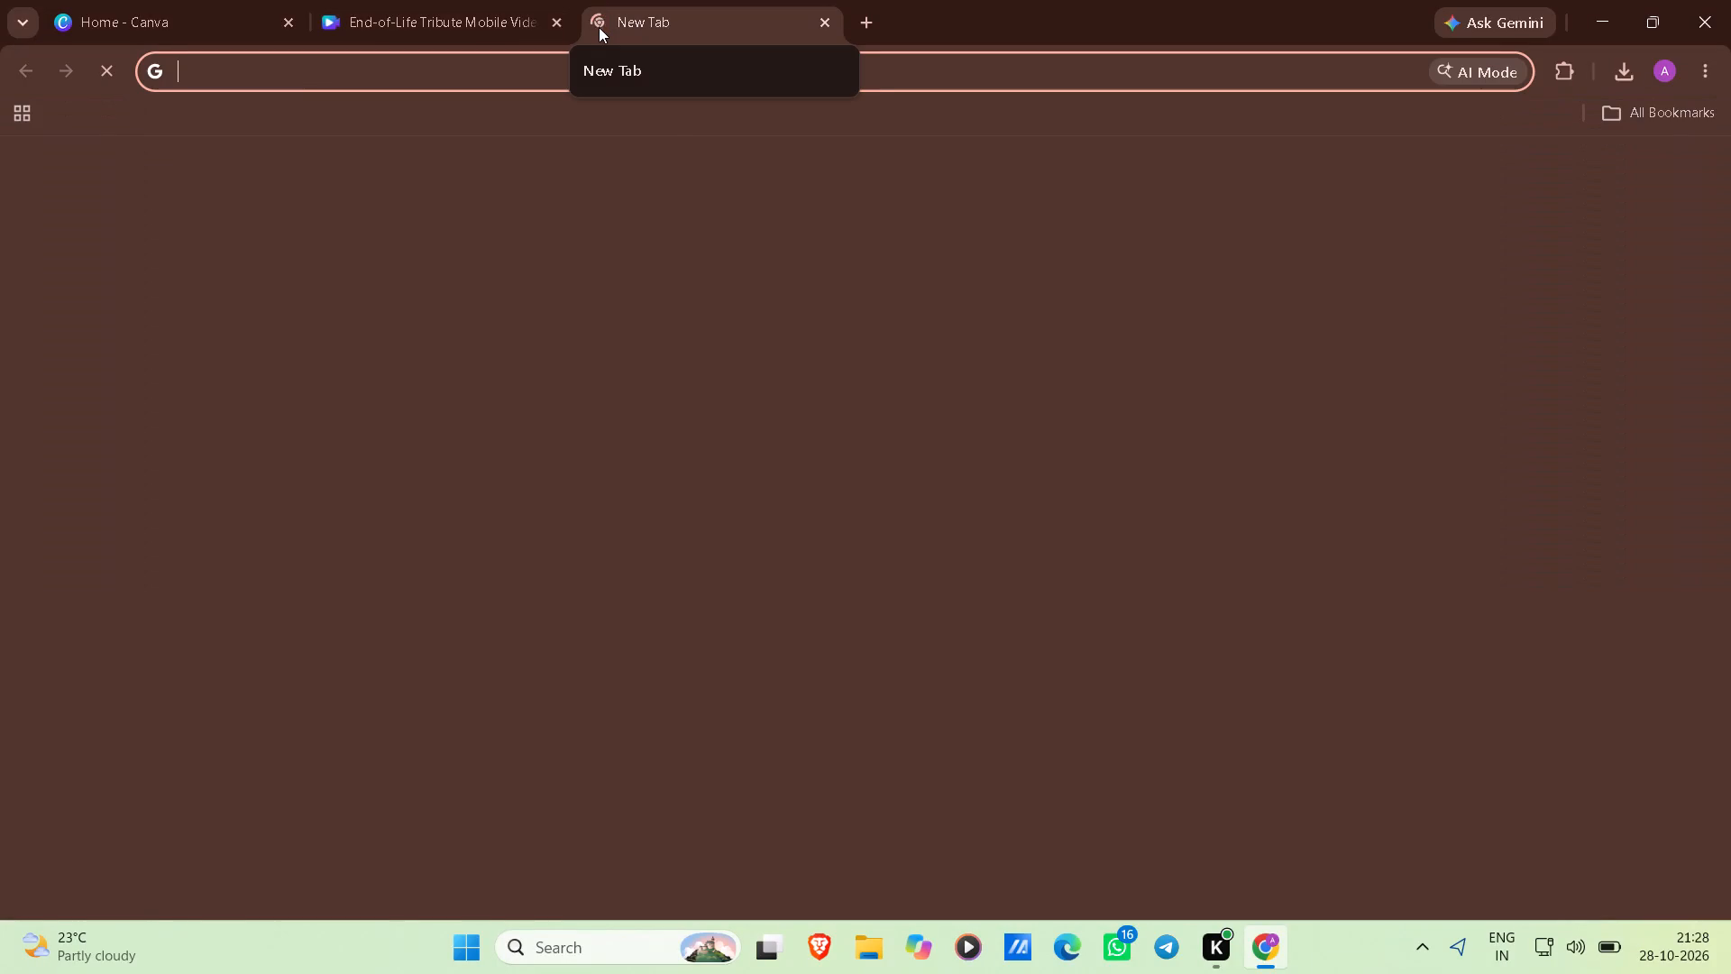
Activate the new browser tab's empty address bar for entering a web address or search.
left_click(517, 74)
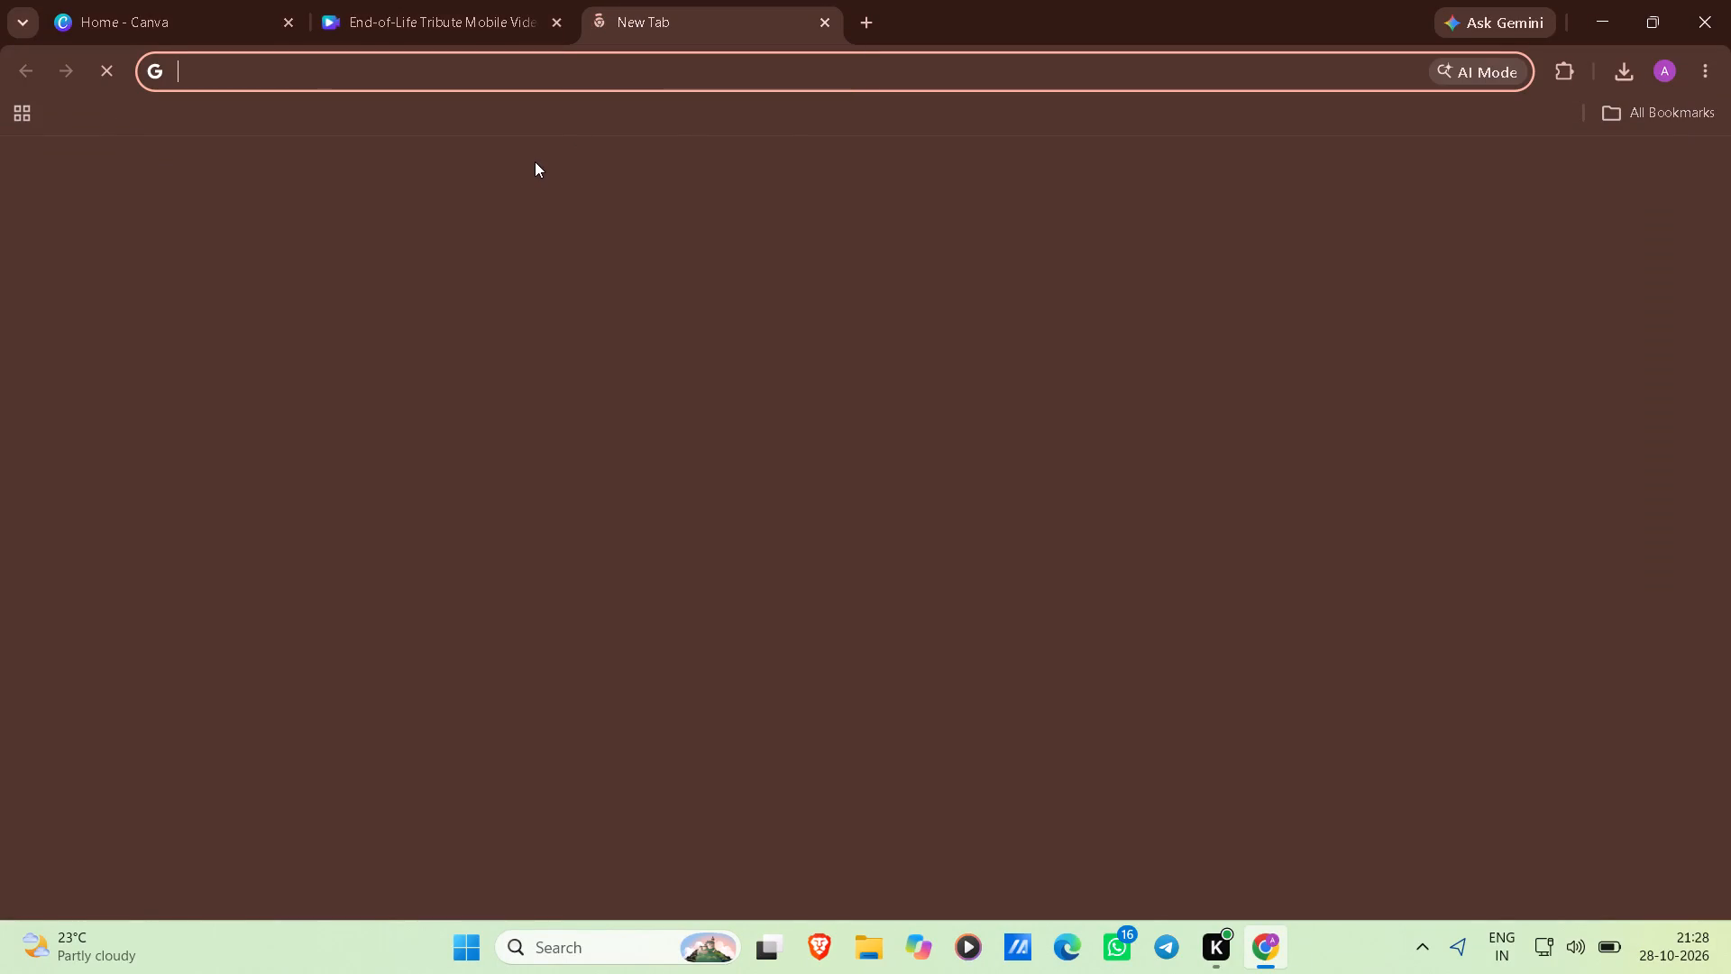